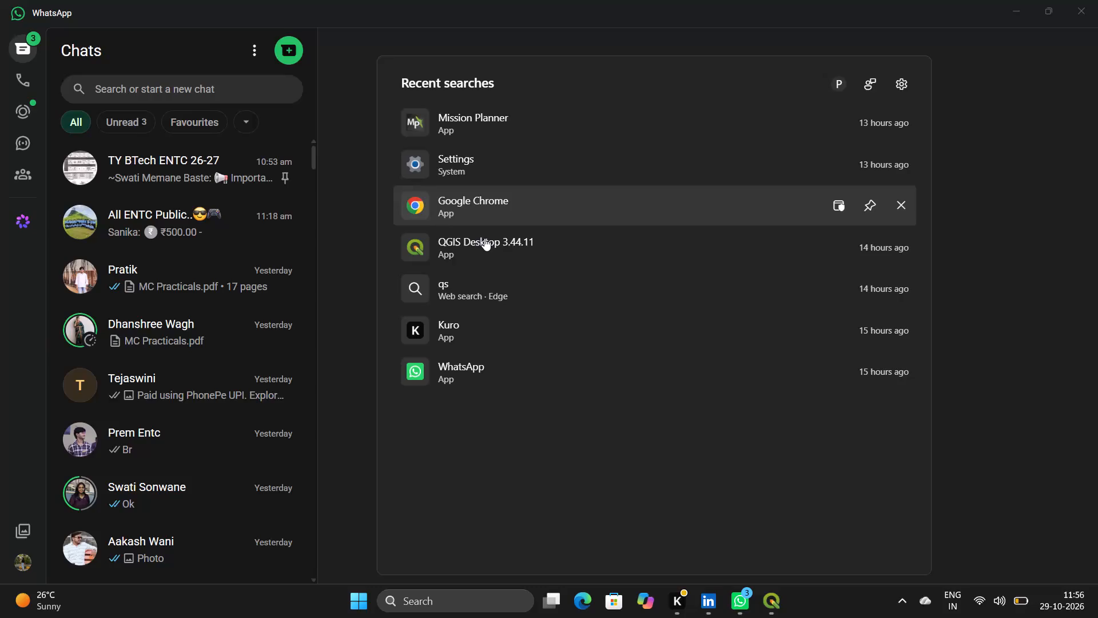
Launch QGIS Desktop 3.44.11 from the recent searches and bring its loading window into view.
click(484, 238)
double_click(484, 228)
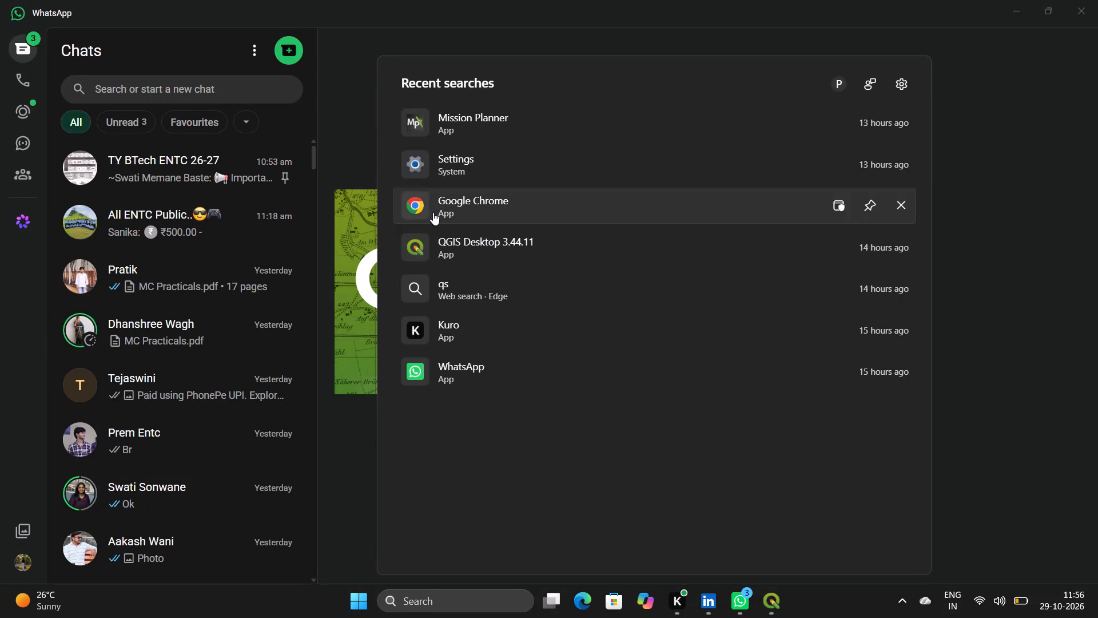
click(365, 274)
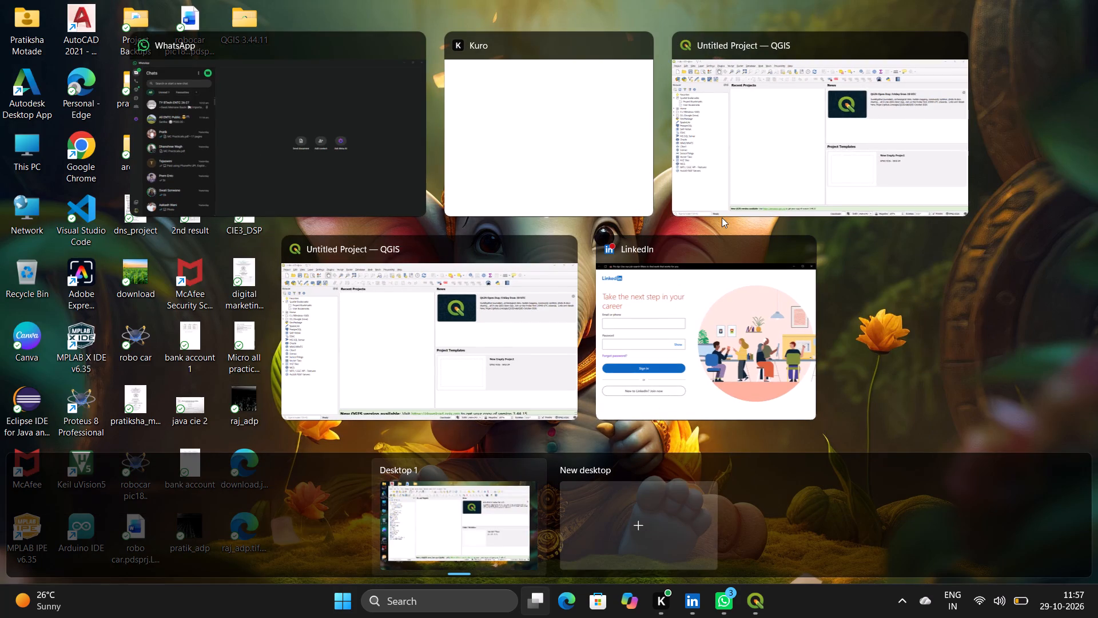
Launch Mission Planner from the recent searches and bring its main window into view.
scroll(722, 217, right, 1)
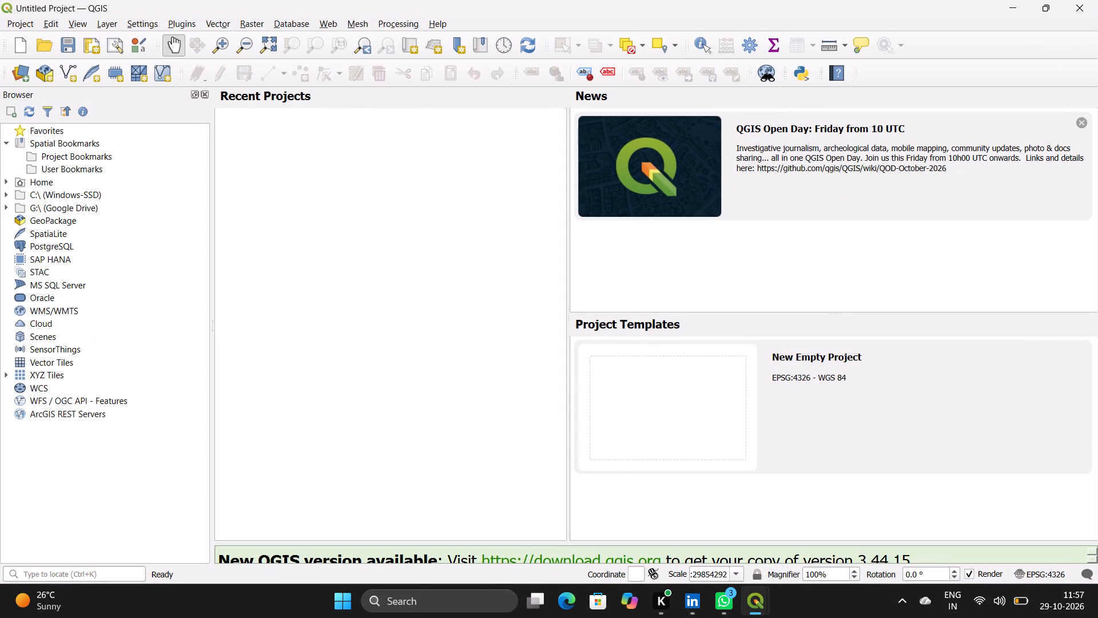
click(407, 596)
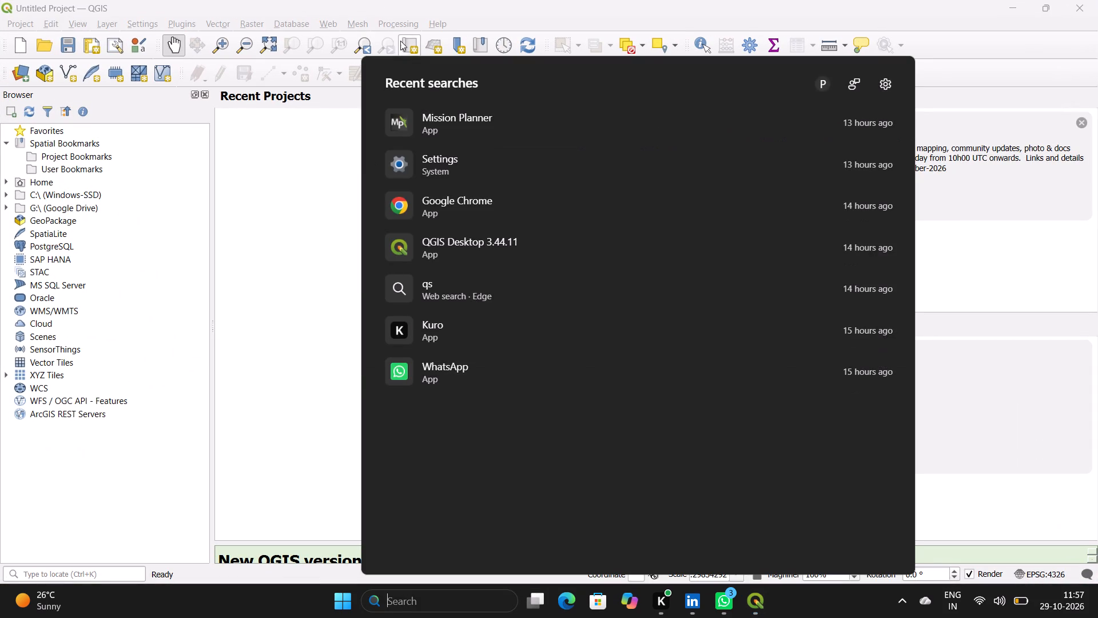
double_click(461, 117)
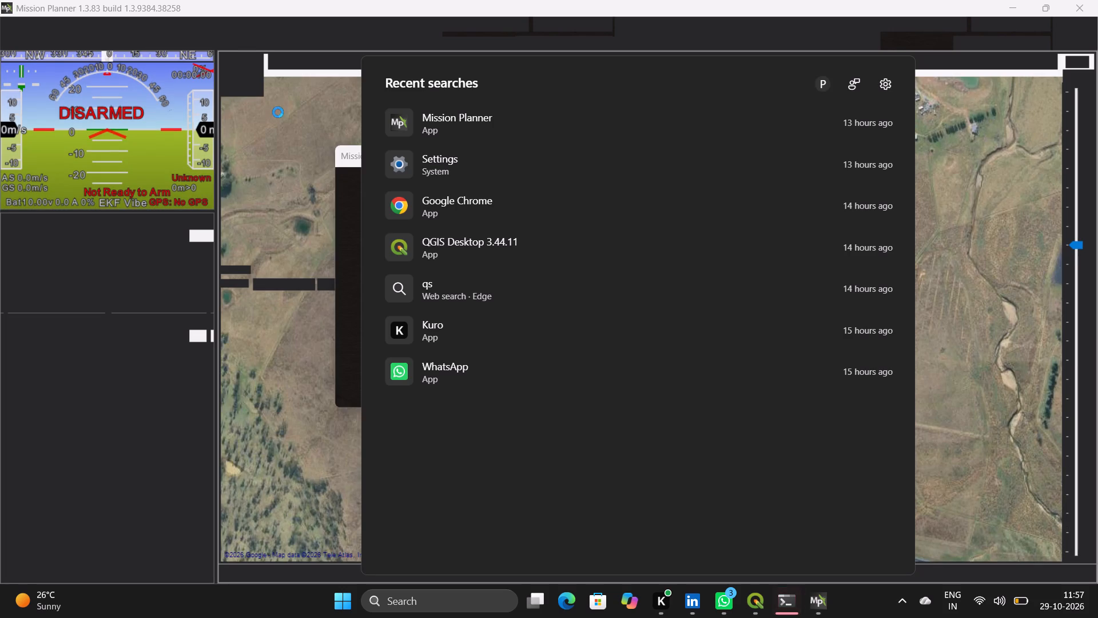
click(304, 159)
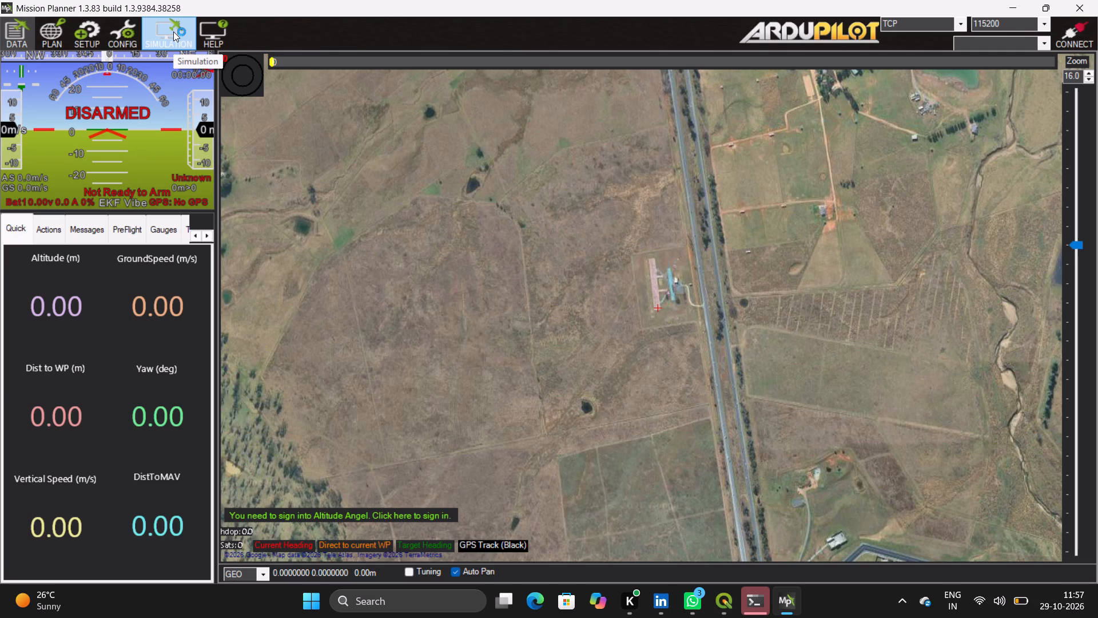
In the flight plan, place three waypoints northwest to west of home, with successive legs of about 312, 116 and 242 m.
click(42, 30)
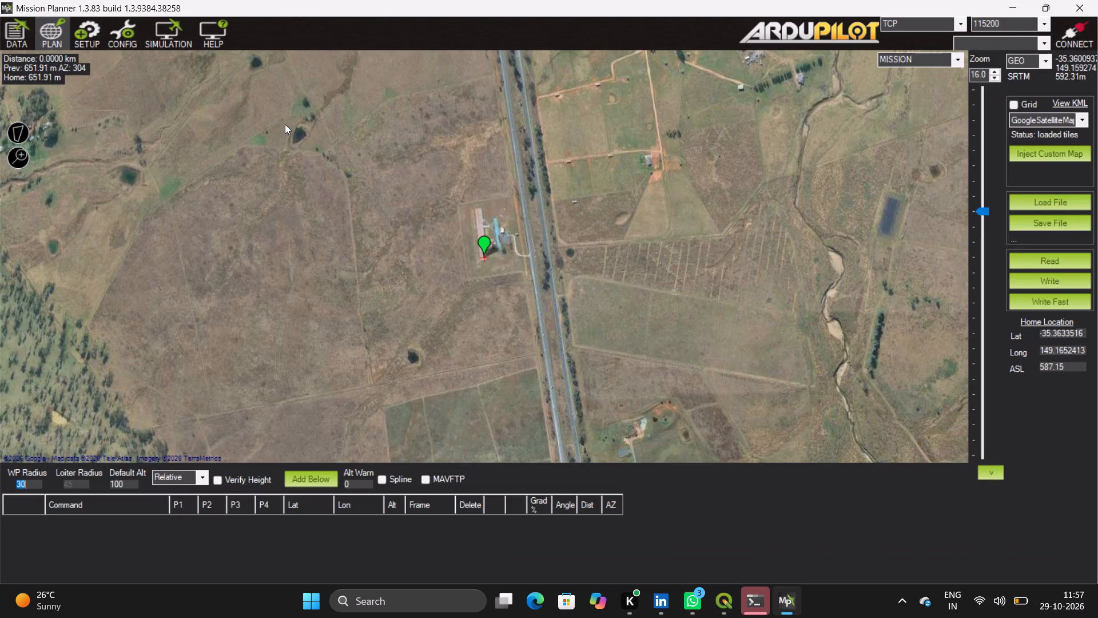
click(403, 185)
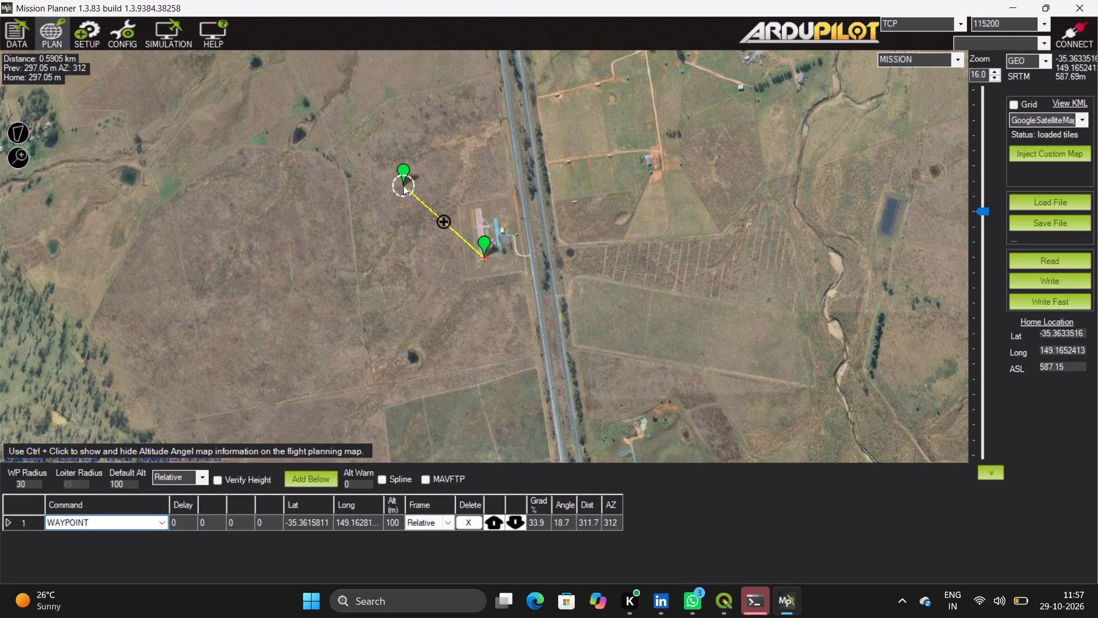
click(361, 191)
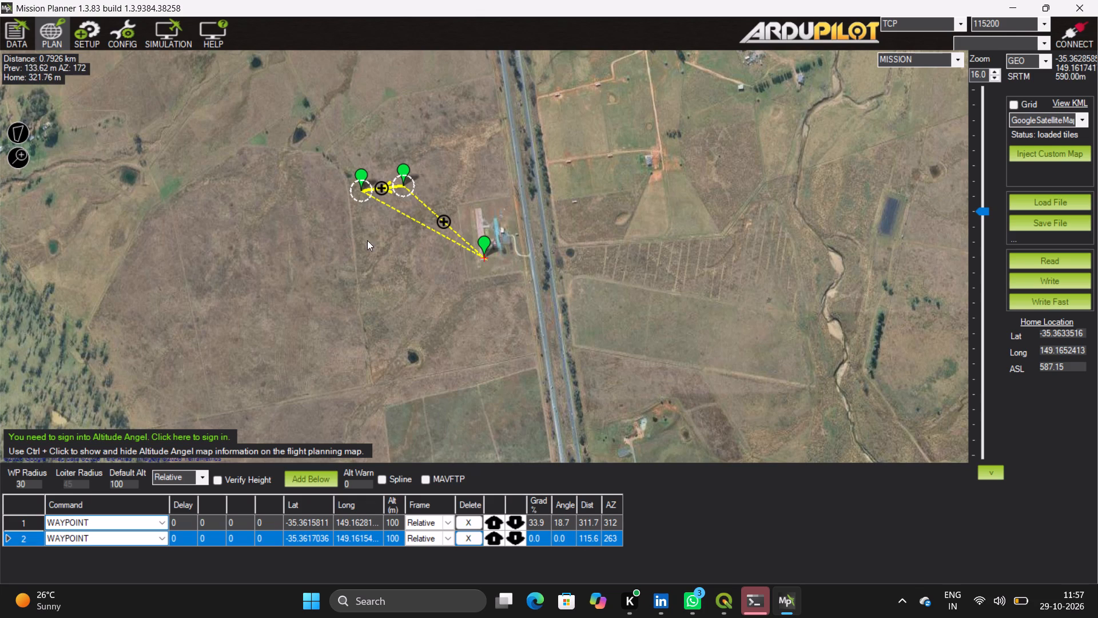
click(397, 272)
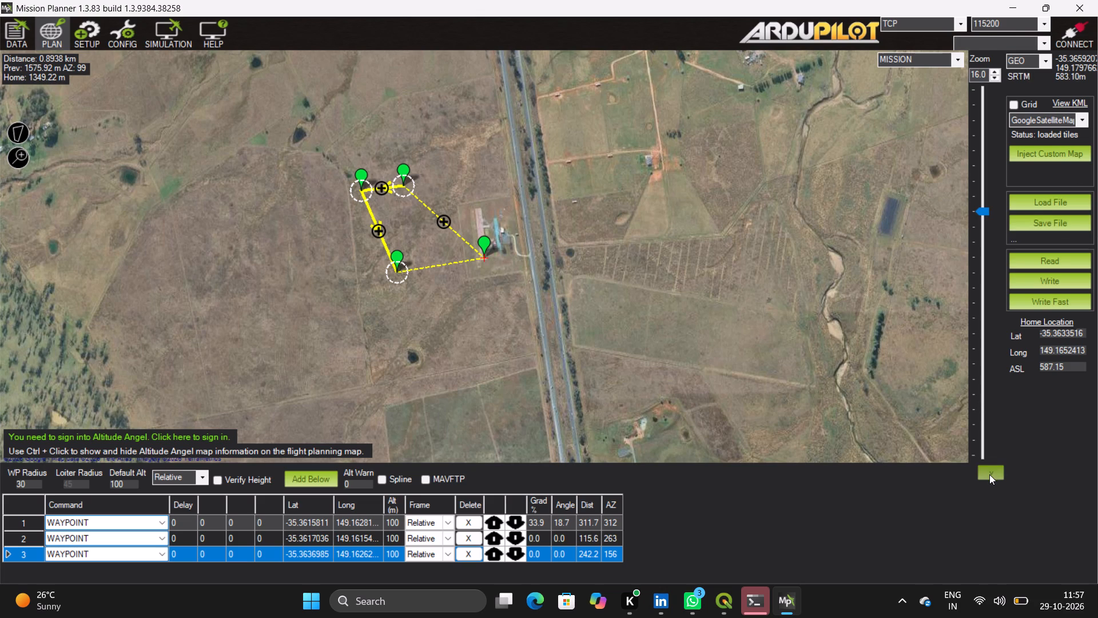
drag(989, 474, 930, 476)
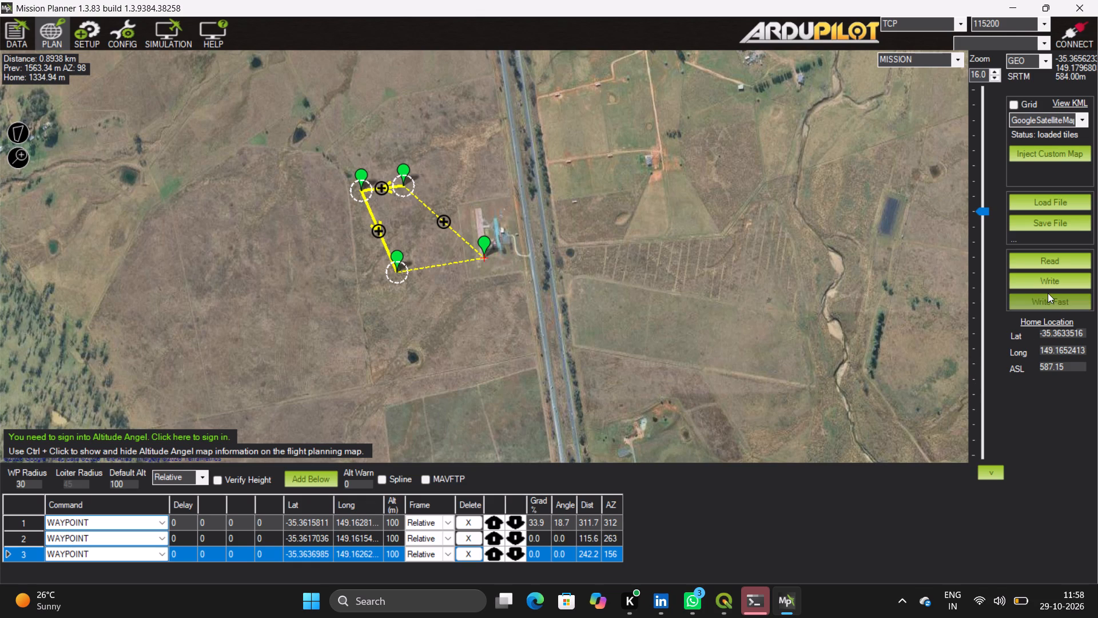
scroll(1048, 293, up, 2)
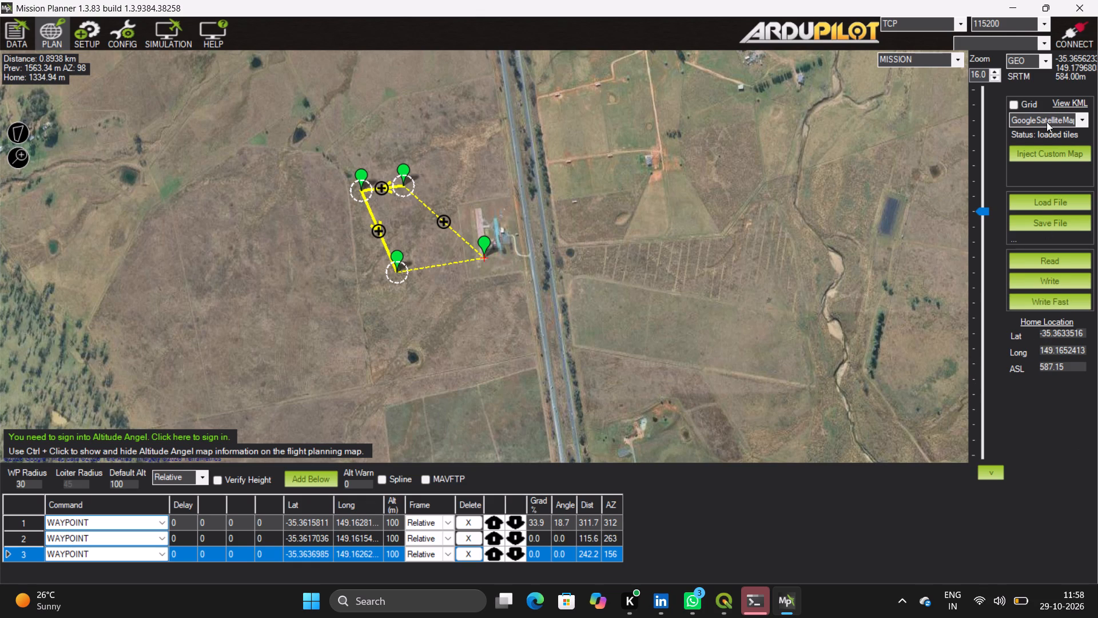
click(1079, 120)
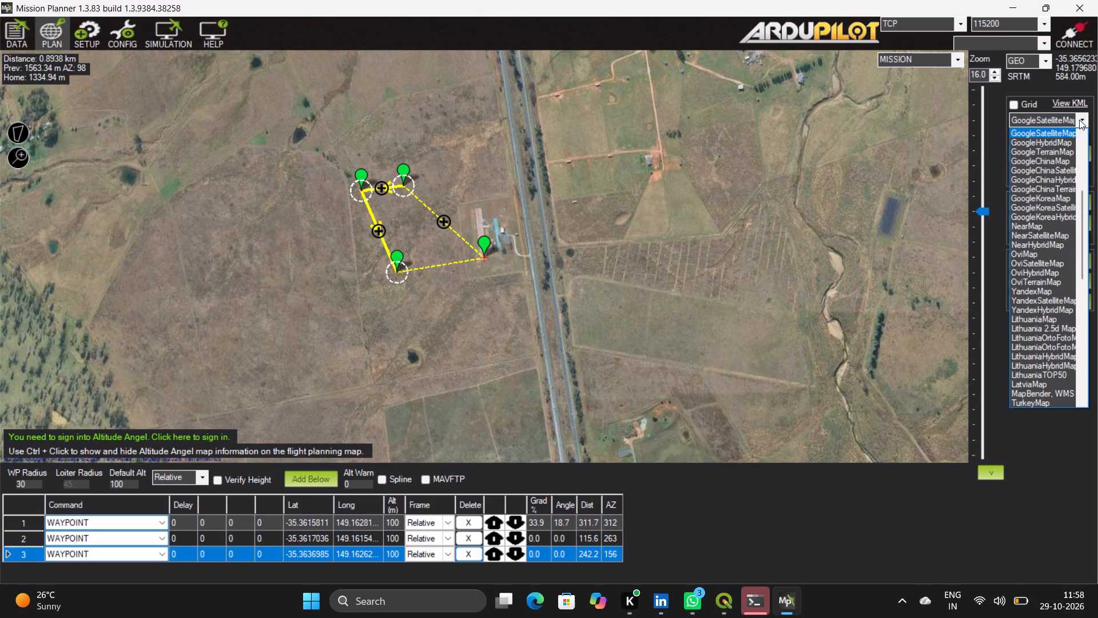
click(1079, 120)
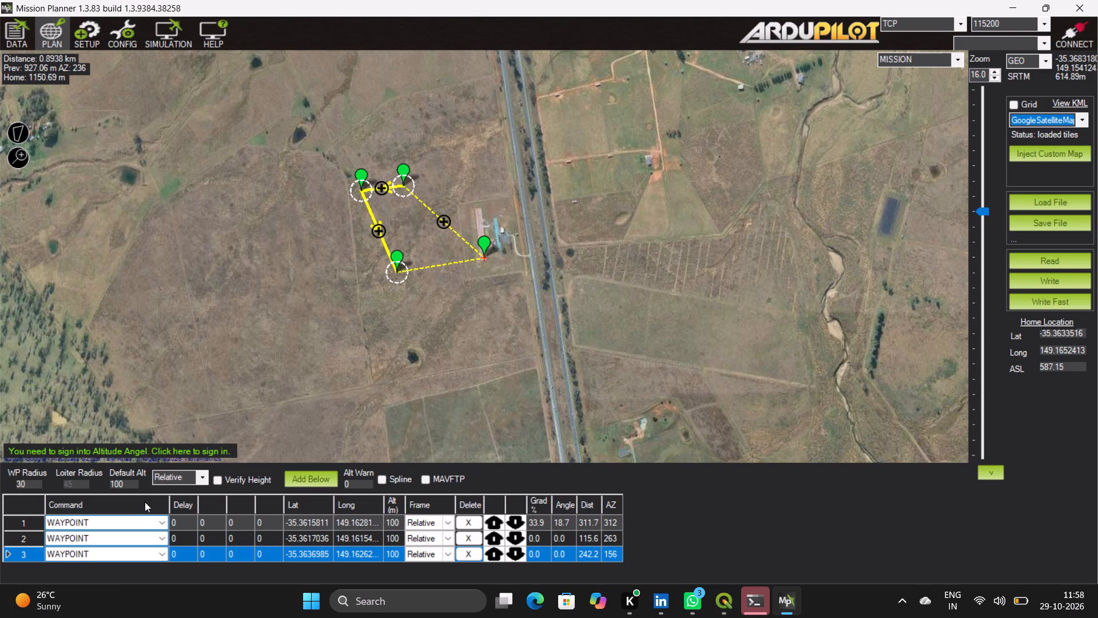
Change the first mission item's command to TAKEOFF and the third item's command to RETURN_TO_LAUNCH.
click(161, 521)
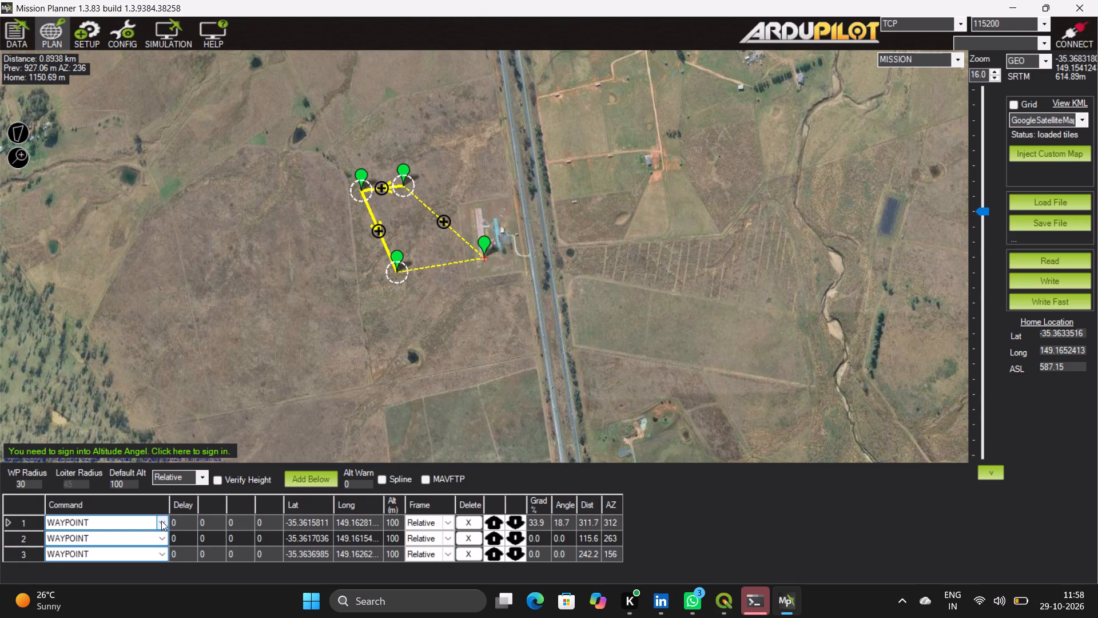
click(161, 521)
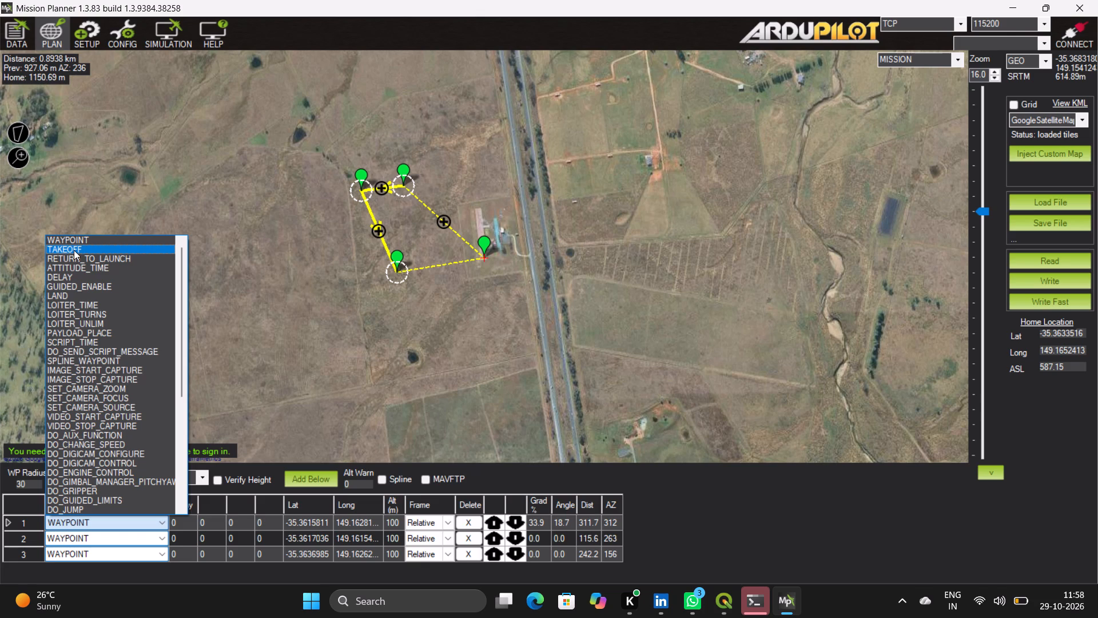
click(74, 250)
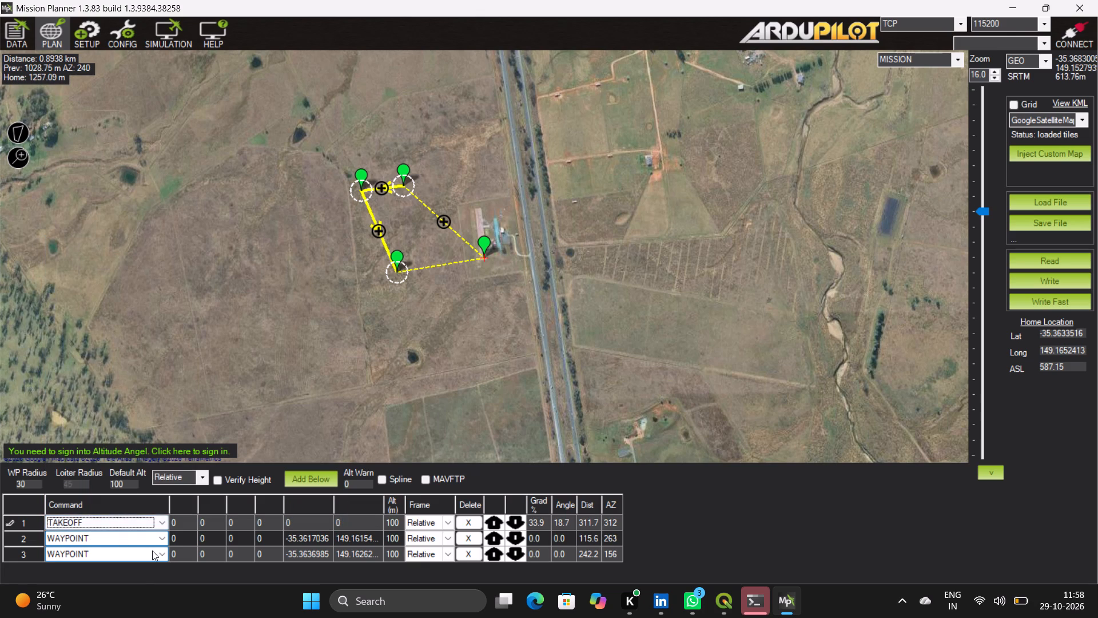
click(162, 554)
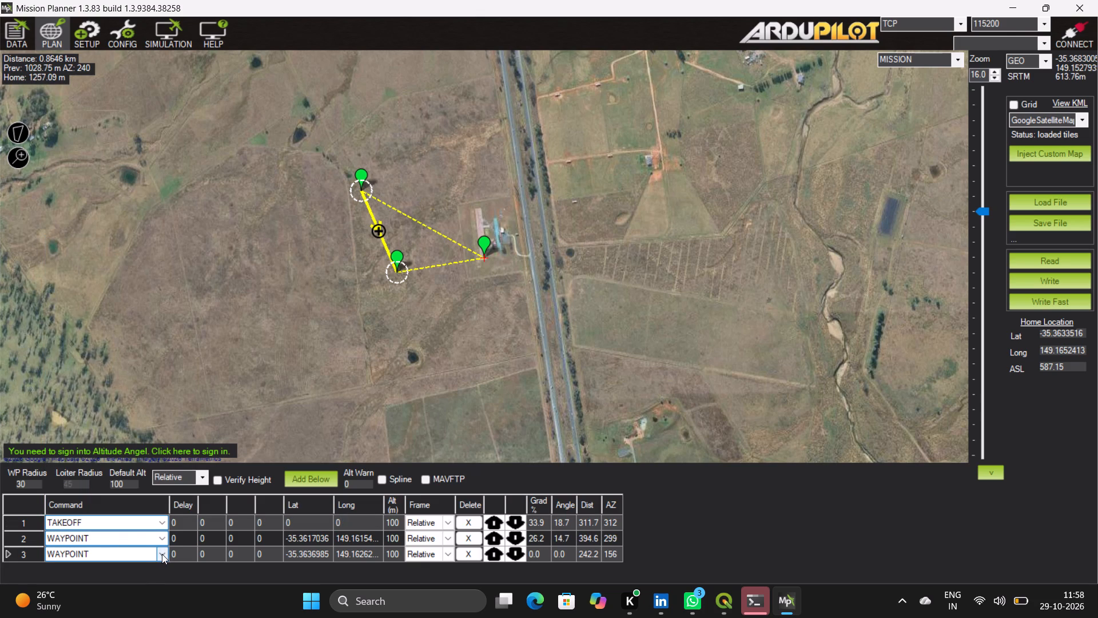
click(162, 554)
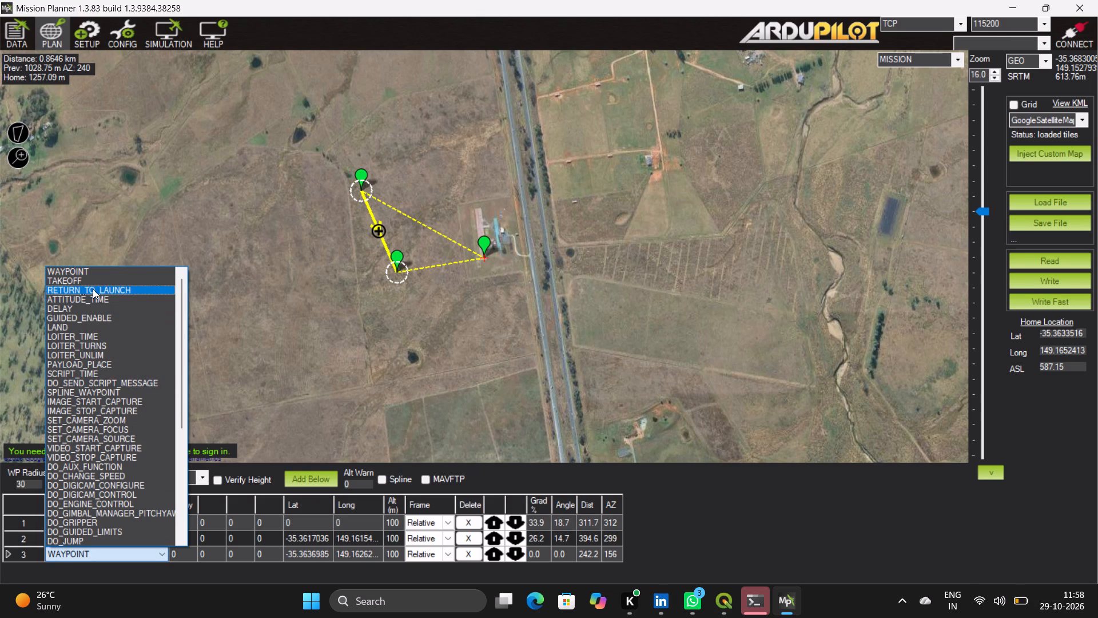
click(94, 288)
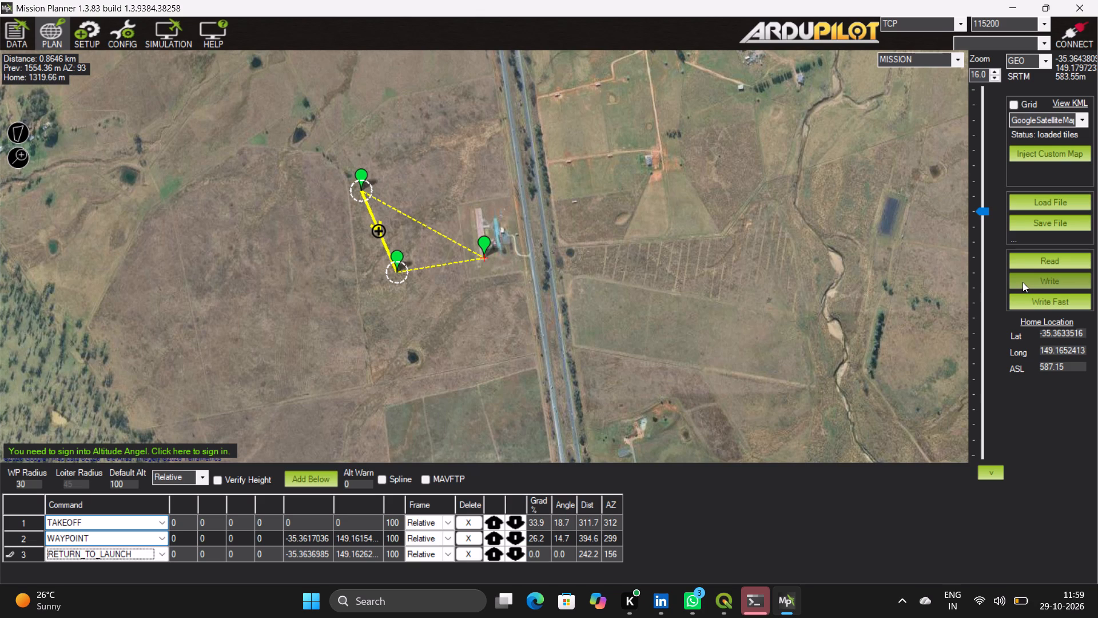
Launch a simulation with the quad model and the Multirotor firmware.
click(162, 38)
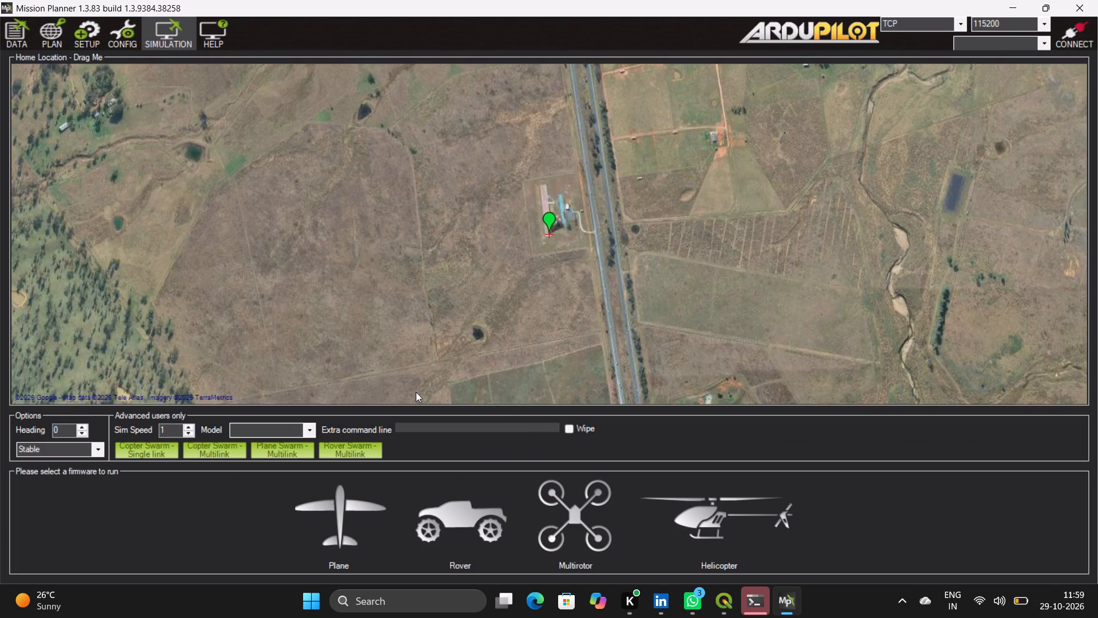
click(308, 424)
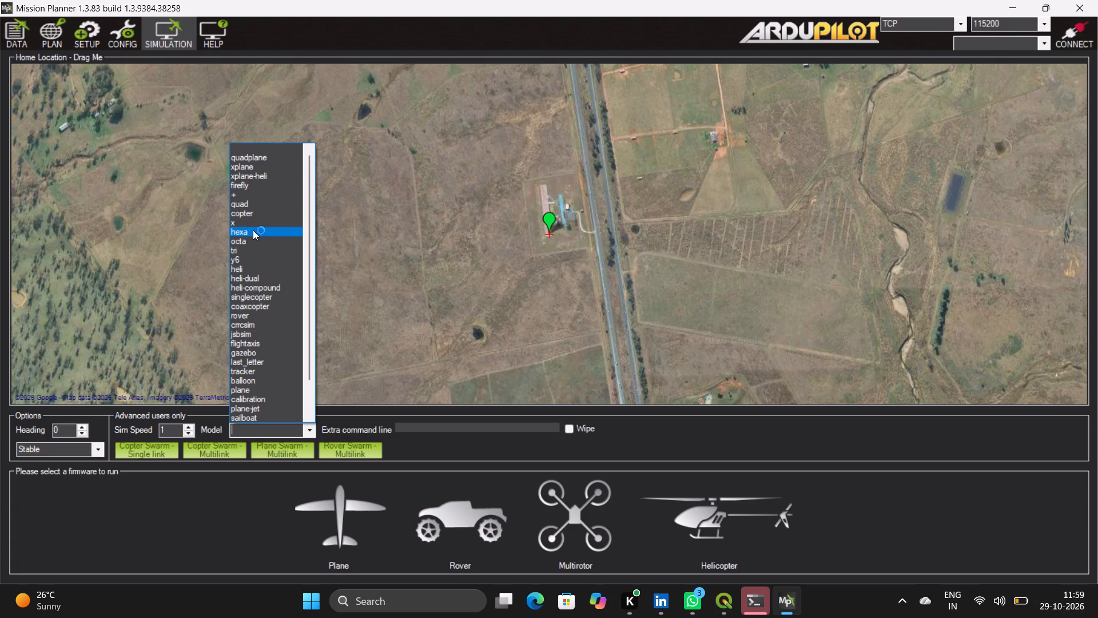
click(245, 203)
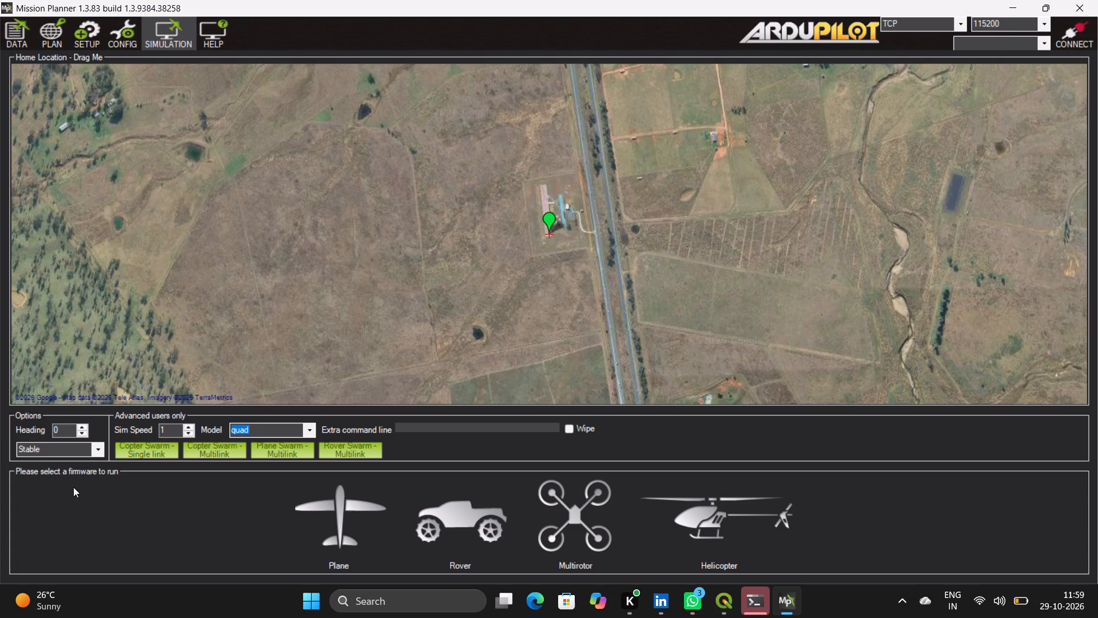
click(586, 539)
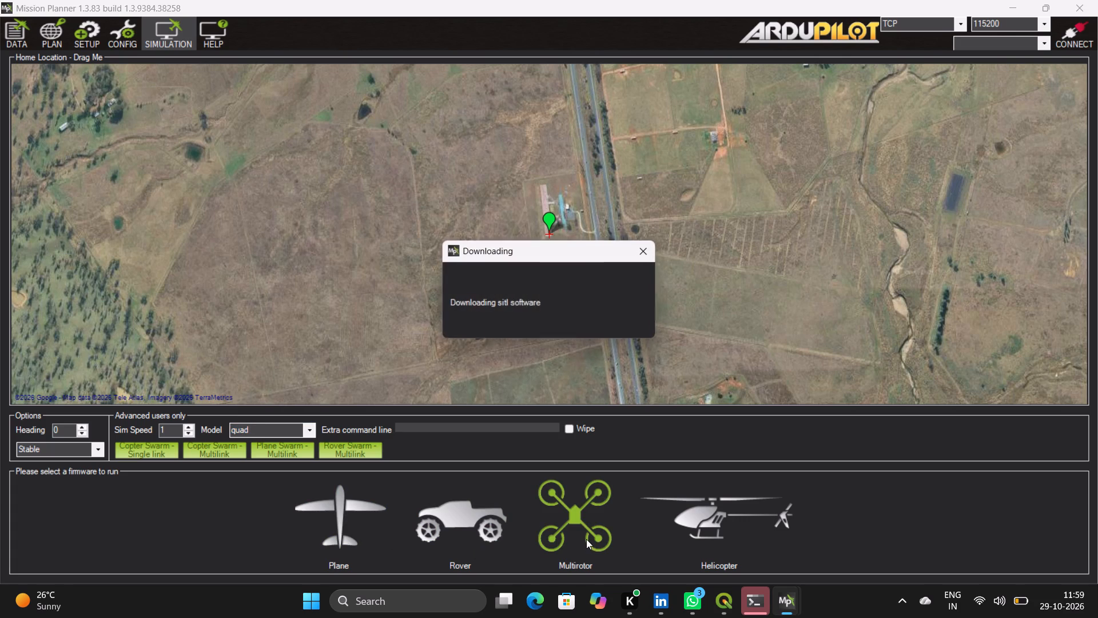
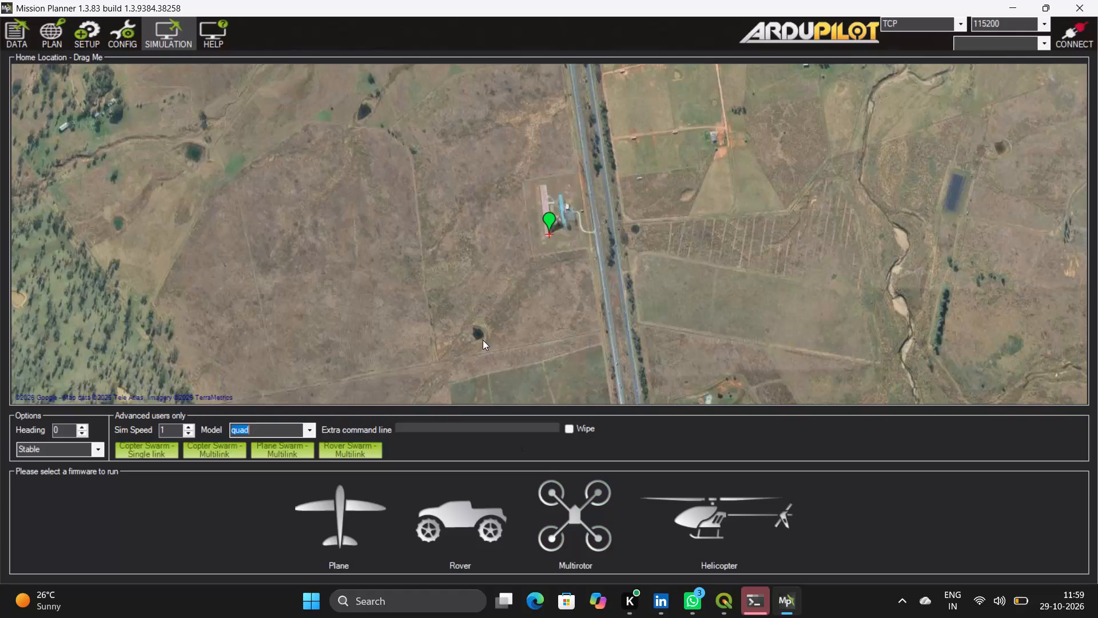
Launch the simulation with the Multirotor firmware and the quad model.
click(564, 520)
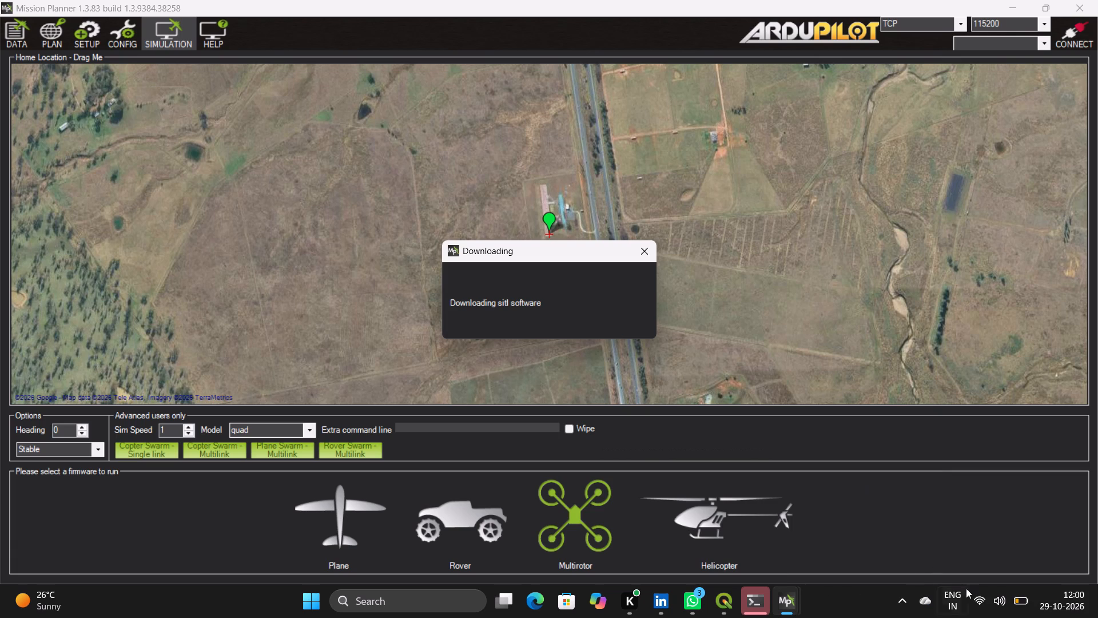
Connect the computer to the SNJB_Campus_WiFi network with automatic connection enabled.
click(977, 600)
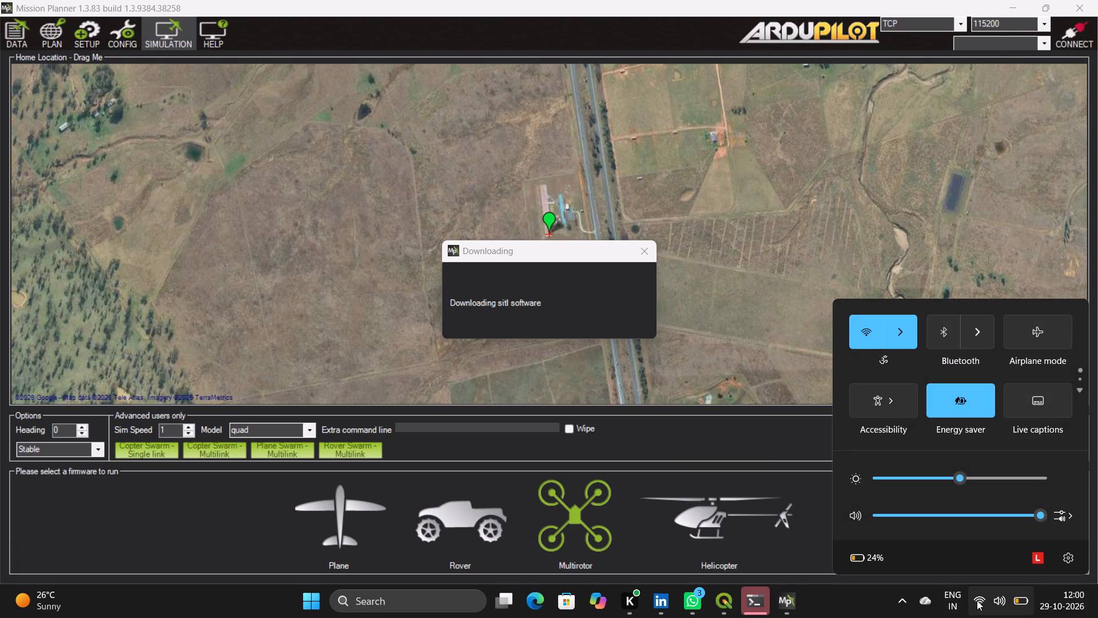
click(905, 334)
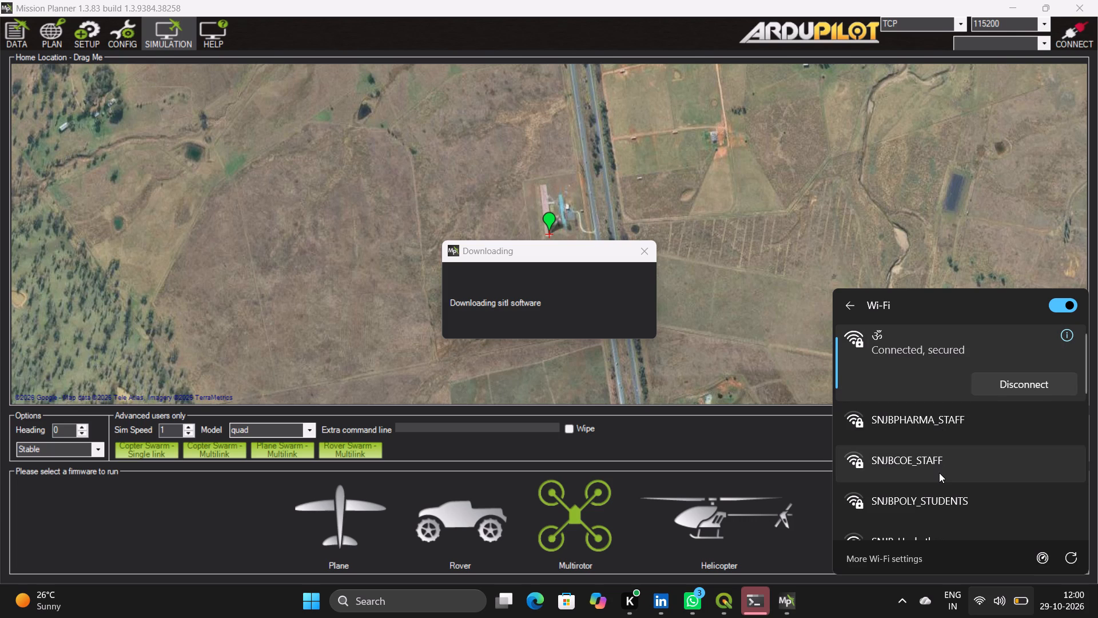
scroll(939, 473, down, 3)
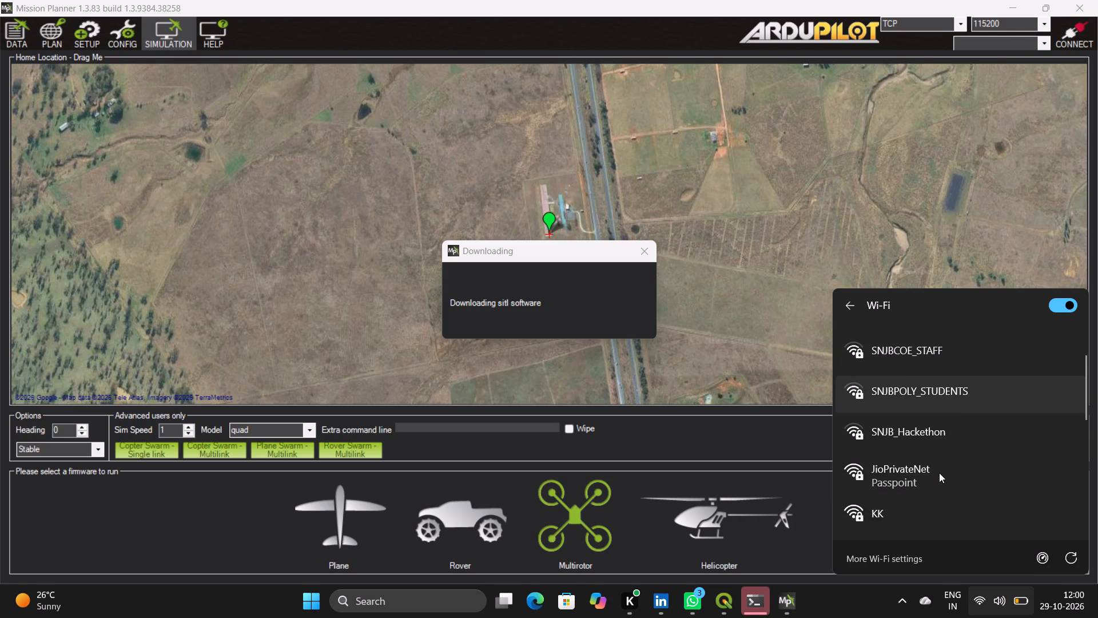
scroll(939, 473, down, 3)
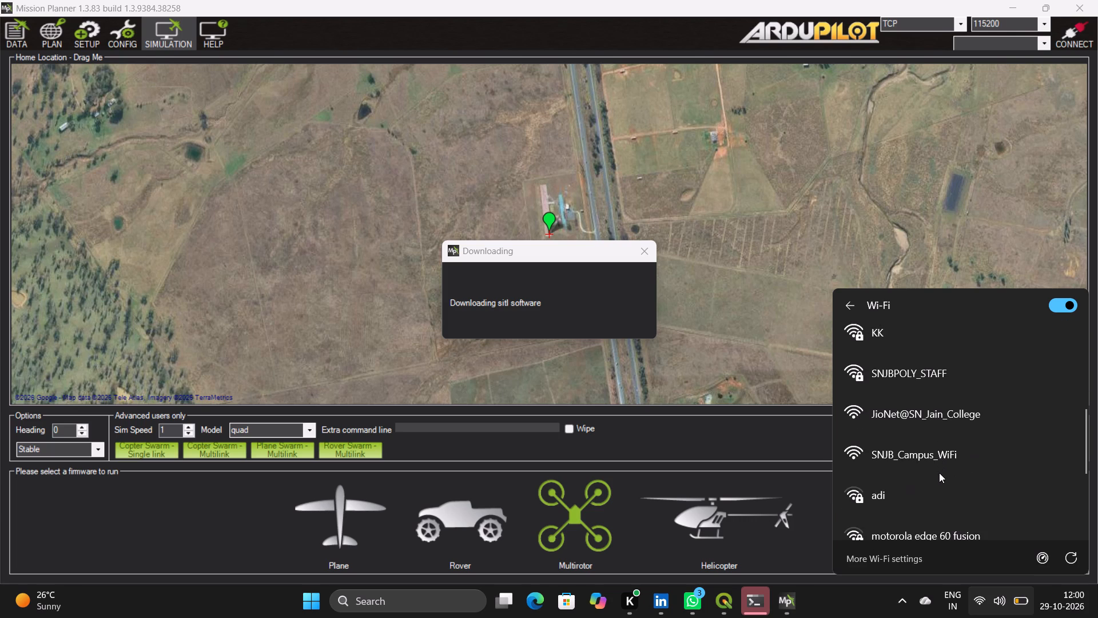
scroll(939, 473, down, 3)
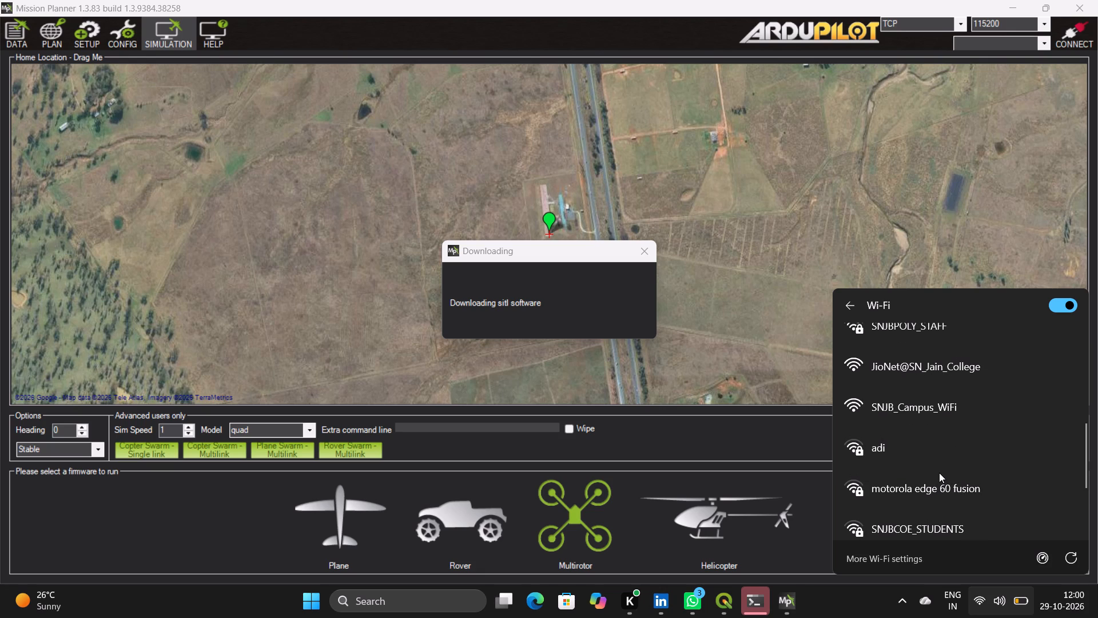
scroll(939, 473, down, 2)
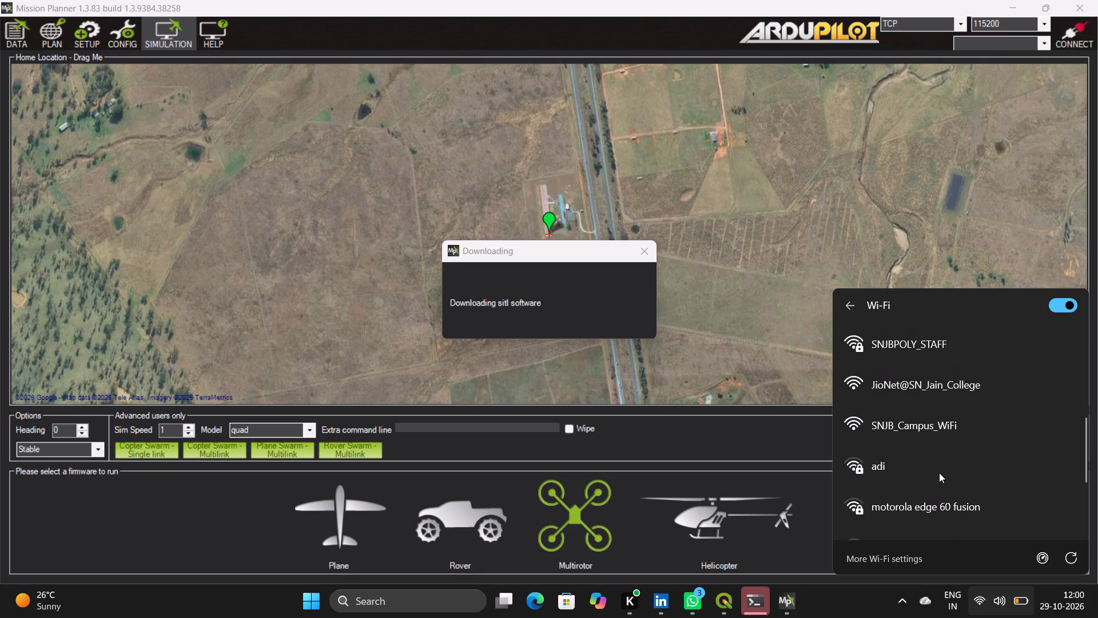
scroll(939, 473, down, 2)
scroll(939, 473, up, 1)
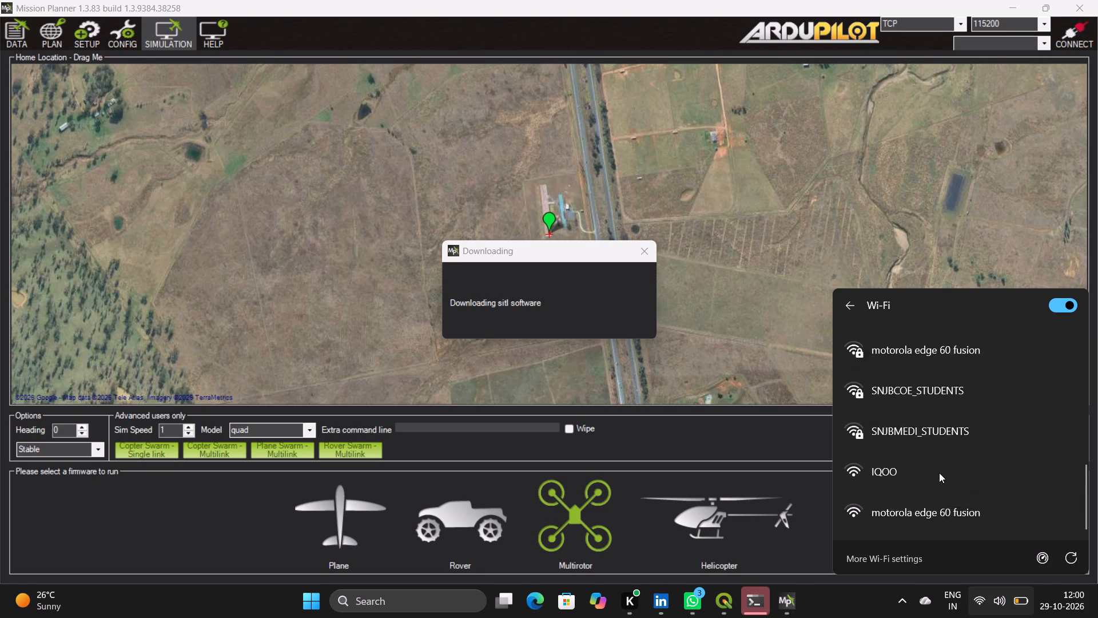
scroll(939, 473, up, 2)
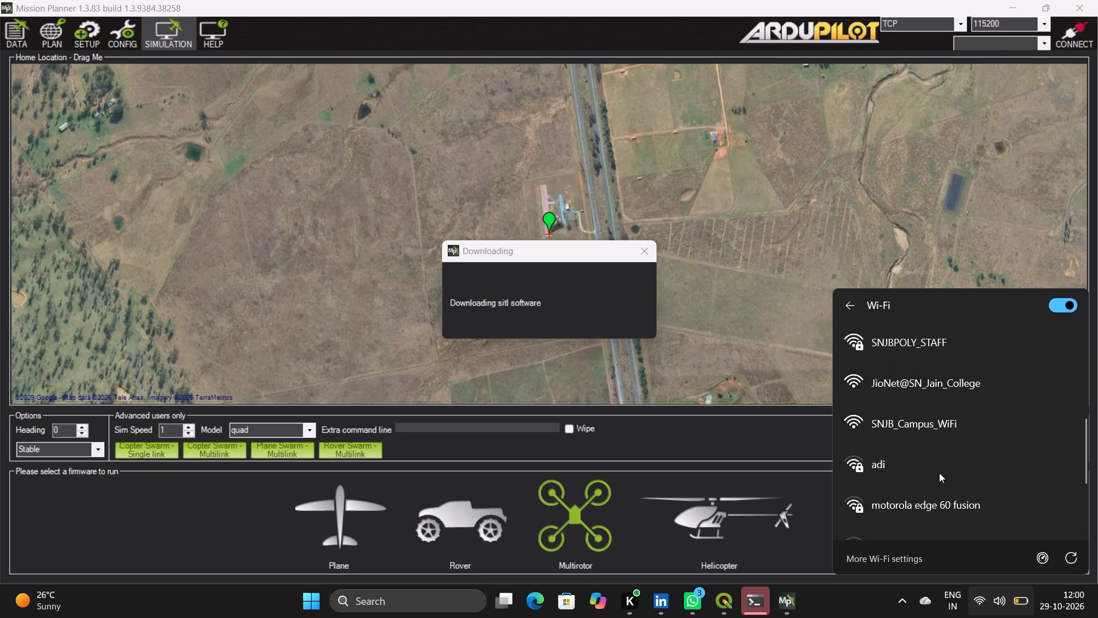
scroll(939, 473, up, 1)
click(942, 443)
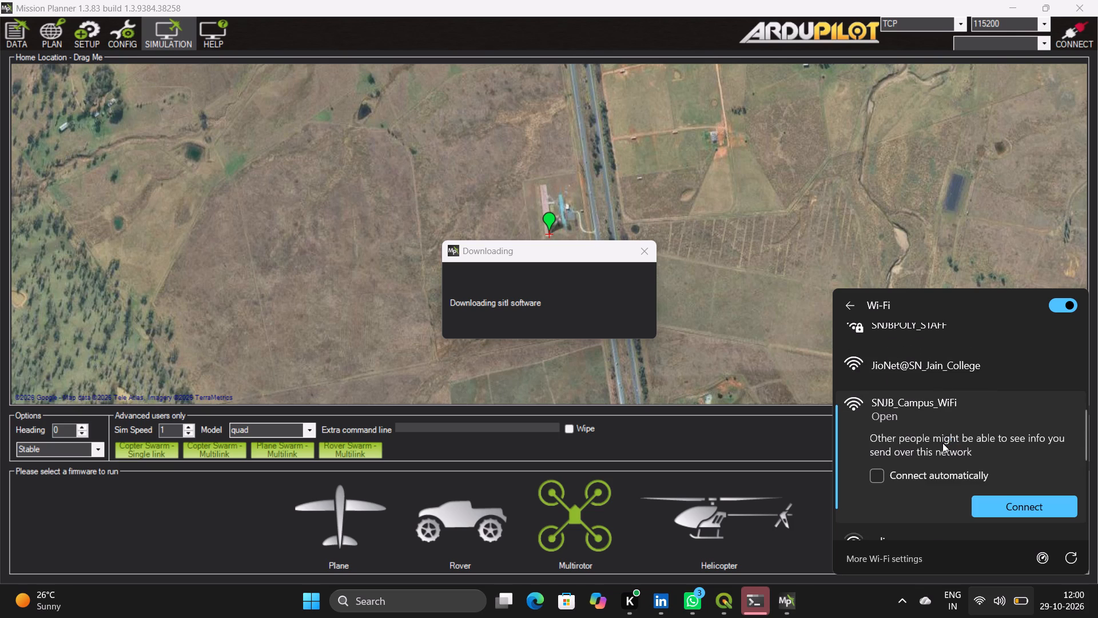
click(876, 477)
click(1006, 501)
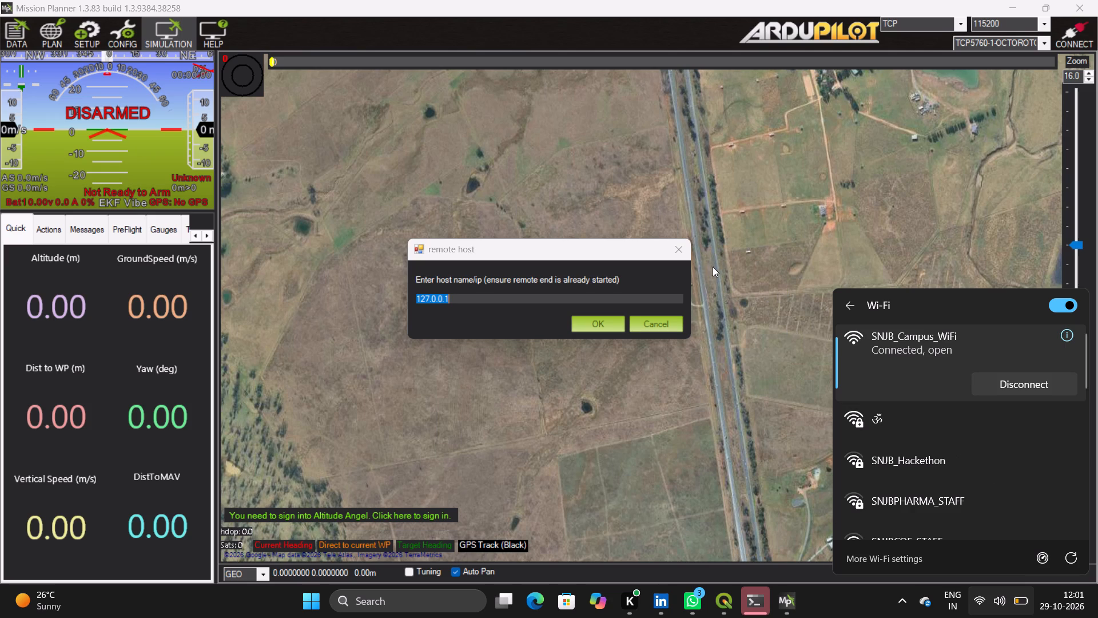
Try to connect to the simulated vehicle over TCP at host 127.0.0.1, accepting the prompted connection settings.
click(602, 327)
click(602, 327)
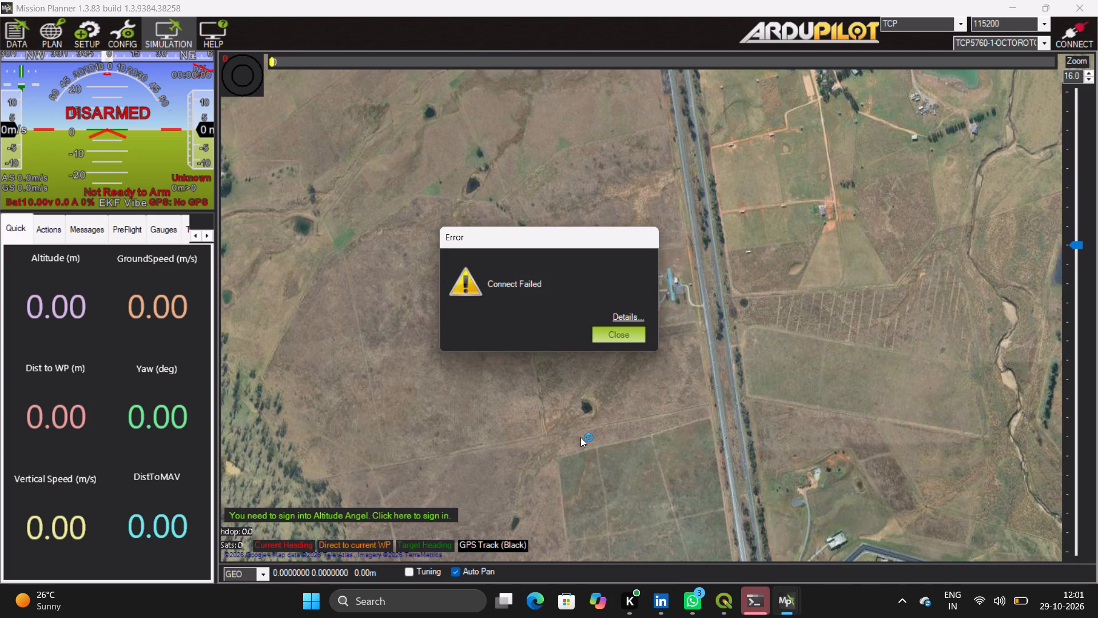
Dismiss the two connection error dialogs and close Mission Planner.
click(620, 326)
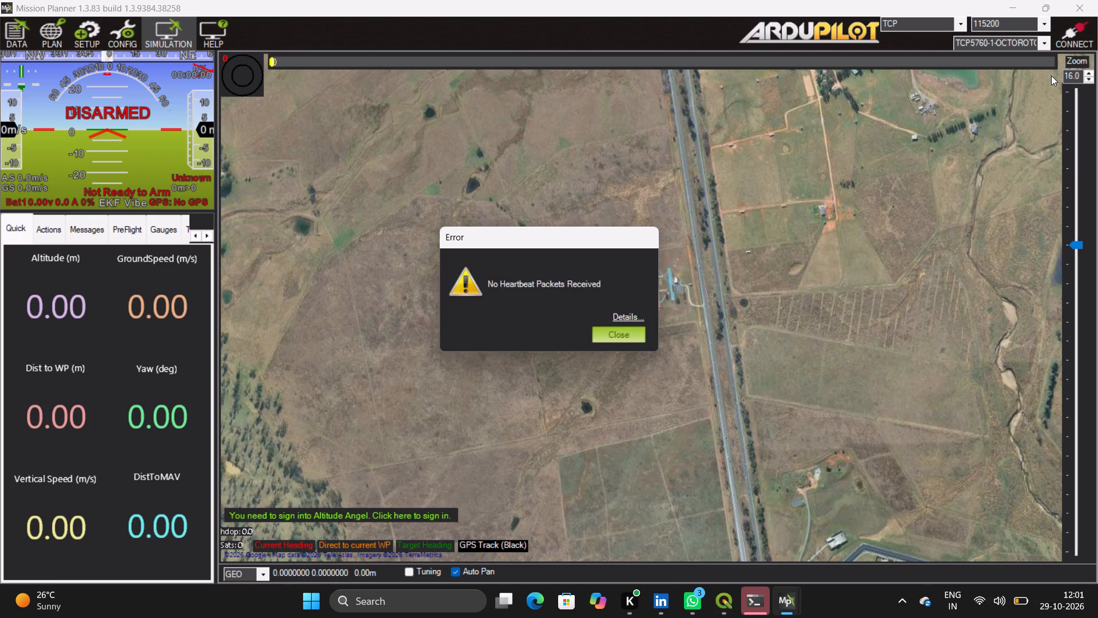
click(1079, 5)
right_click(1079, 5)
click(626, 336)
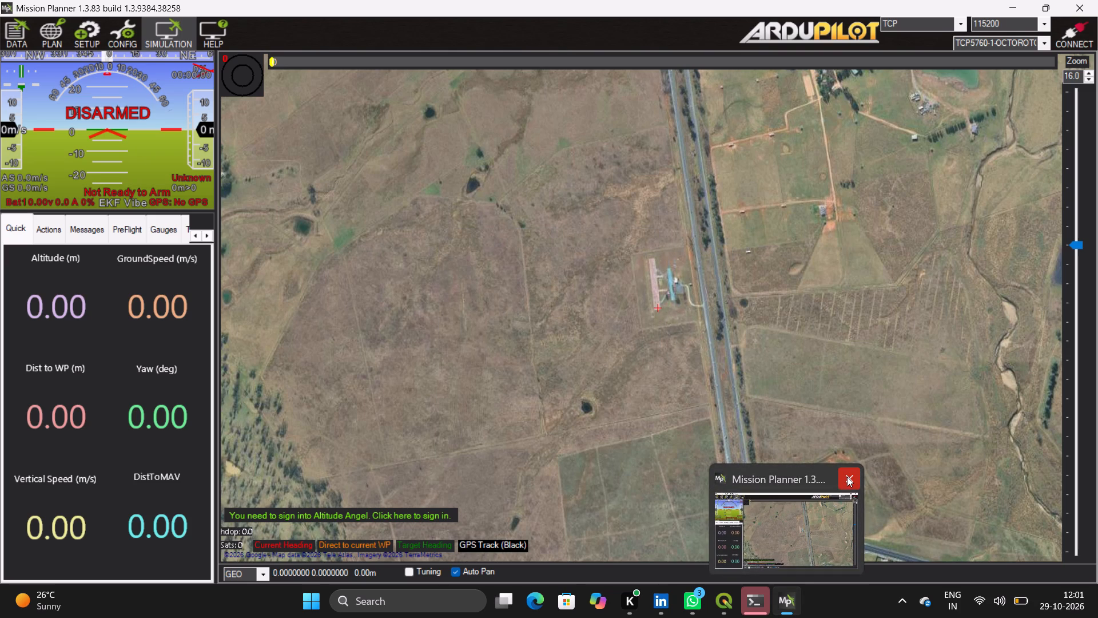
click(847, 477)
click(849, 481)
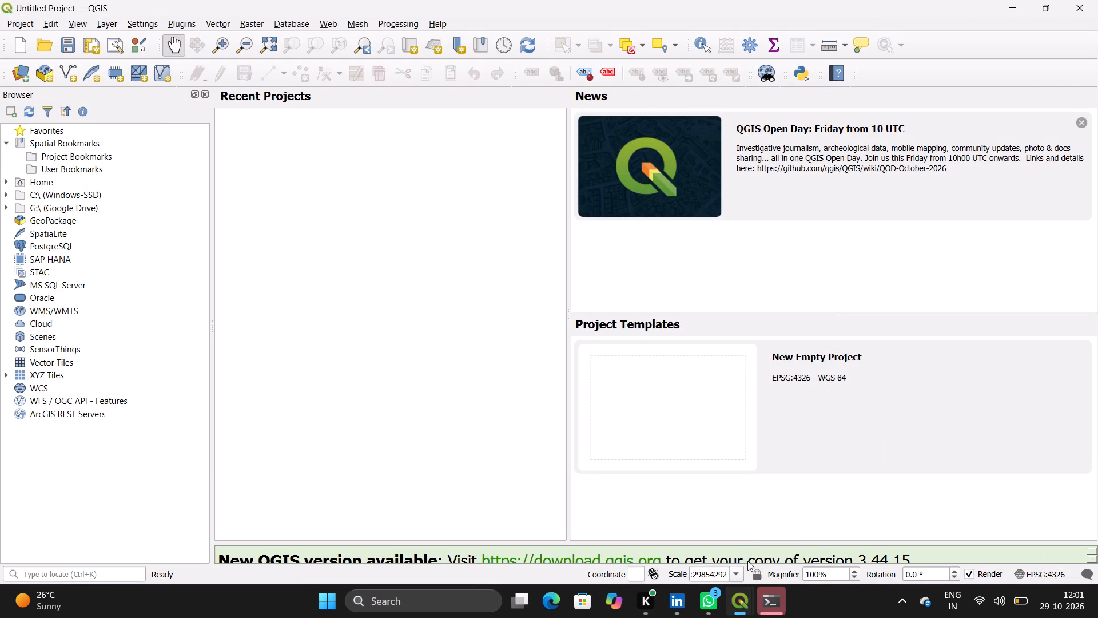
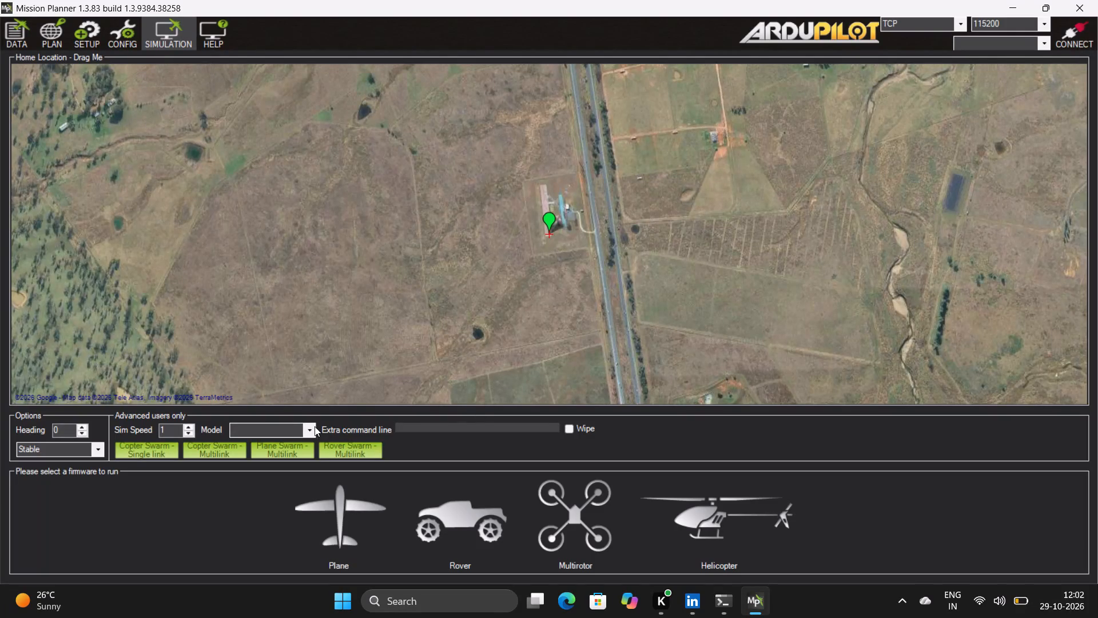
Choose the quad model and start the Multirotor simulation with the Stable firmware.
click(311, 428)
click(282, 203)
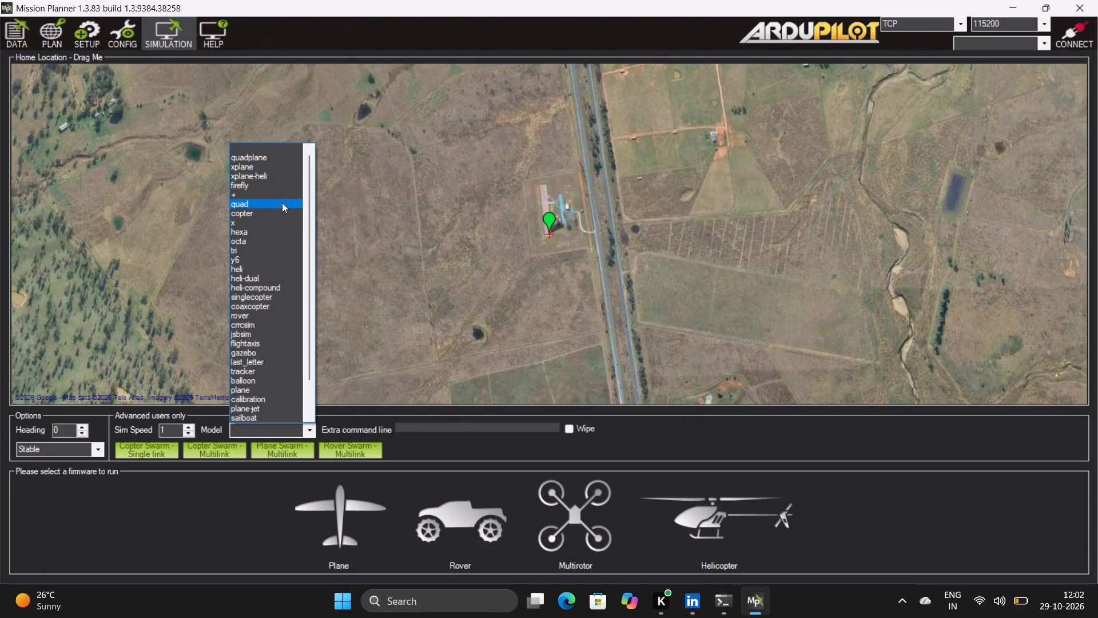
click(585, 504)
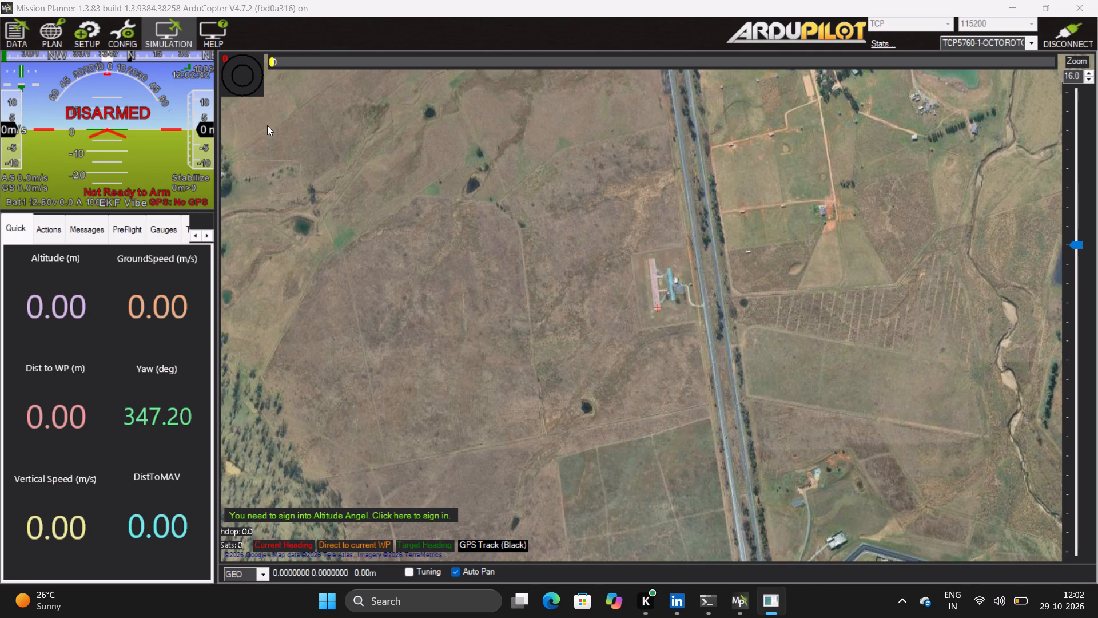
Place four waypoints on the flight plan map in the fields west of the home location.
click(45, 34)
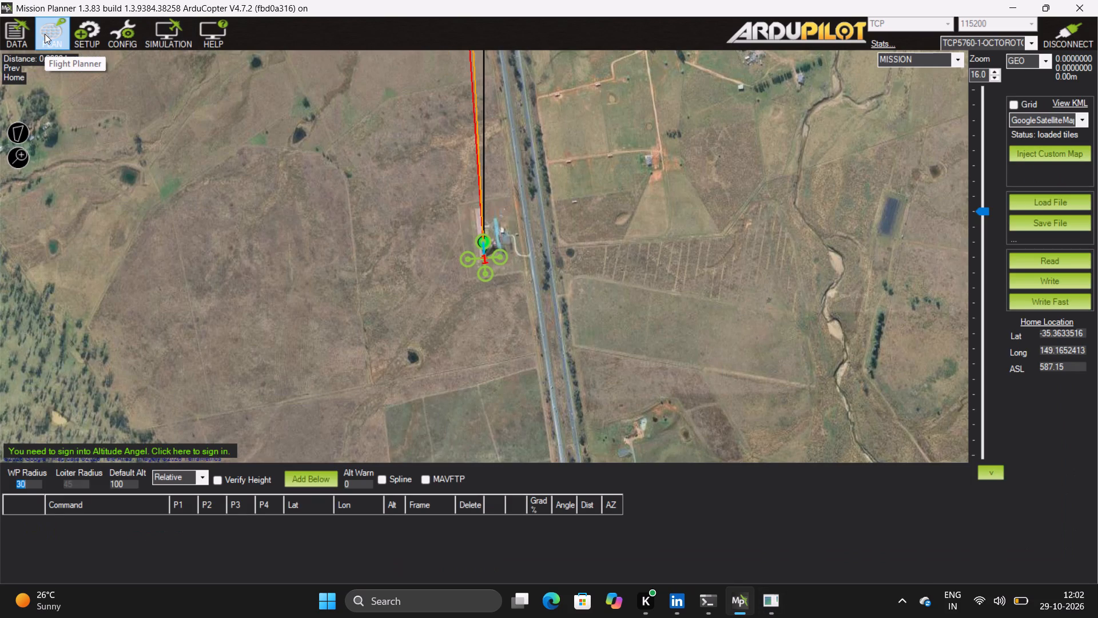
click(341, 207)
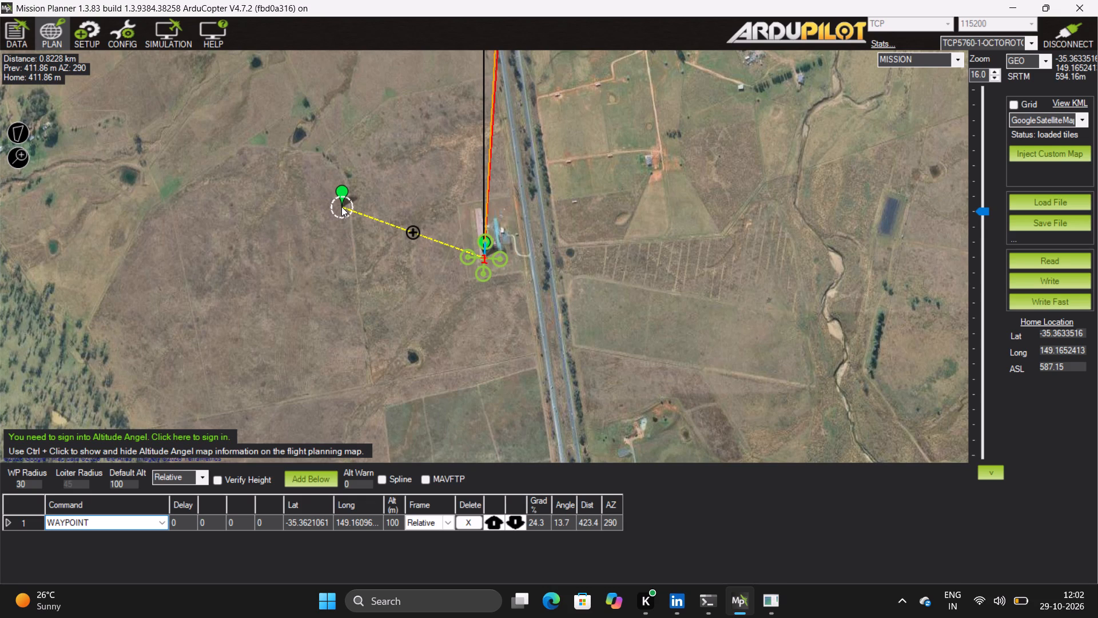
click(340, 264)
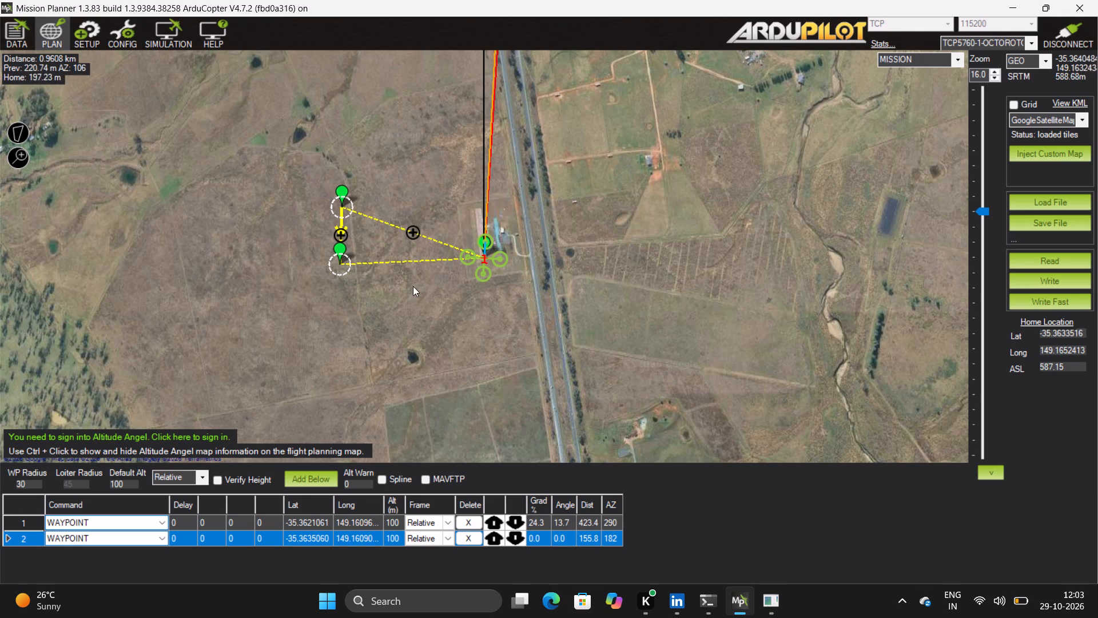
click(391, 301)
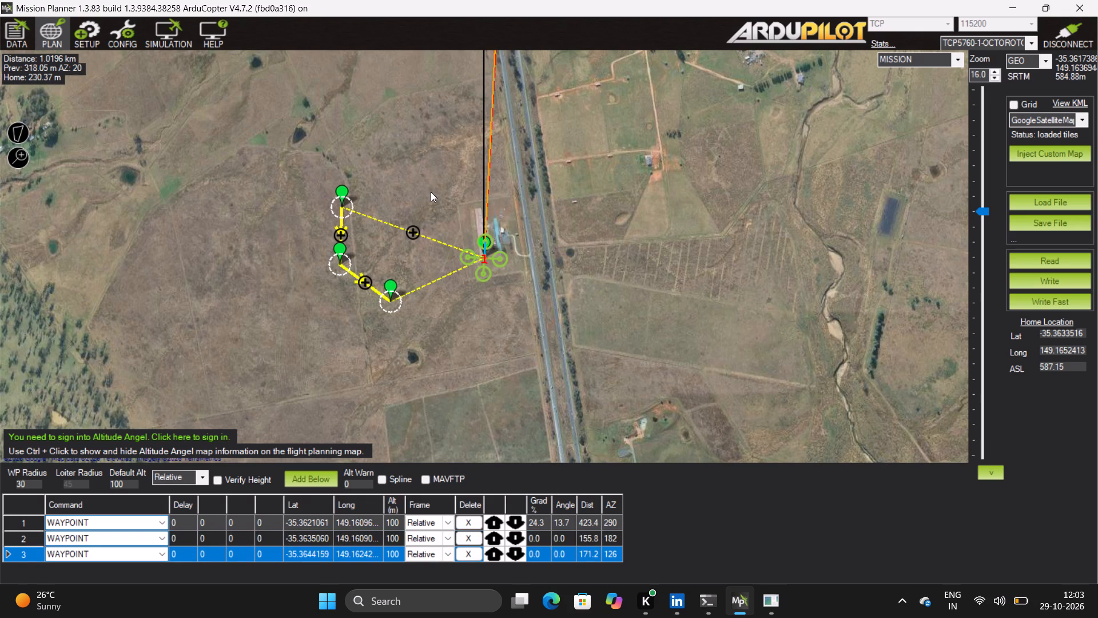
click(435, 200)
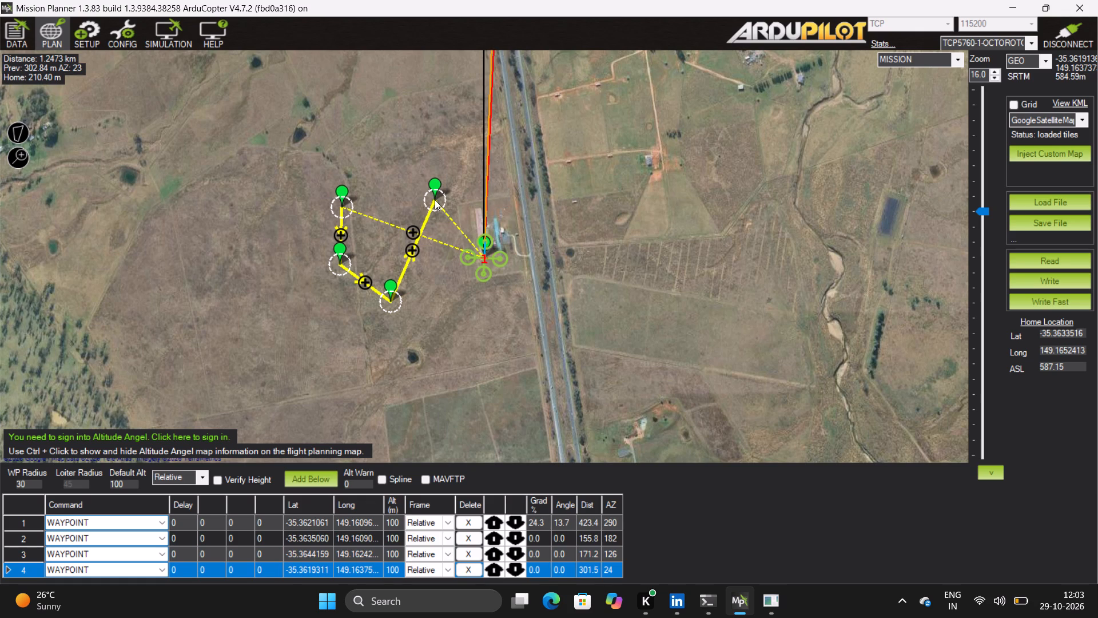
Change mission command 1 to TAKEOFF and command 4 to RETURN_TO_LAUNCH.
click(162, 528)
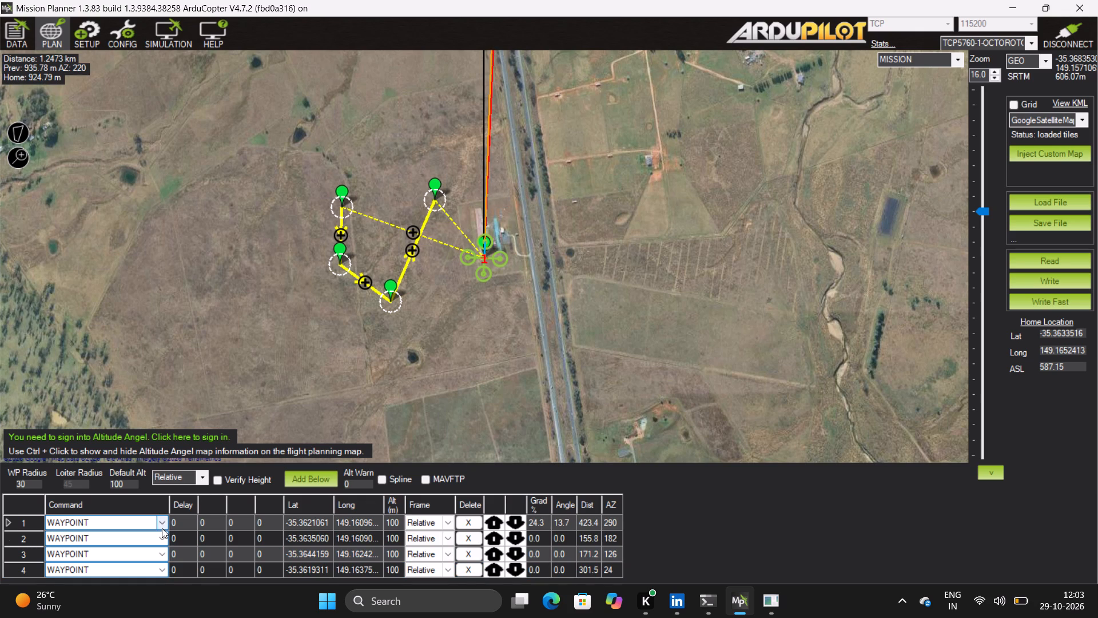
click(163, 521)
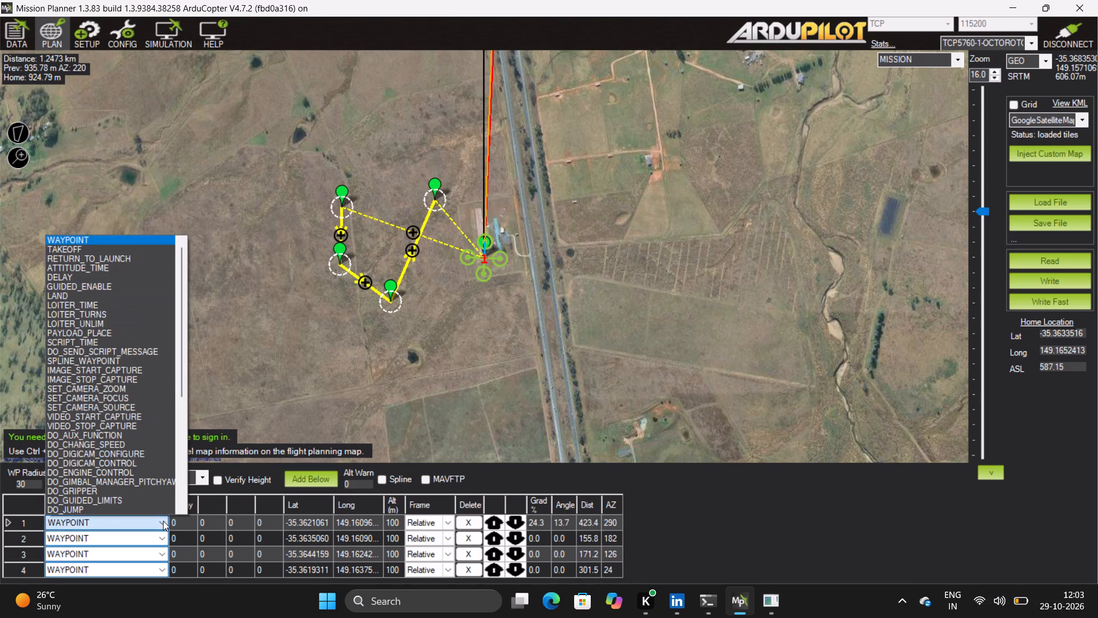
click(96, 246)
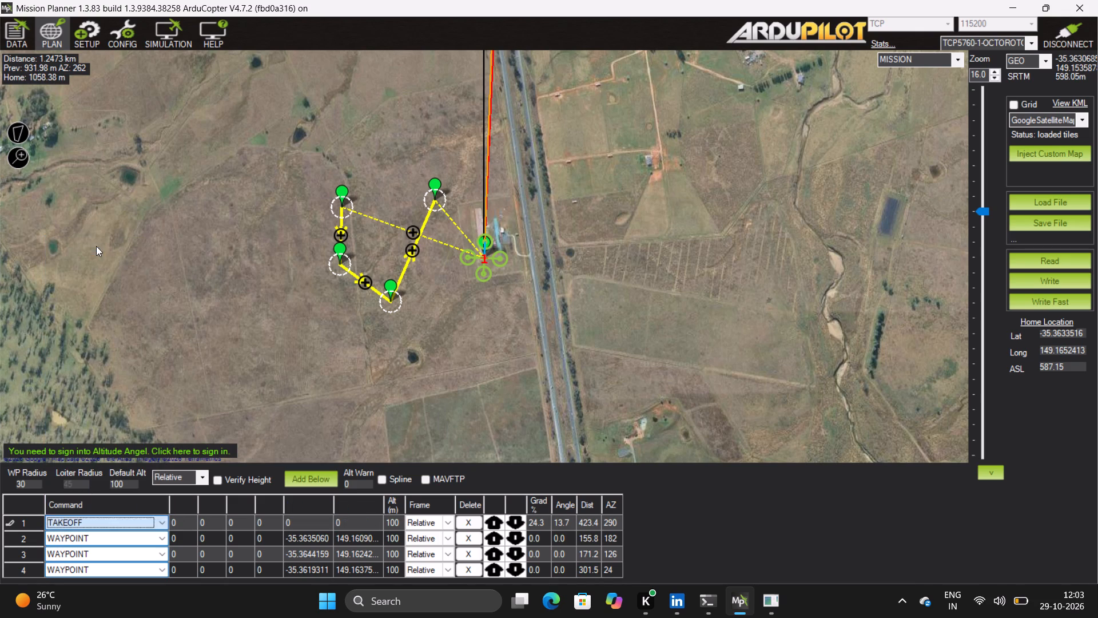
click(160, 569)
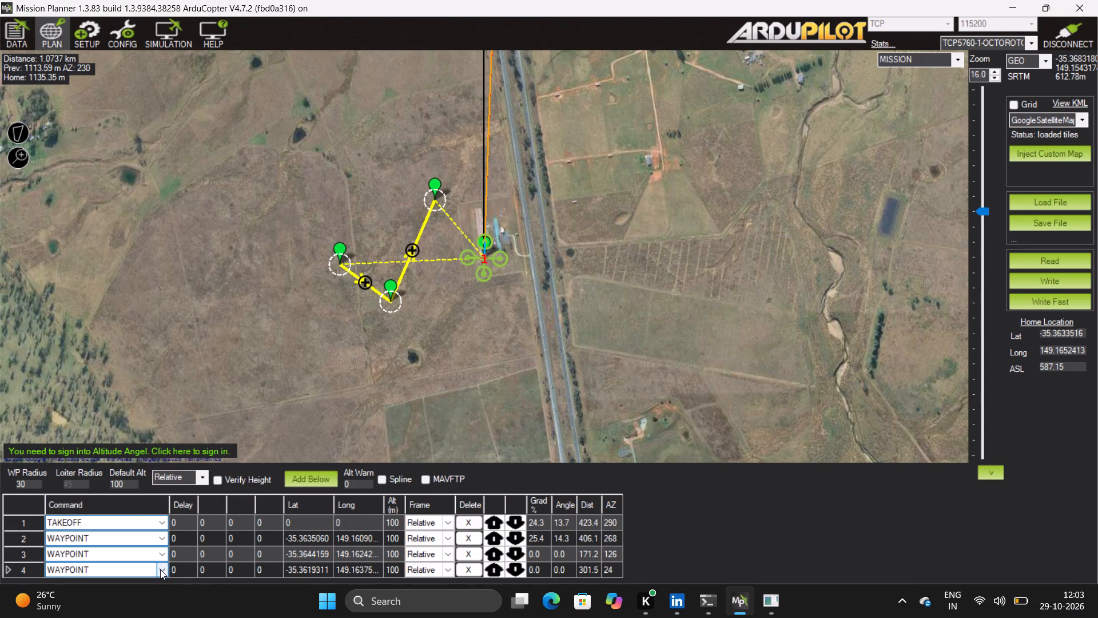
click(160, 569)
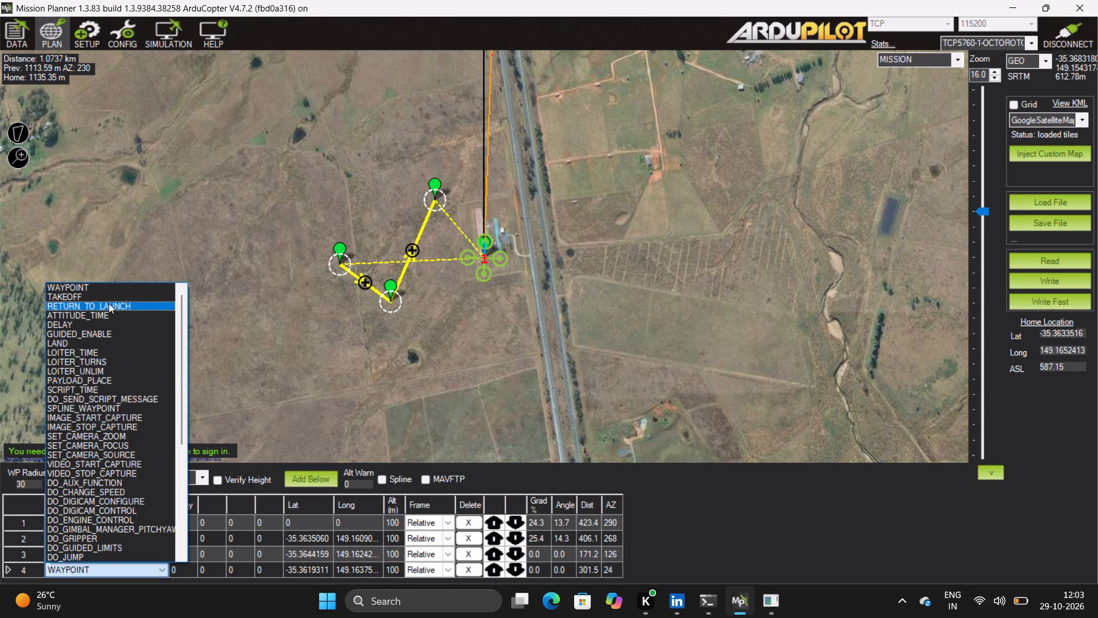
click(117, 302)
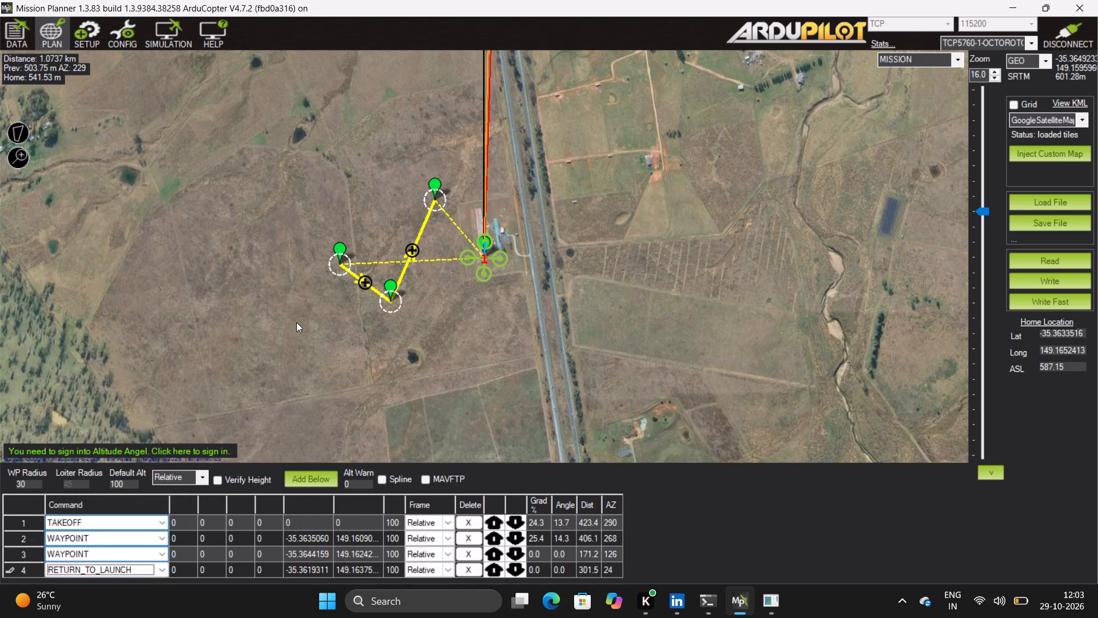
Write the planned mission to the simulated vehicle.
click(1061, 282)
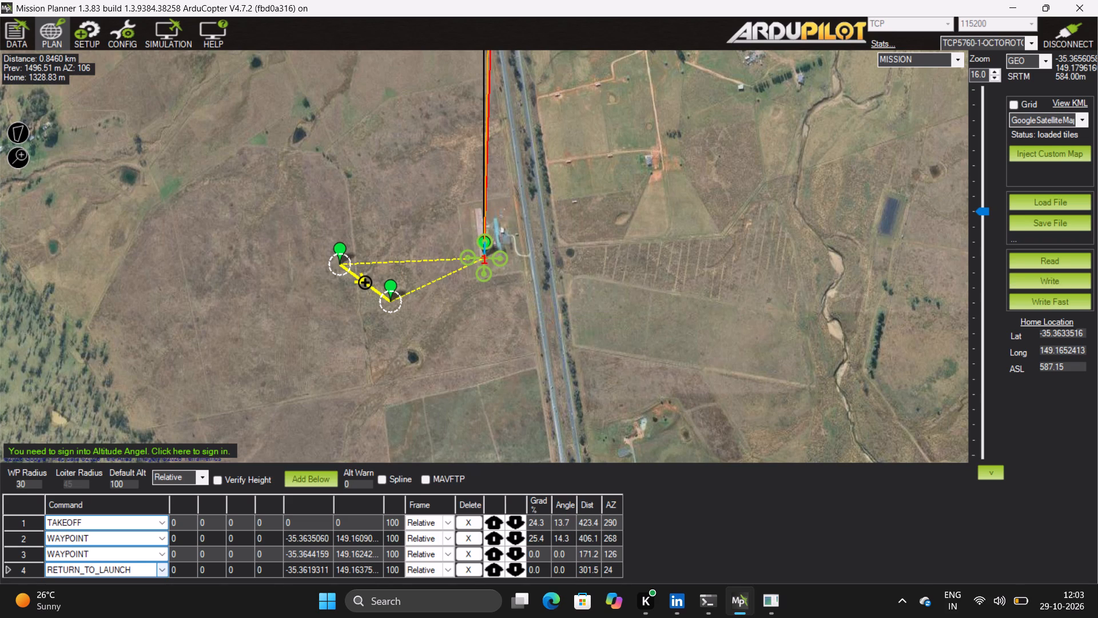
scroll(1073, 333, left, 2)
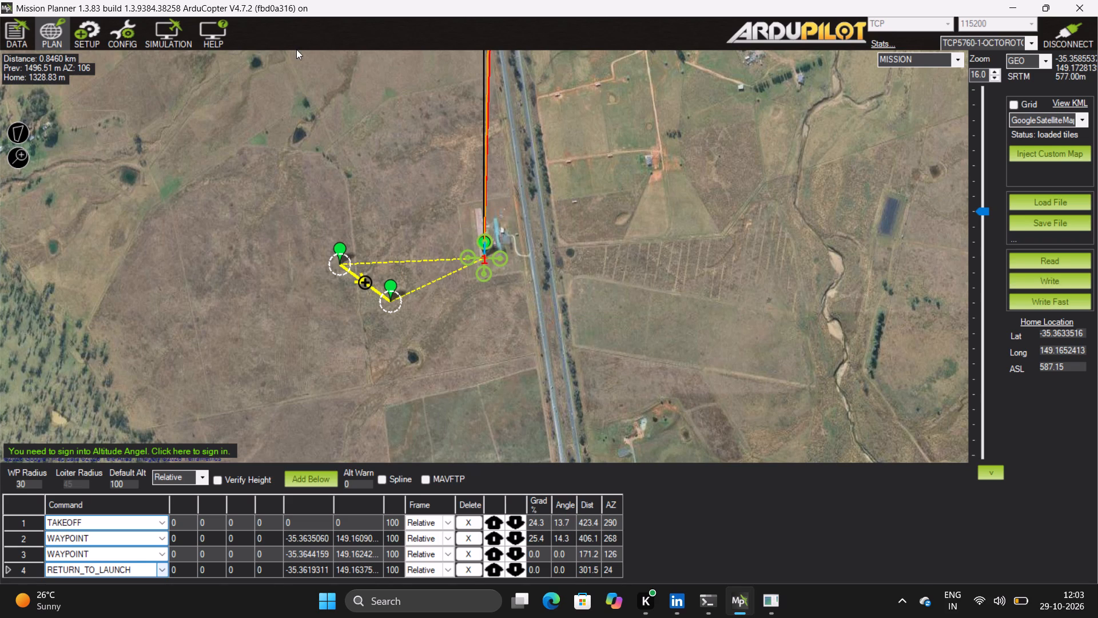
Arm the simulated copter from the flight data actions.
click(10, 39)
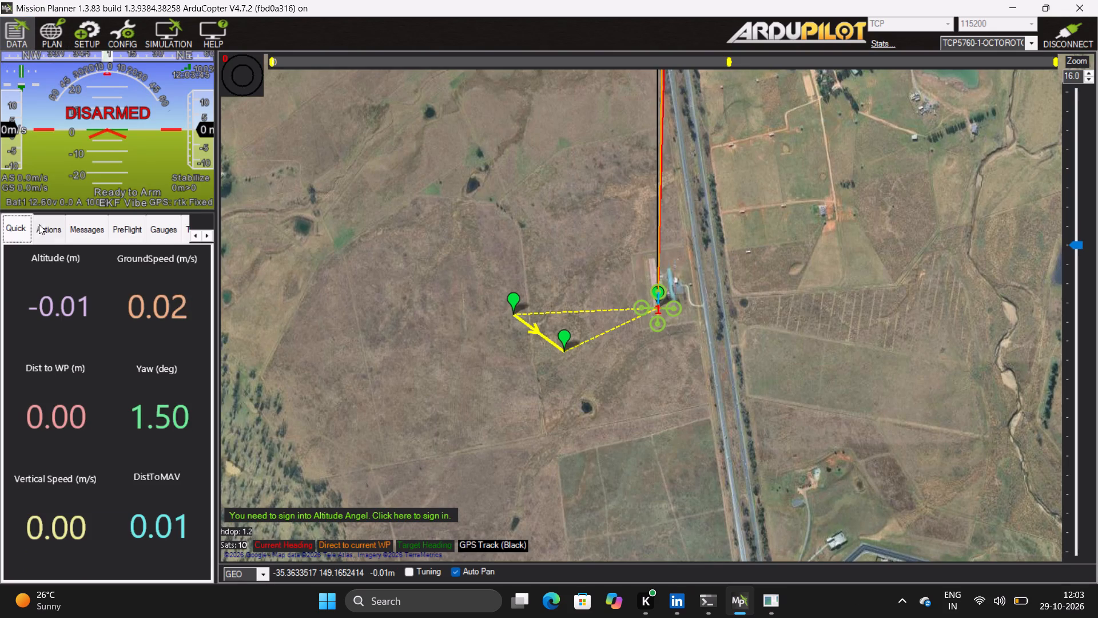
click(45, 227)
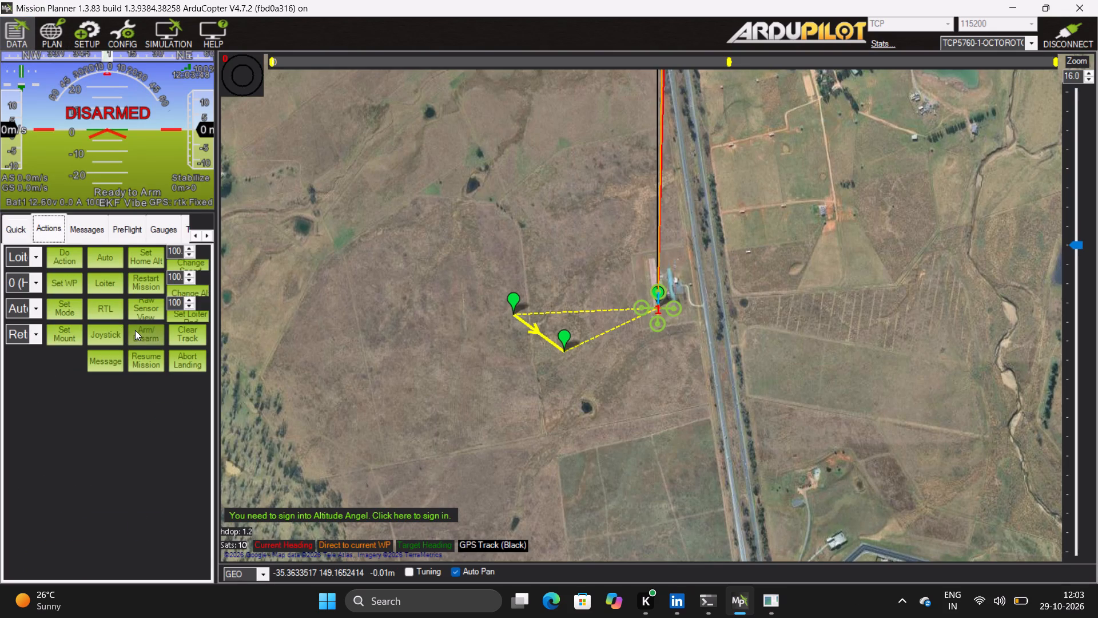
click(135, 330)
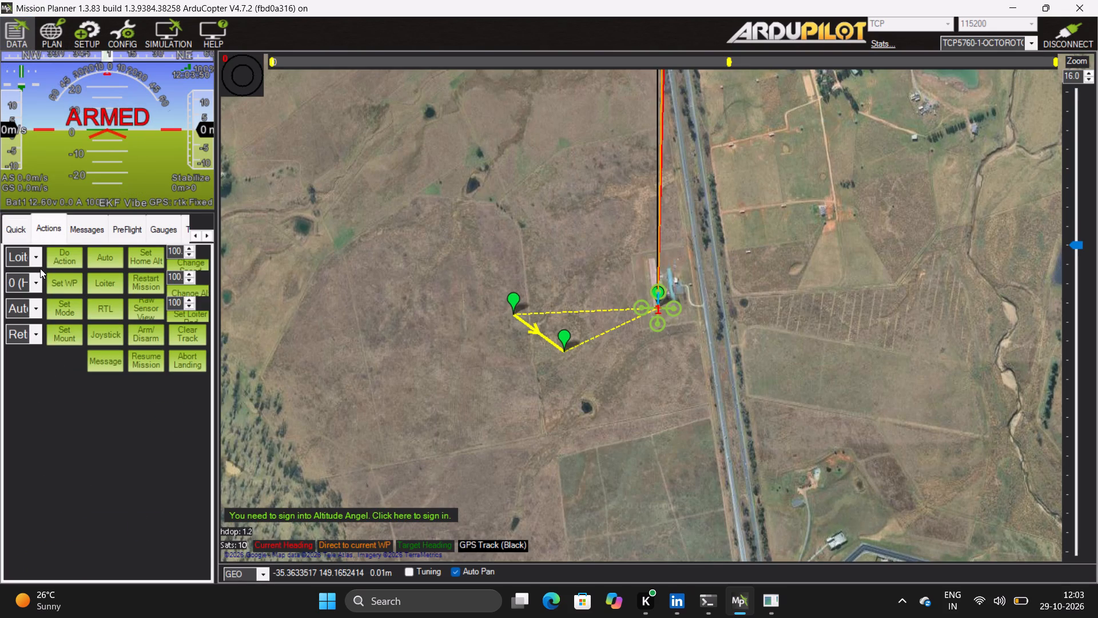
Select Mission_Start as the action, 0 (Home) as the waypoint, Stabilize as the mode and Home Location as the mount option.
click(40, 251)
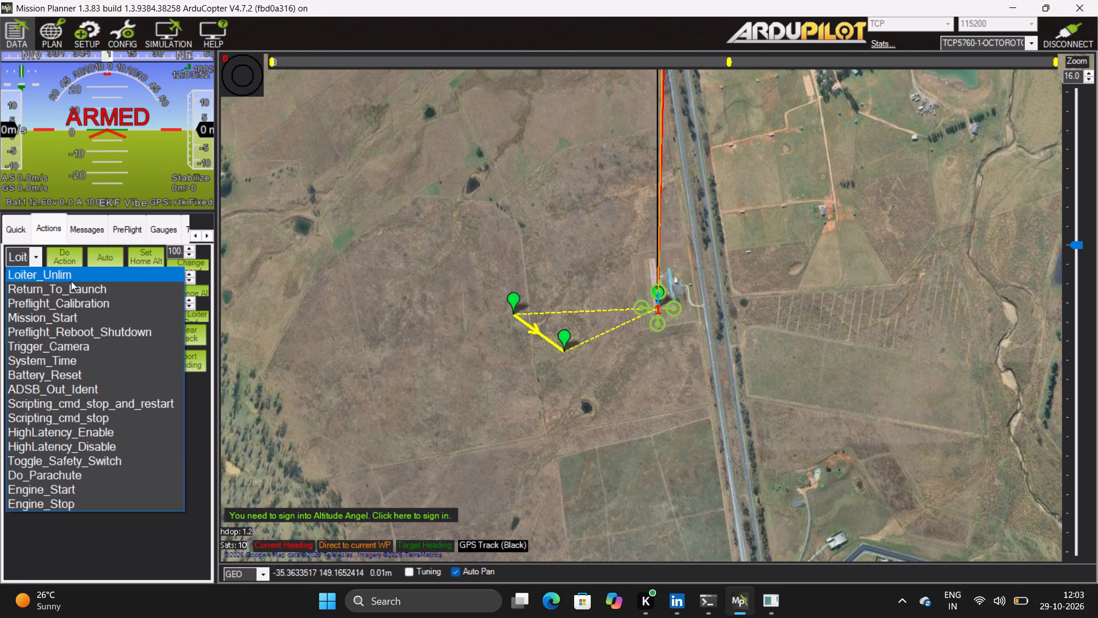
click(84, 312)
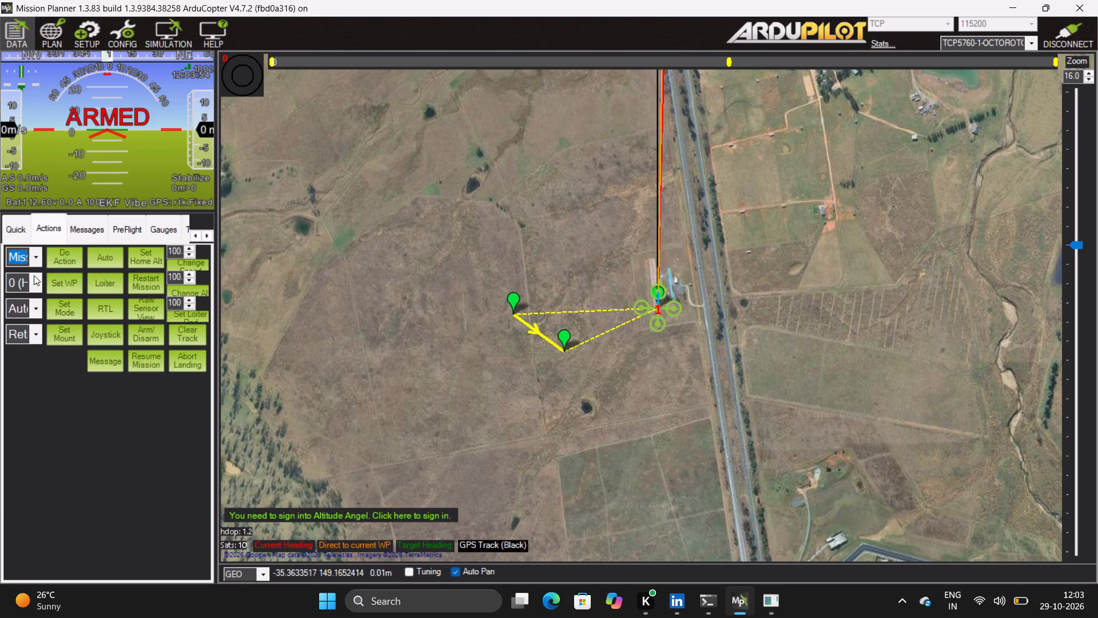
click(38, 276)
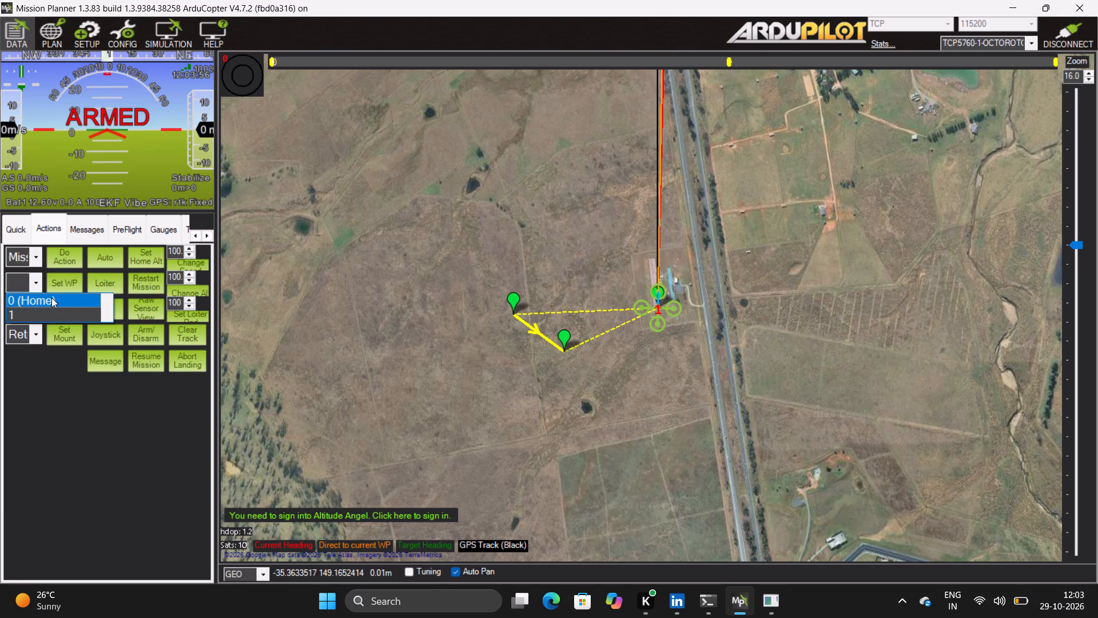
click(51, 298)
click(31, 315)
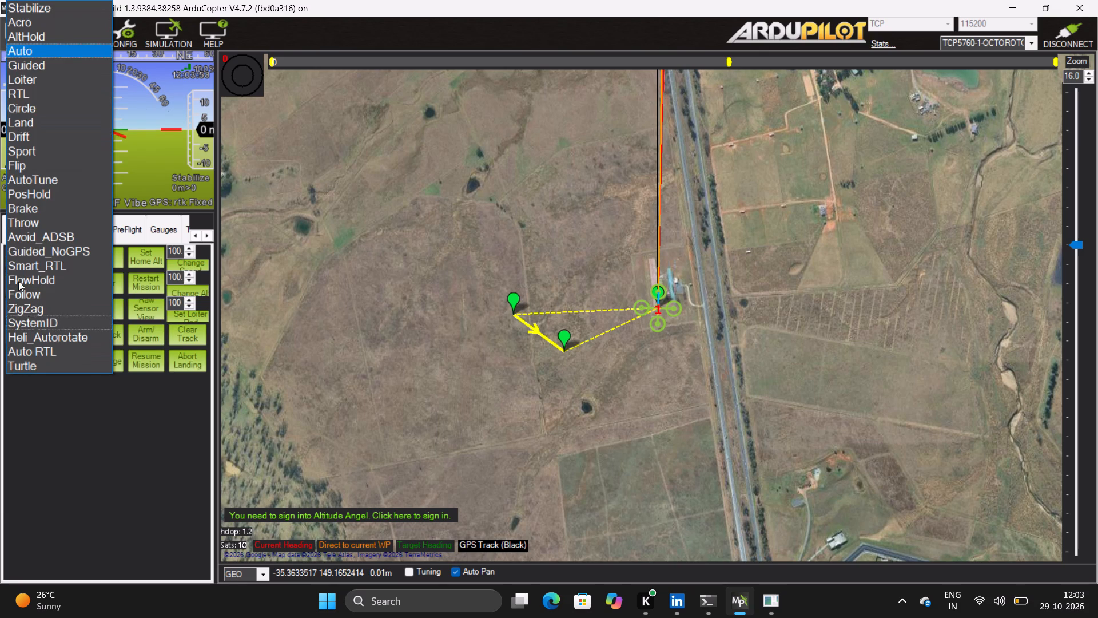
click(22, 3)
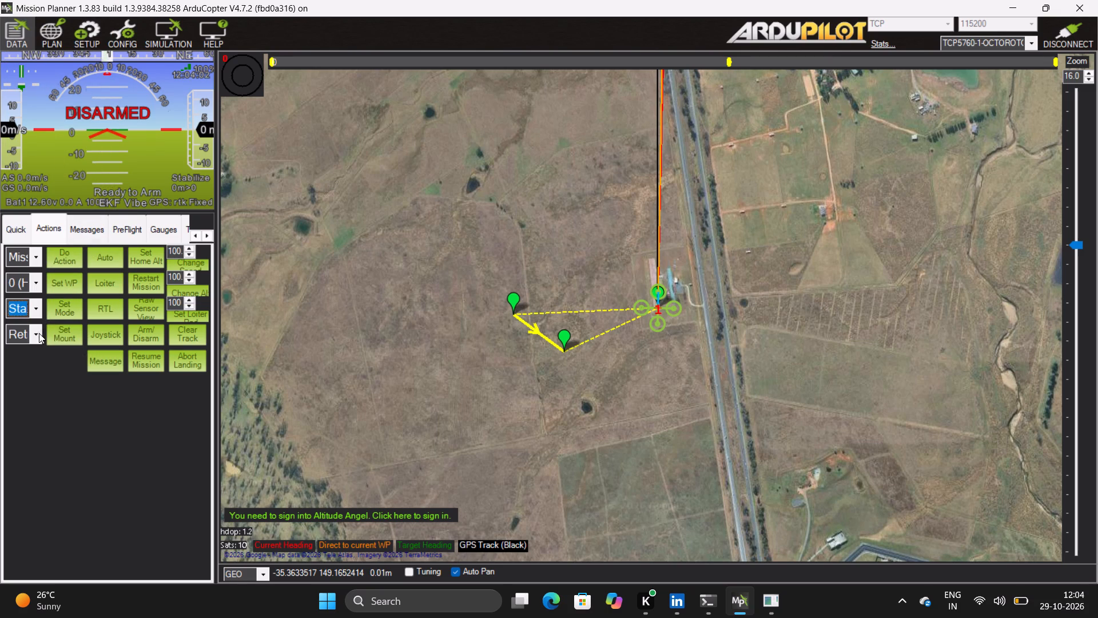
click(35, 335)
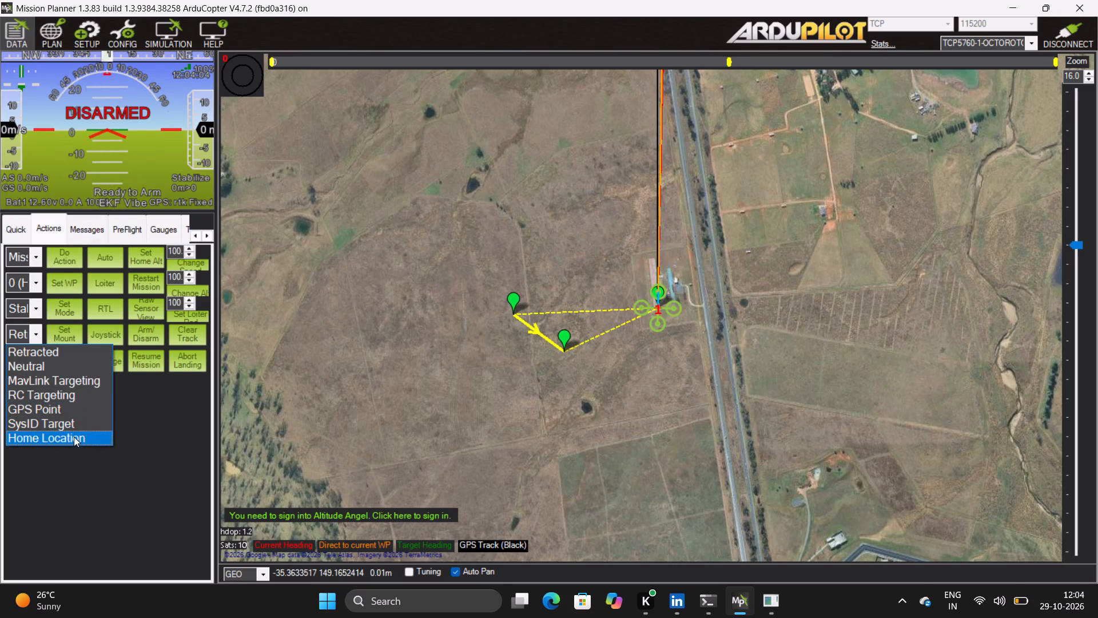
click(72, 438)
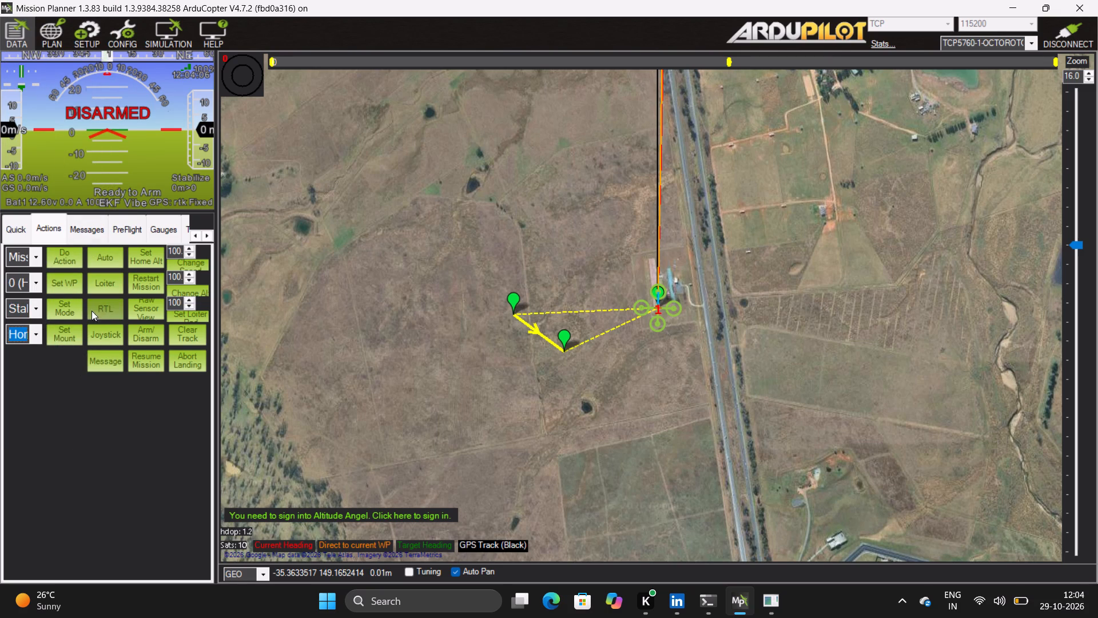
Switch the copter to Loiter mode and arm it again.
click(99, 279)
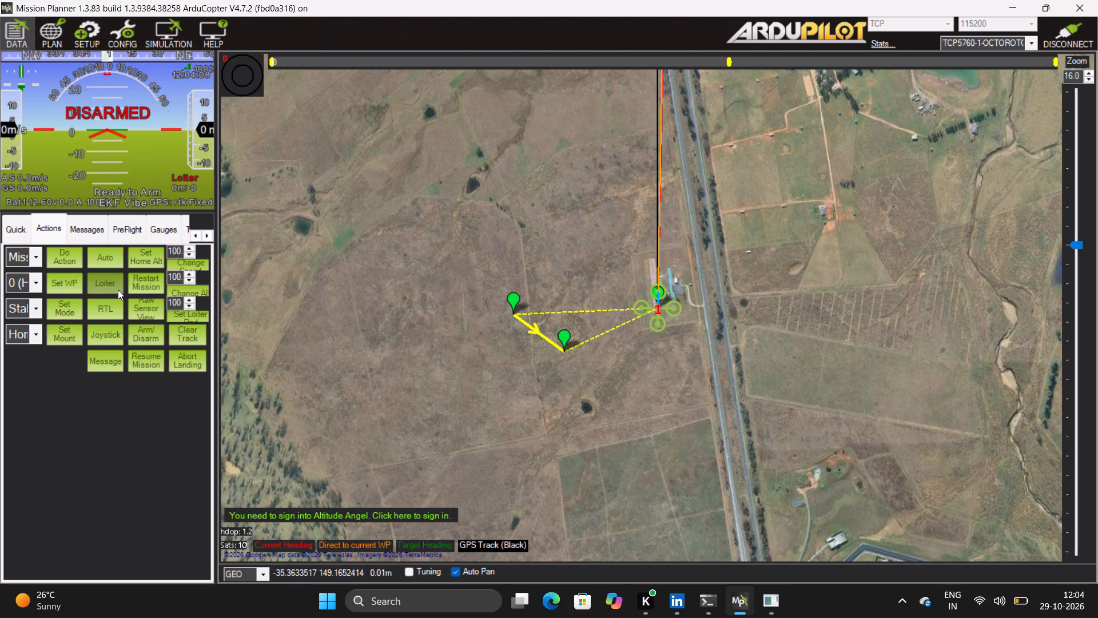
click(149, 331)
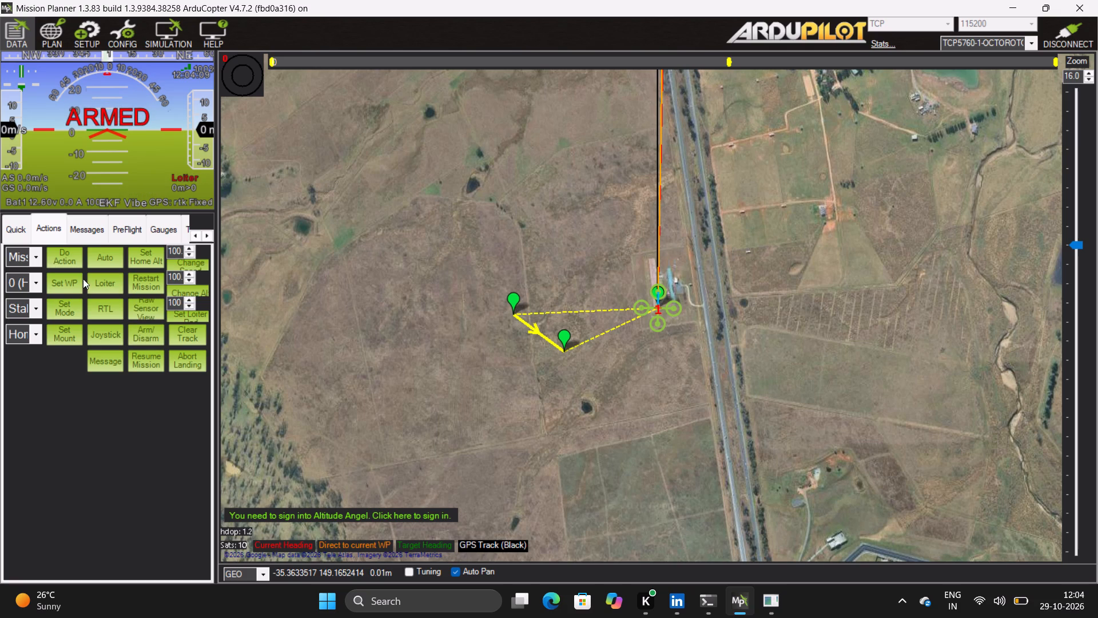
Execute the Mission_Start action and confirm it.
click(63, 252)
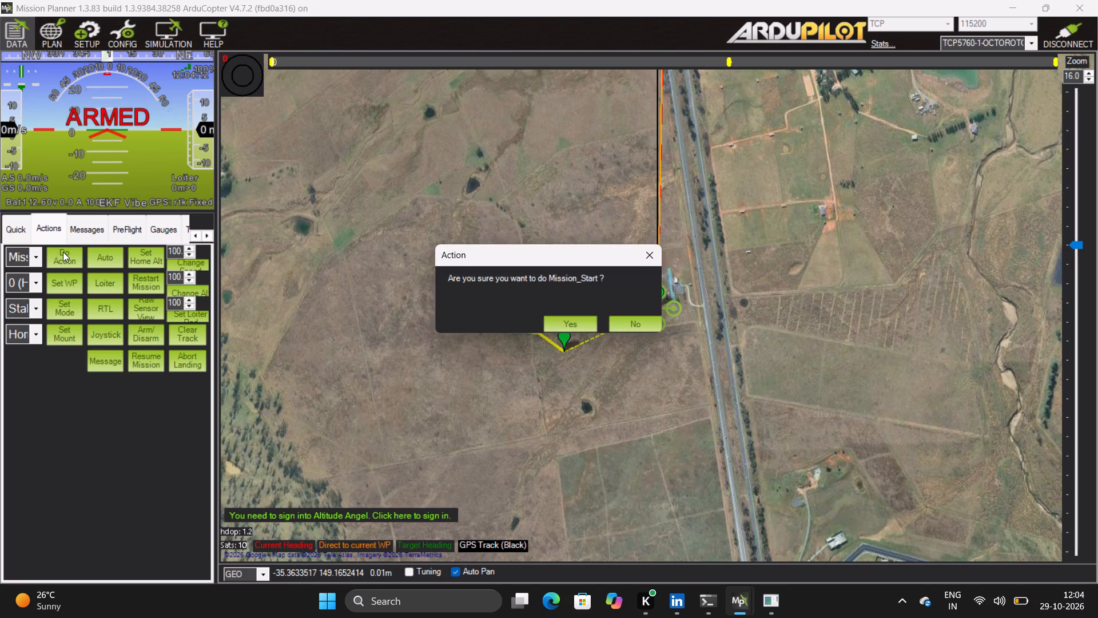
click(578, 317)
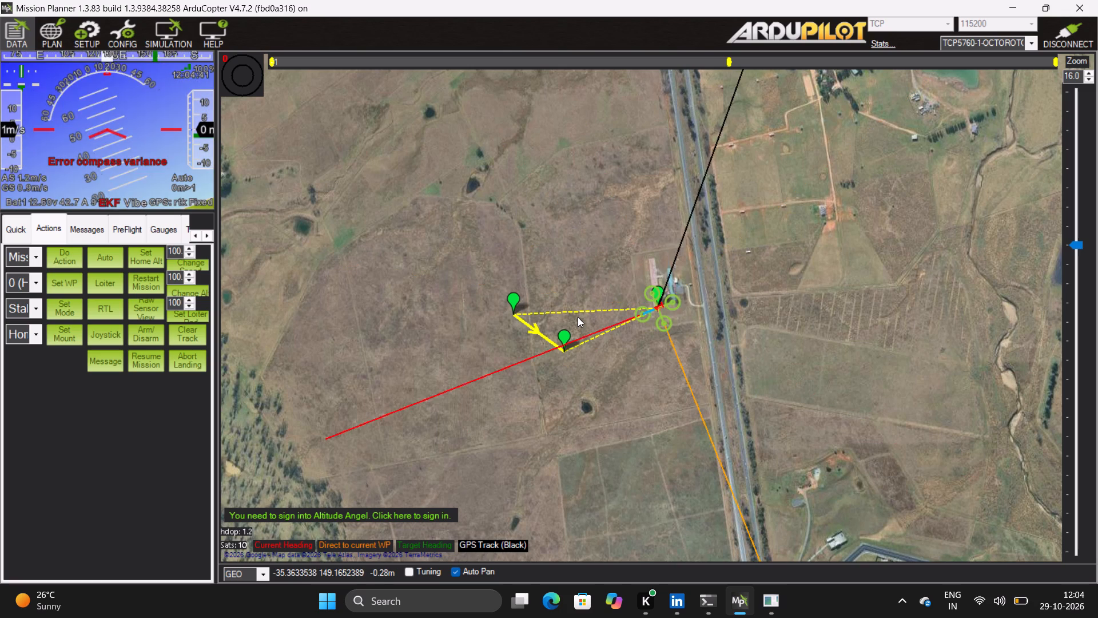
Close Mission Planner.
click(1081, 1)
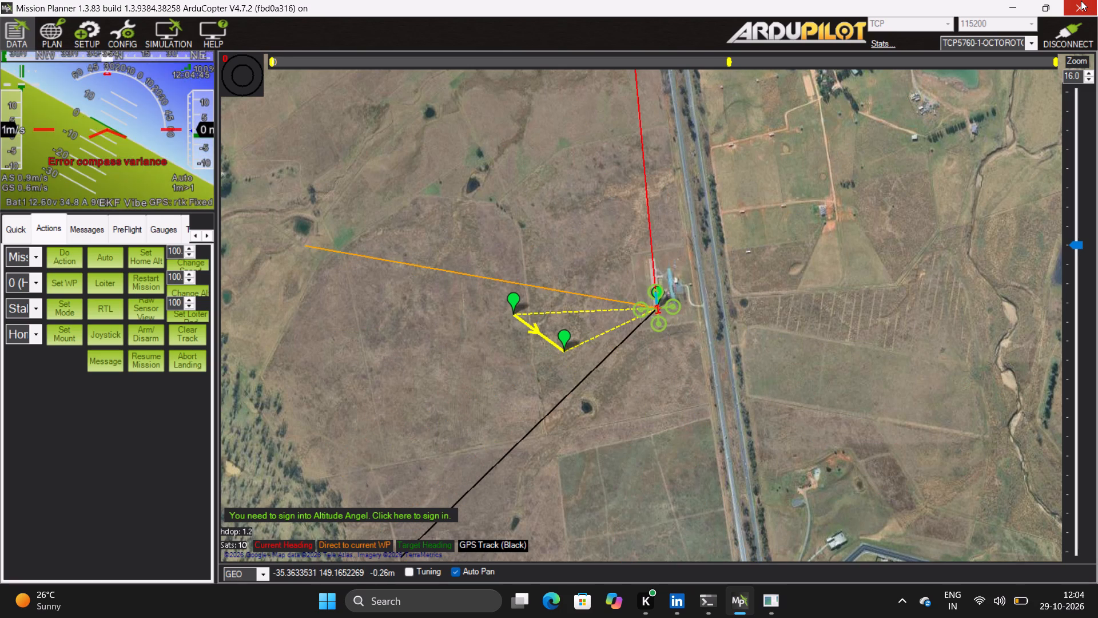
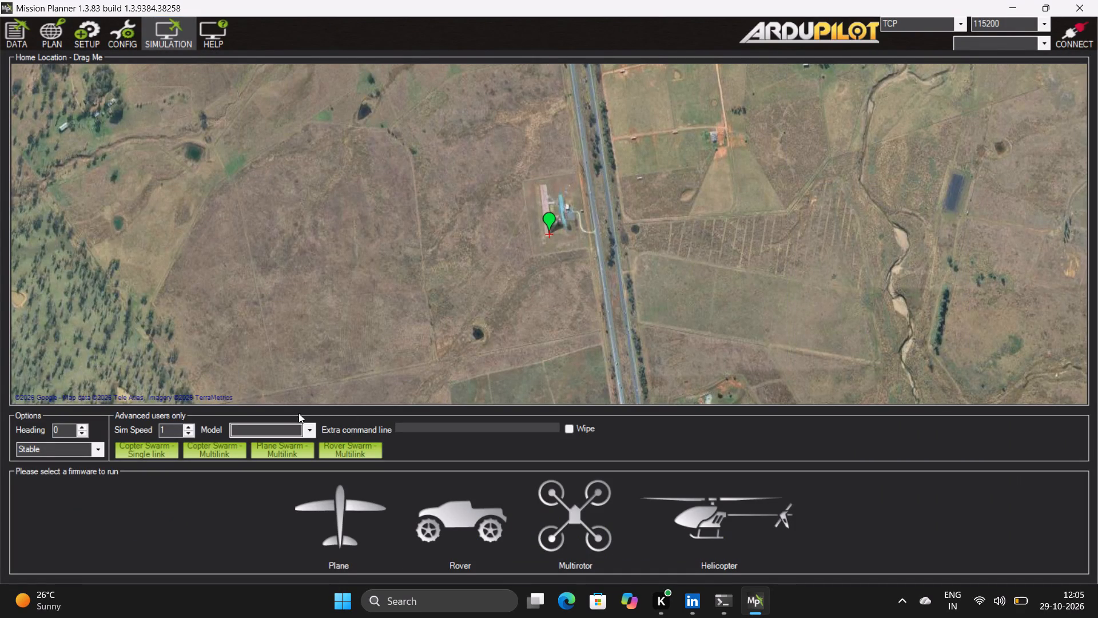
Start a Multirotor simulation with the quad model on Stable firmware and dismiss the energy saver notification.
click(309, 433)
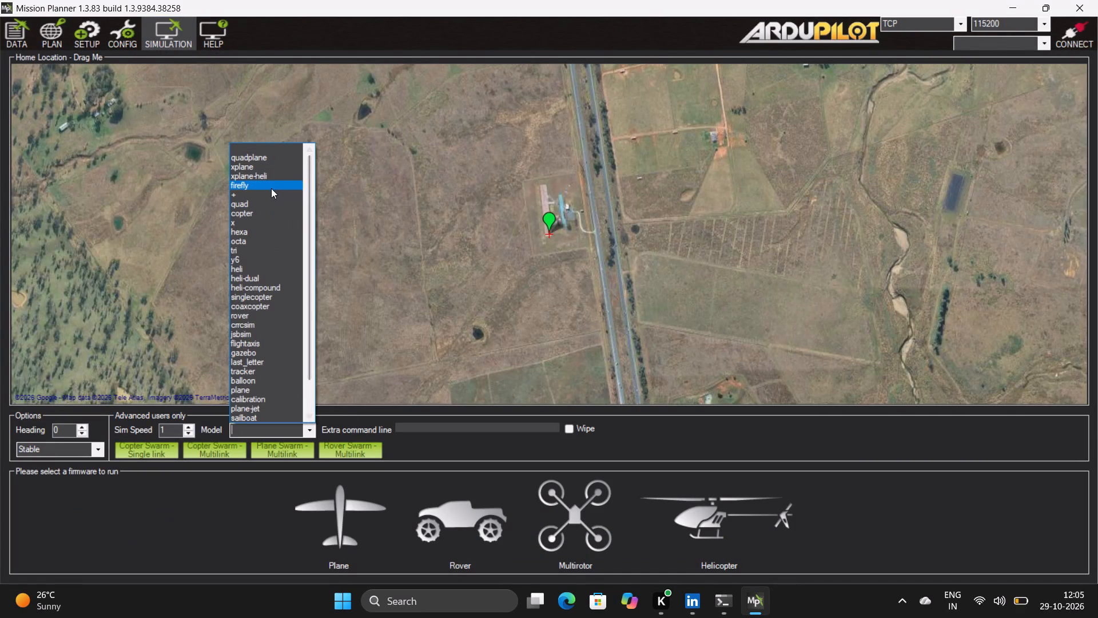
click(268, 203)
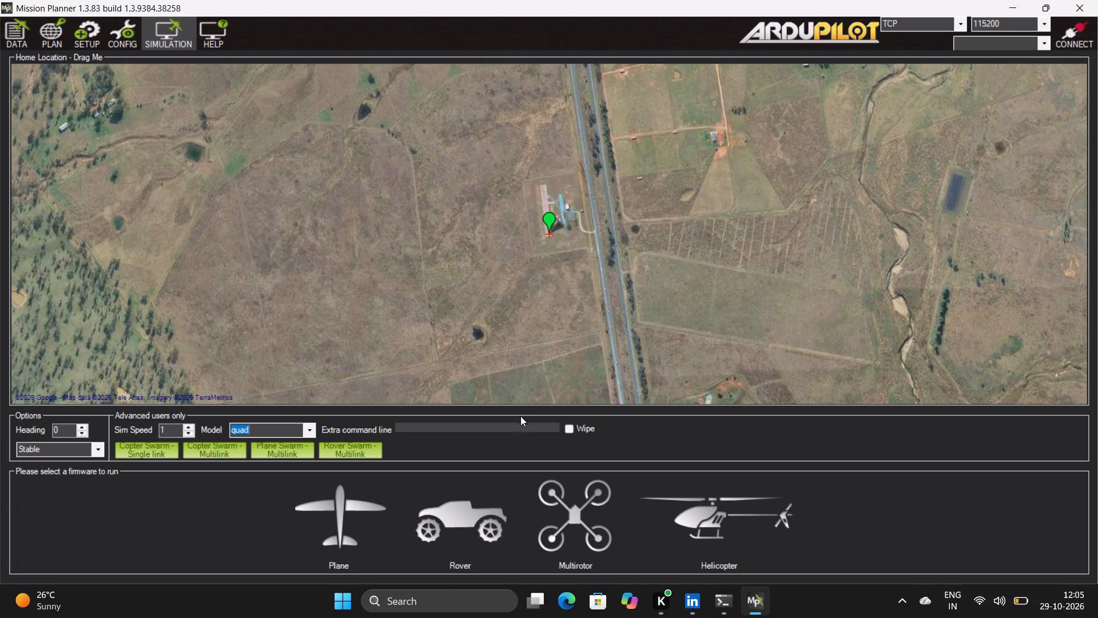
click(584, 506)
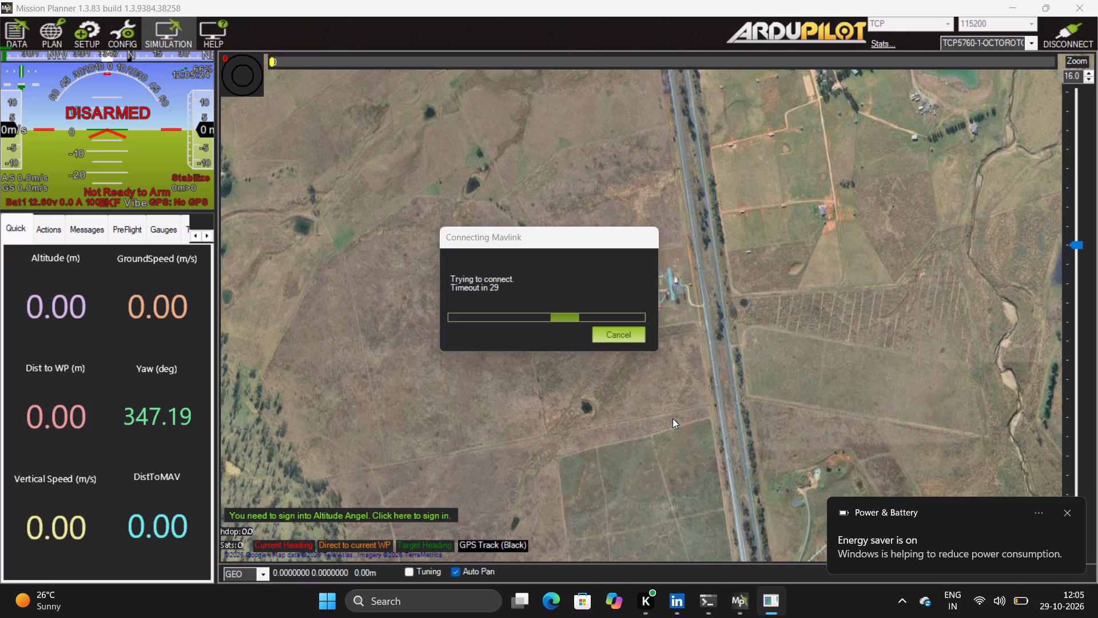
click(1067, 513)
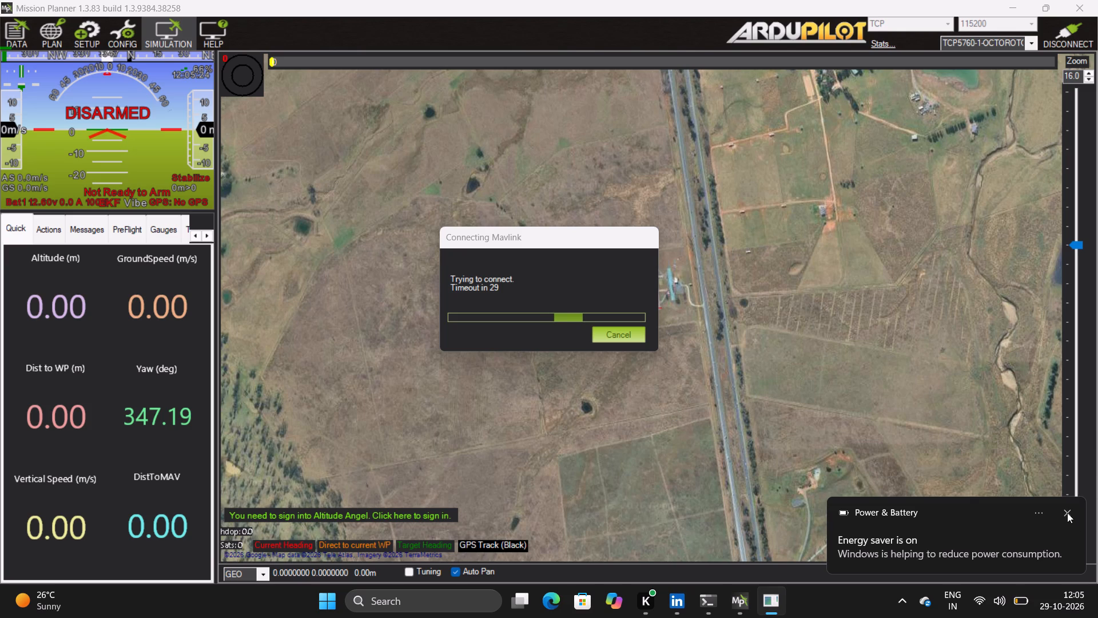
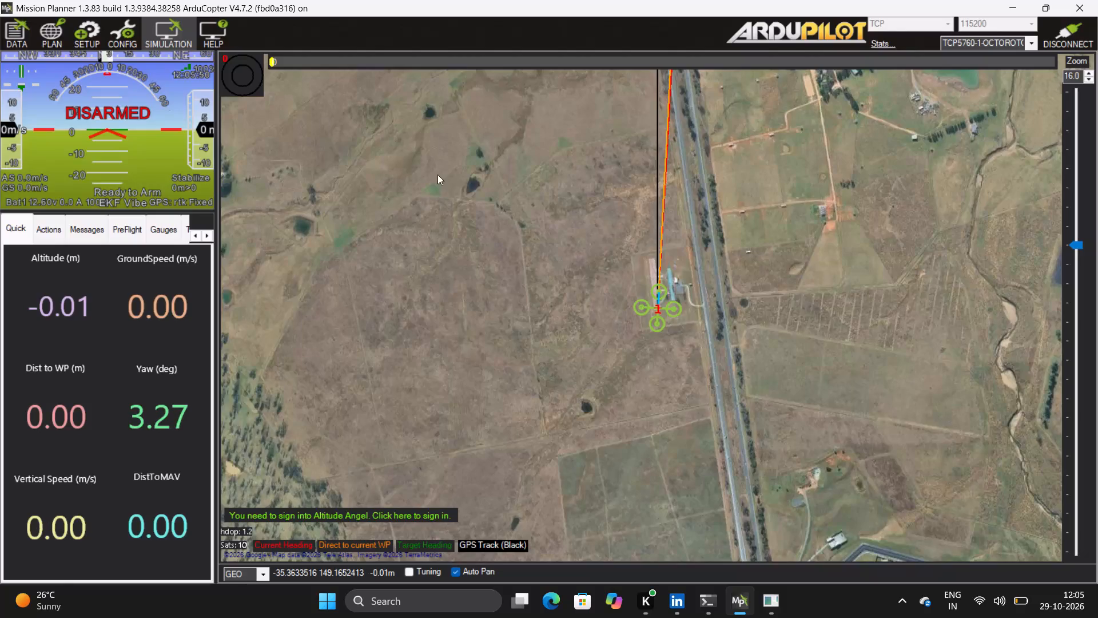
Place a waypoint on the flight plan map, in open land about 640 m west-northwest of the quad.
click(46, 33)
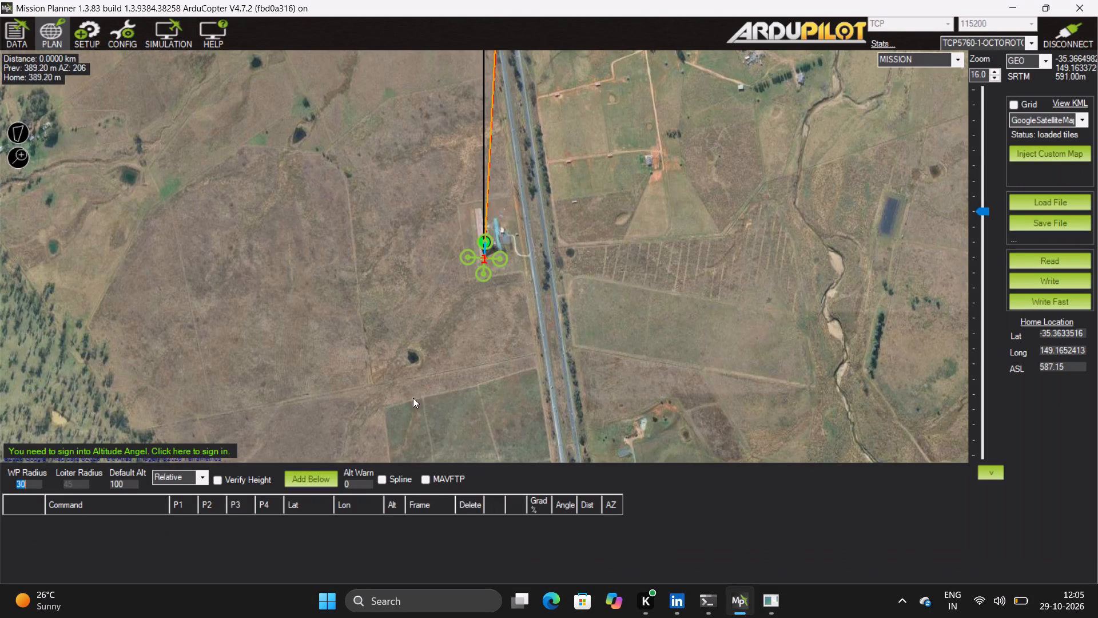
click(260, 195)
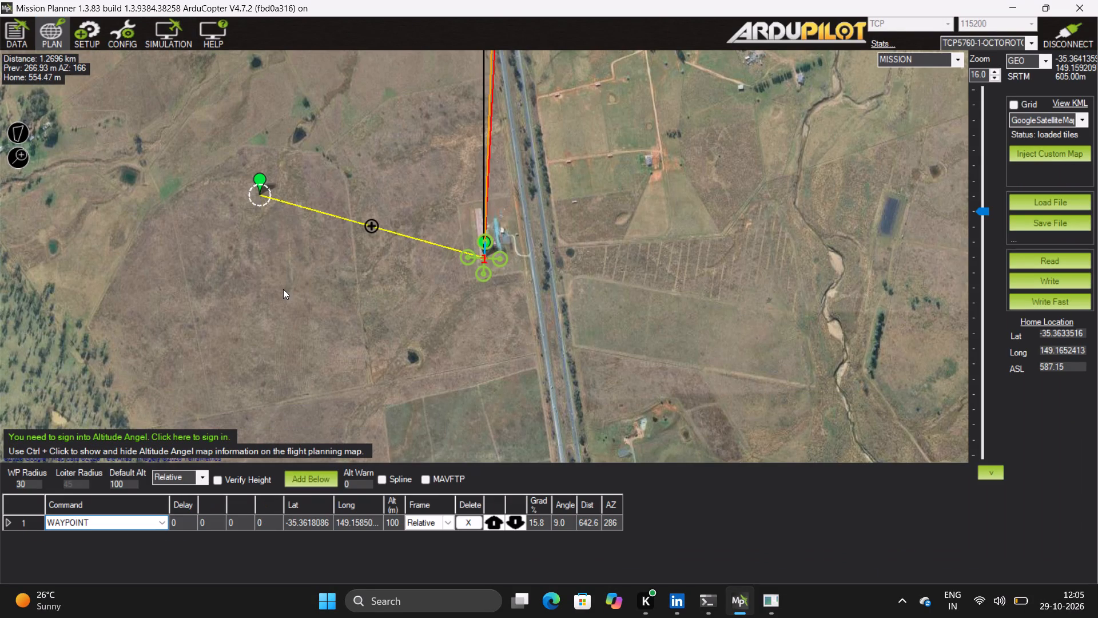
click(1062, 334)
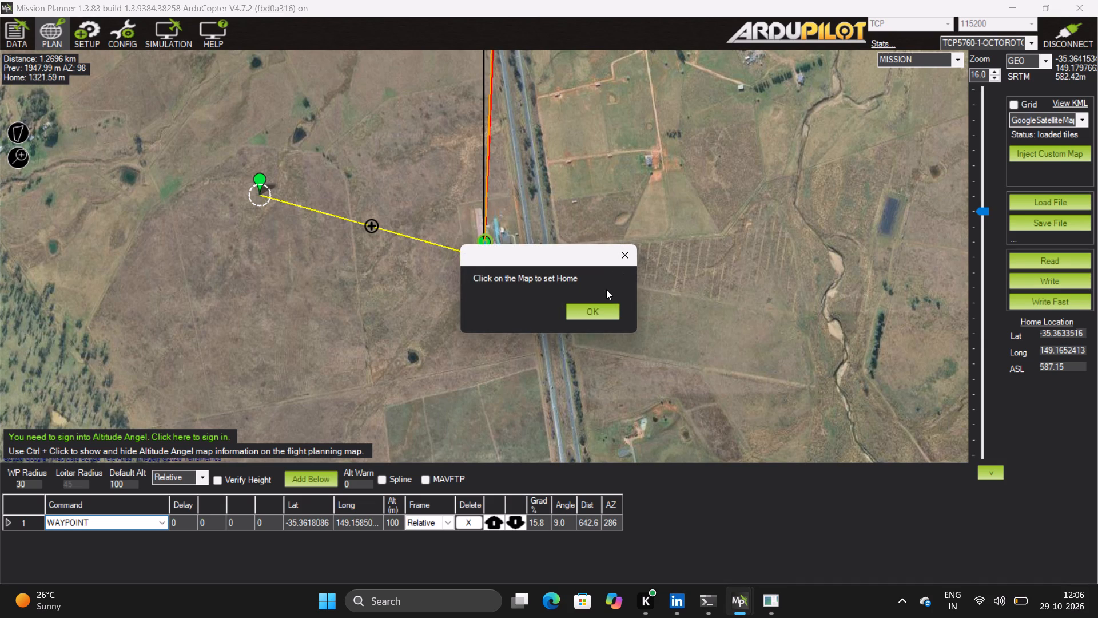
click(604, 308)
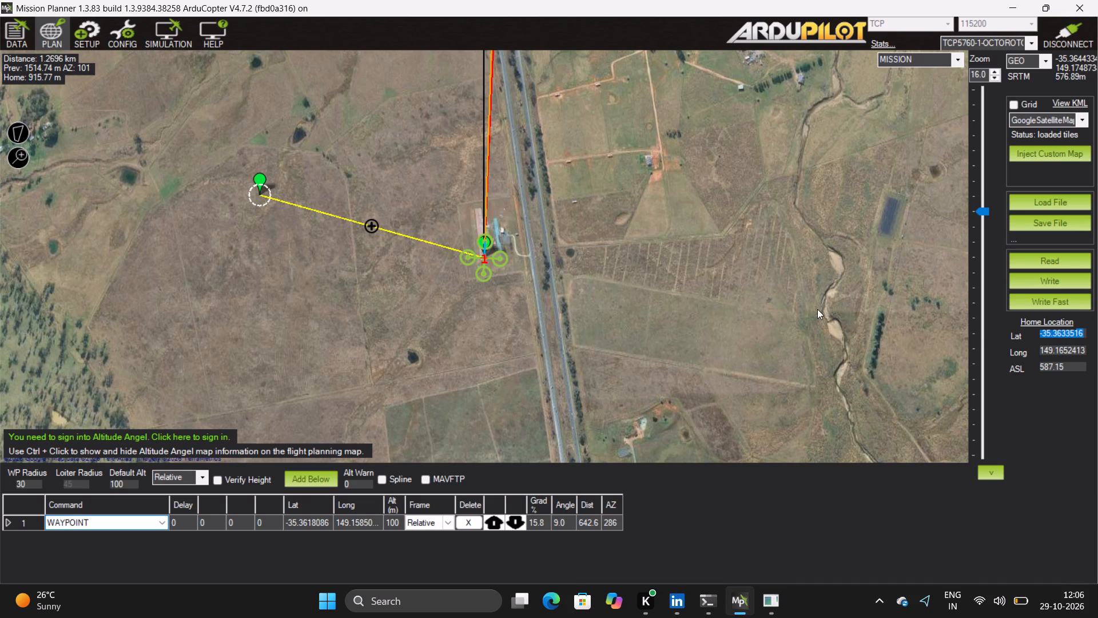
key(BackSpace)
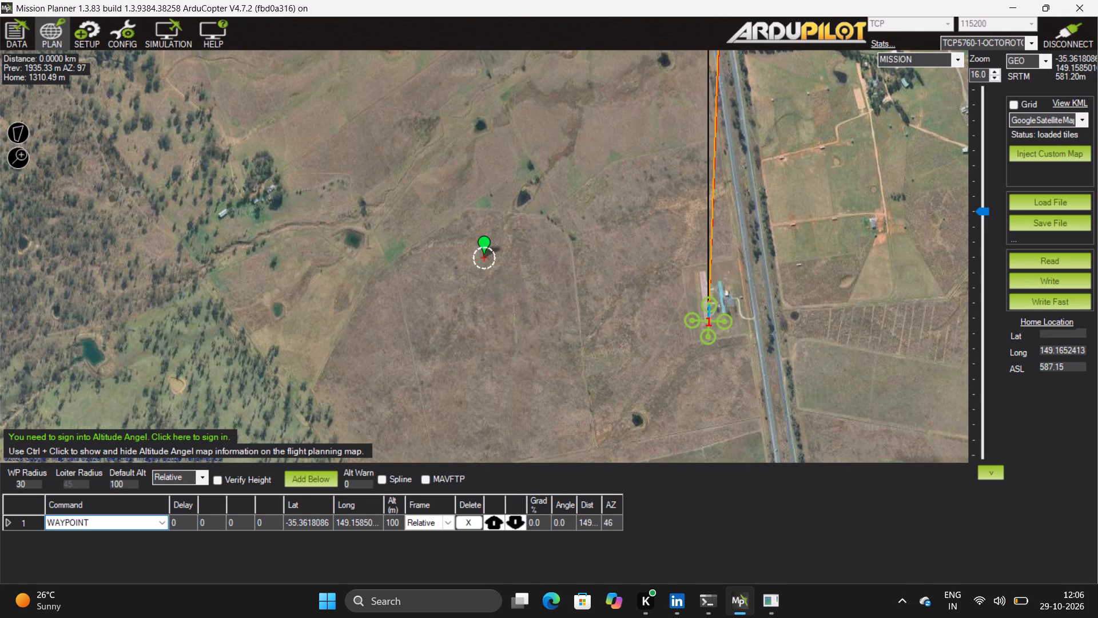
key(Down)
key(Insert)
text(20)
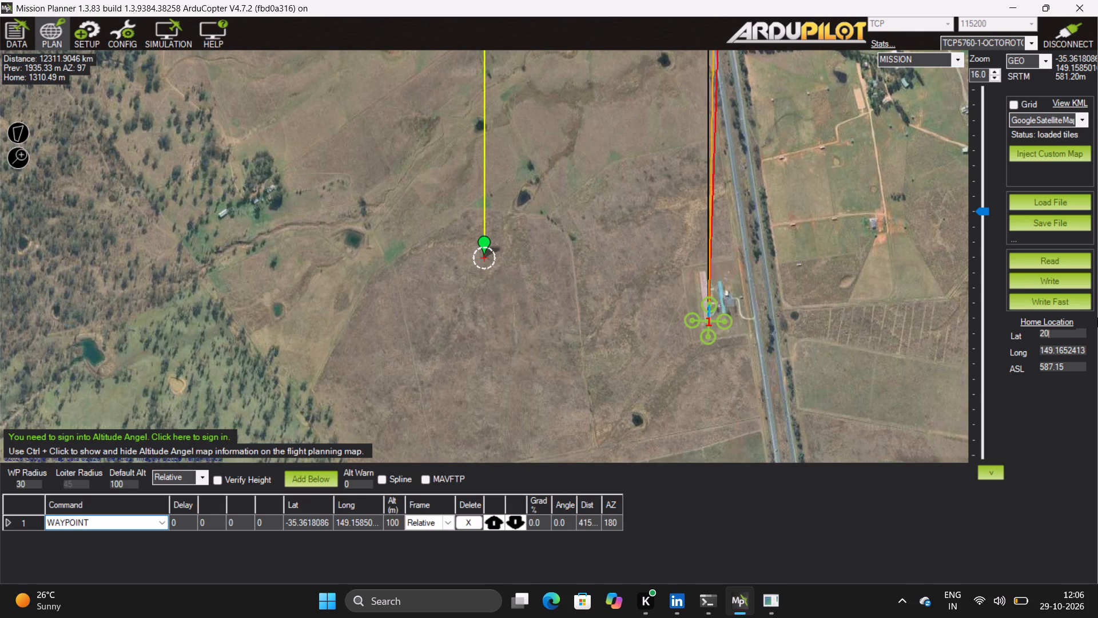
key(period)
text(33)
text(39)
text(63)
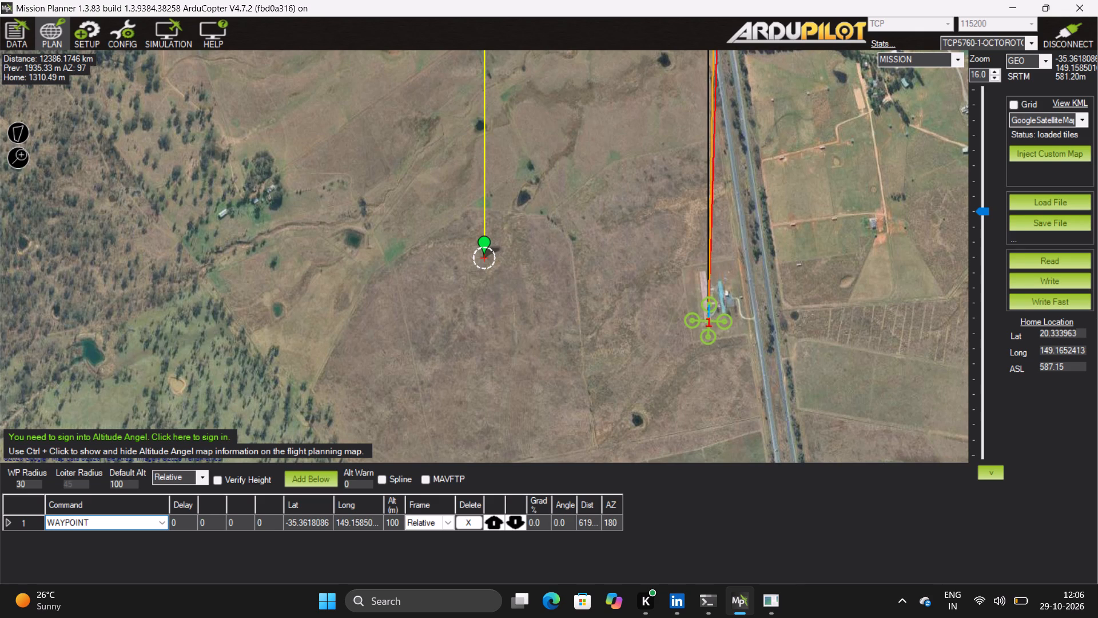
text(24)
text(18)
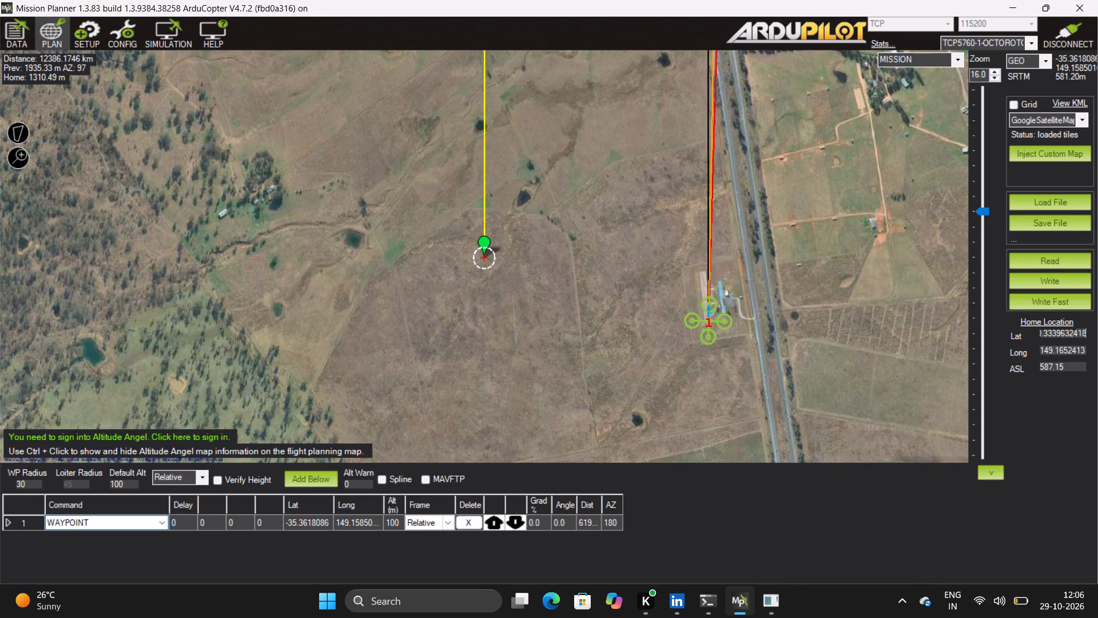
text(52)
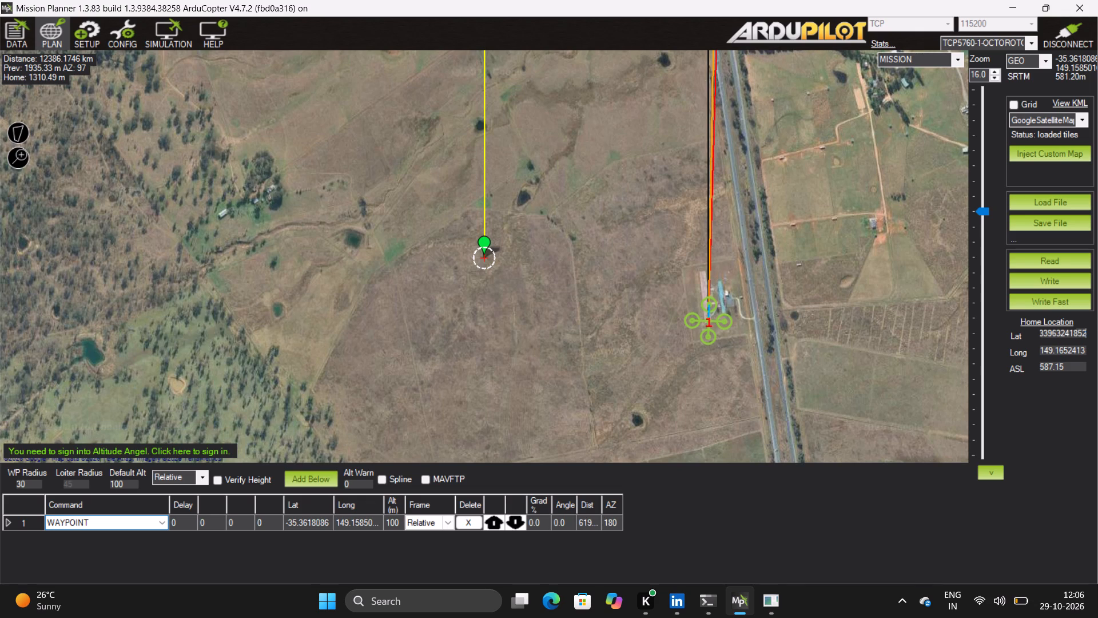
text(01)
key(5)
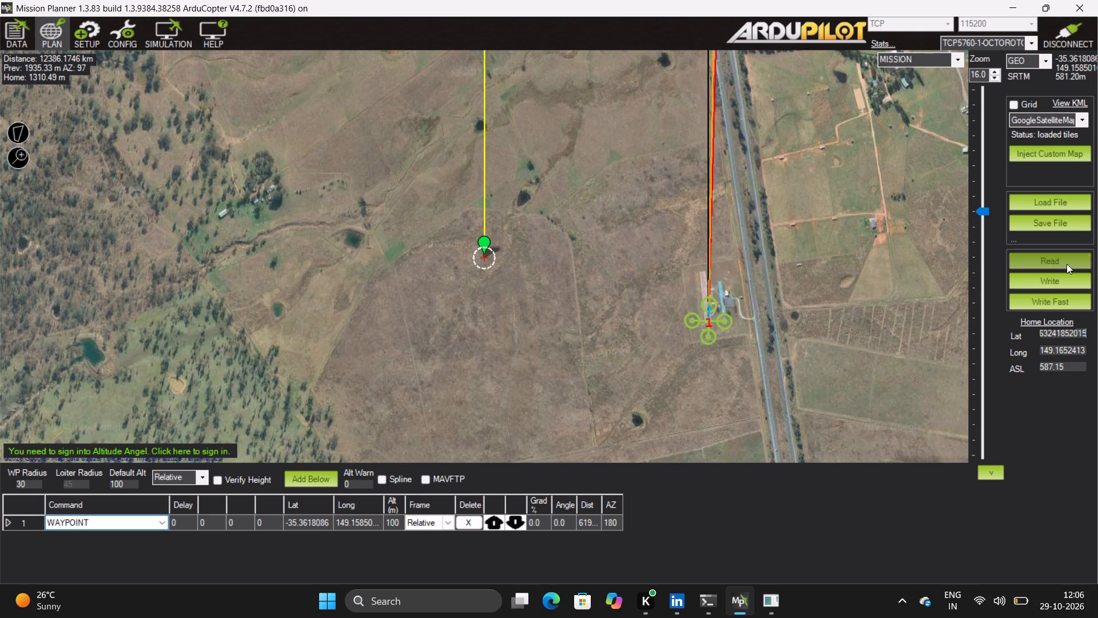
click(1073, 347)
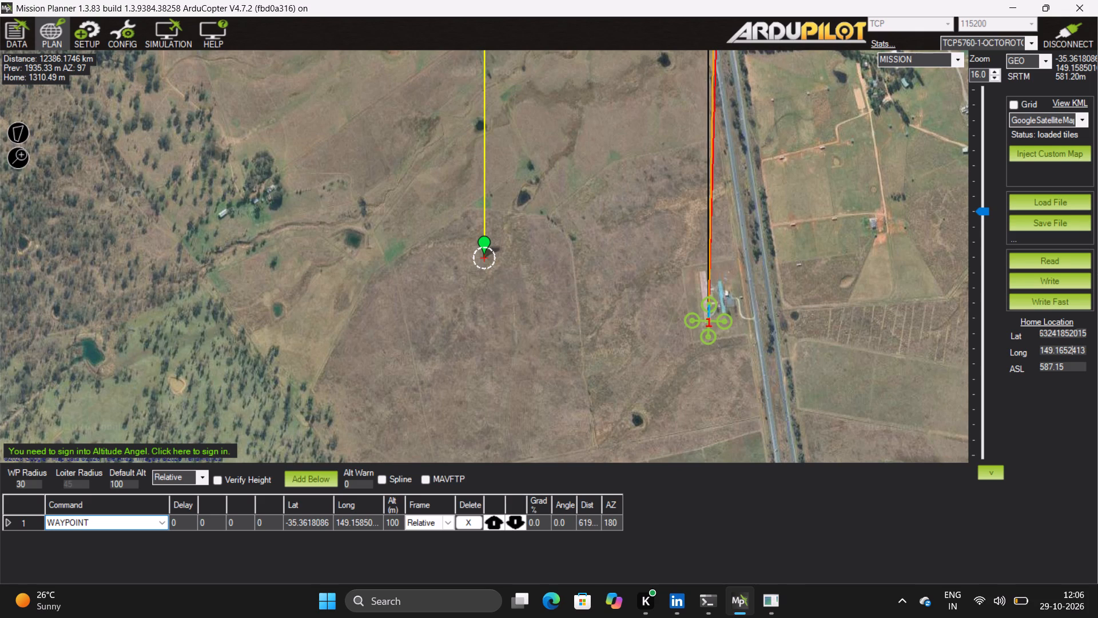
key(Right)
key(Right)
key(Right)
key(Right)
key(Right)
key(Right)
key(Right)
key(Right)
key(Right)
key(BackSpace)
key(BackSpace)
key(BackSpace)
key(BackSpace)
key(BackSpace)
key(BackSpace)
key(BackSpace)
key(BackSpace)
key(BackSpace)
key(BackSpace)
key(BackSpace)
key(BackSpace)
key(BackSpace)
key(BackSpace)
key(BackSpace)
key(BackSpace)
key(BackSpace)
key(BackSpace)
key(BackSpace)
key(BackSpace)
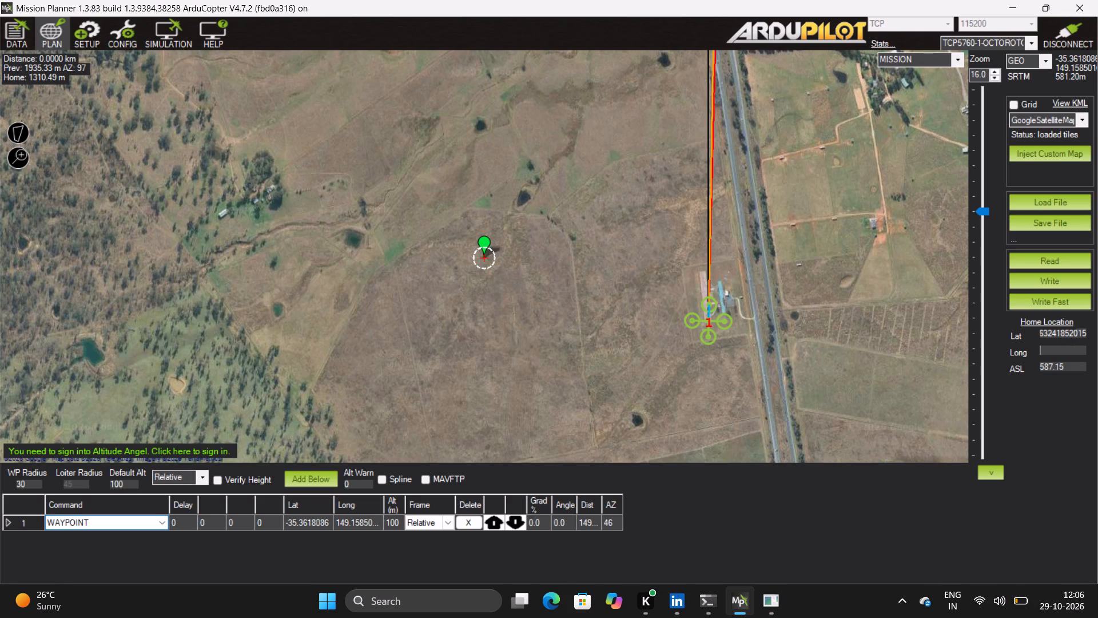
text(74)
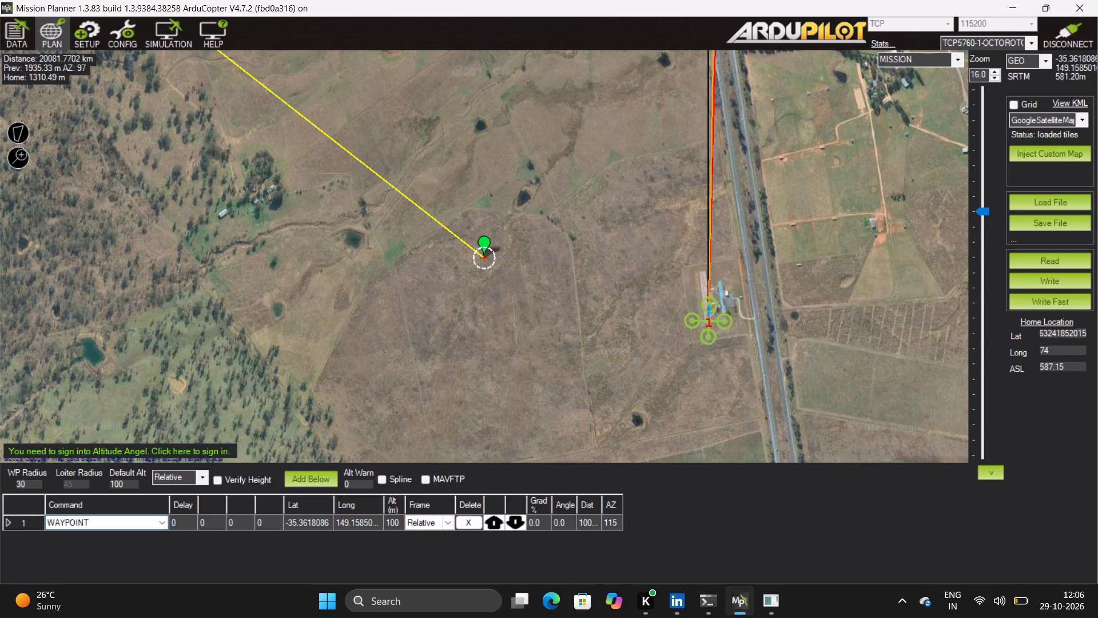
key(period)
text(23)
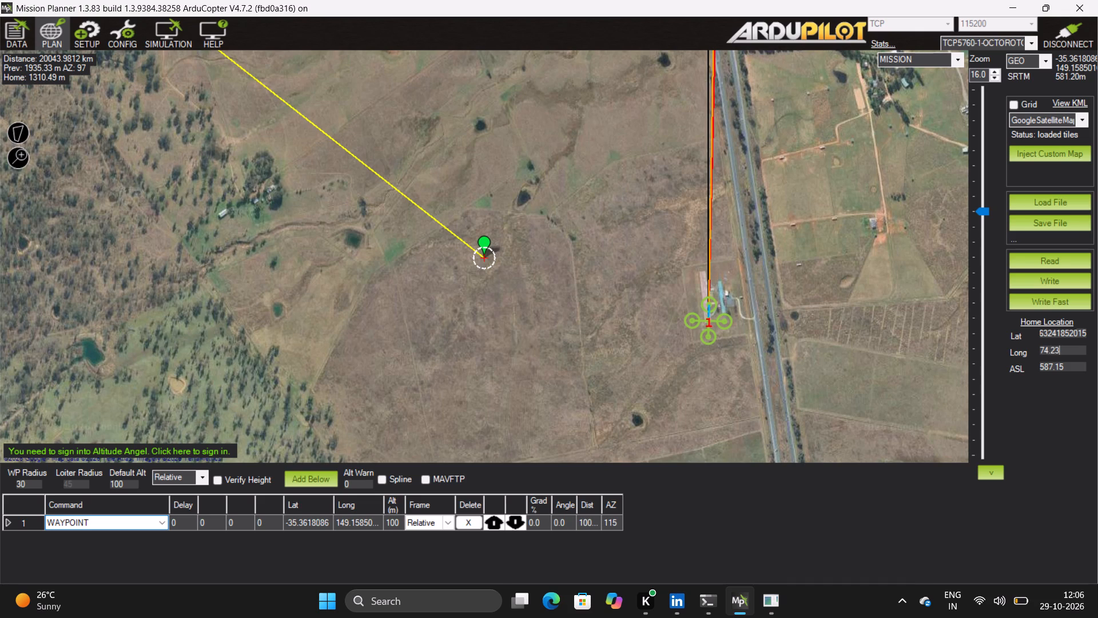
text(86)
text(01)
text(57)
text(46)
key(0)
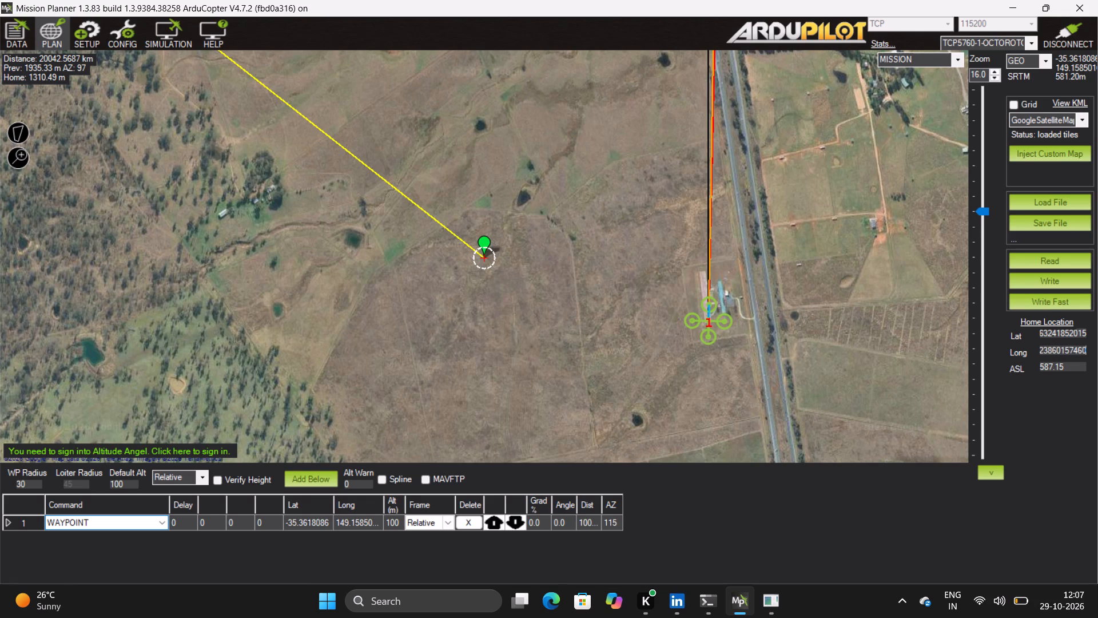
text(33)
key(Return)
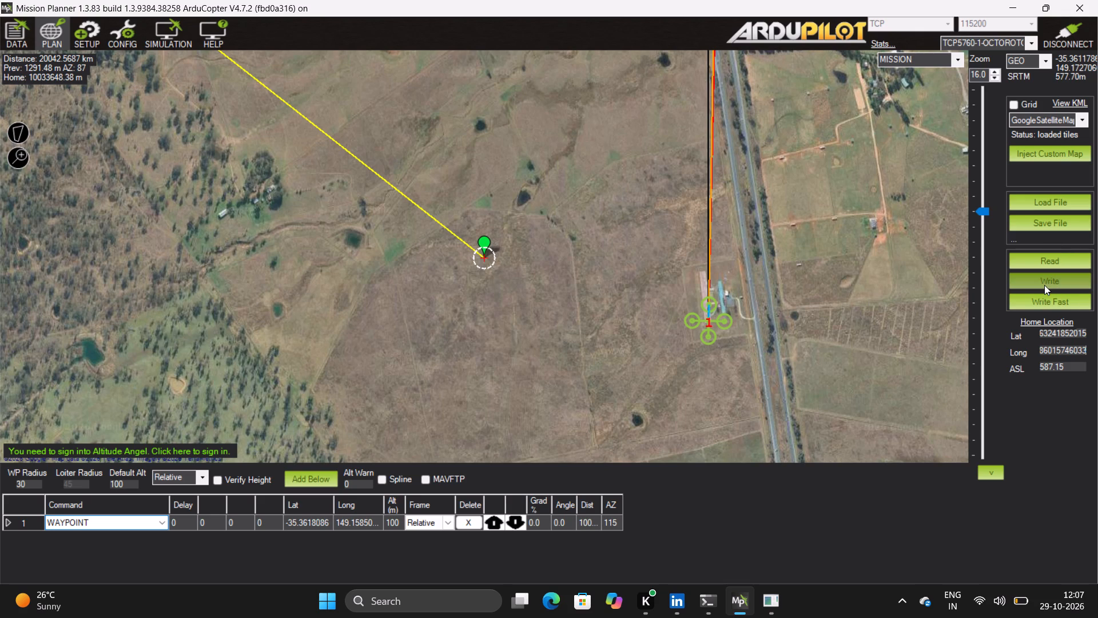
Examine the flight plan at world scale to find the relocated home marker relative to the quad and waypoint 1.
ctrl+scroll(1044, 285, down, 3)
scroll(1079, 263, left, 1)
ctrl+scroll(961, 205, down, 1)
ctrl+scroll(961, 205, up, 1)
ctrl+scroll(742, 233, down, 1)
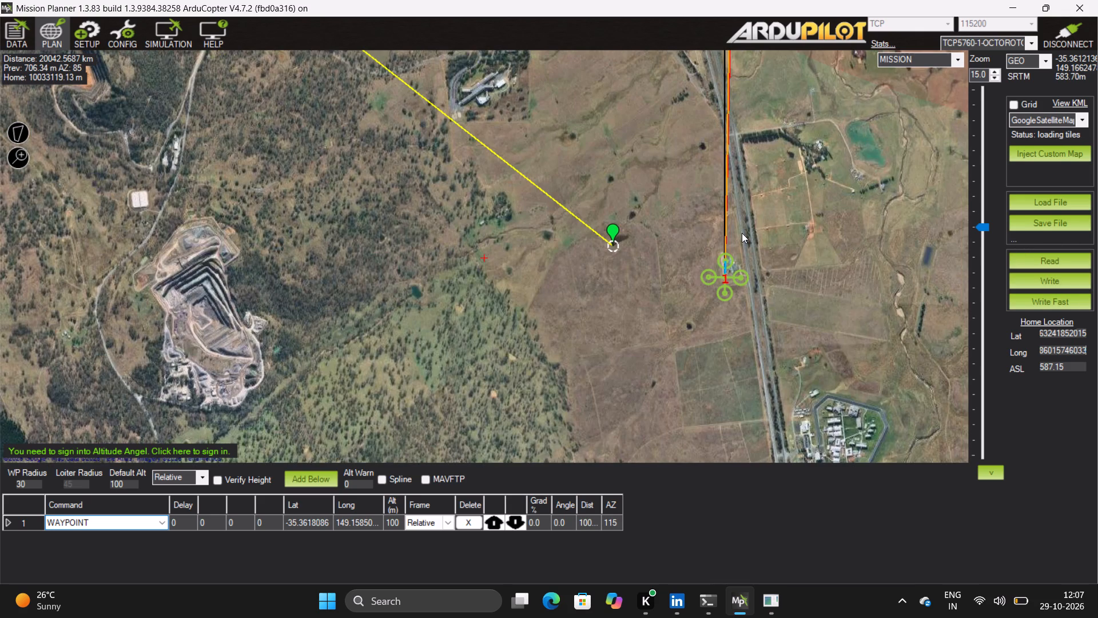
scroll(742, 233, up, 1)
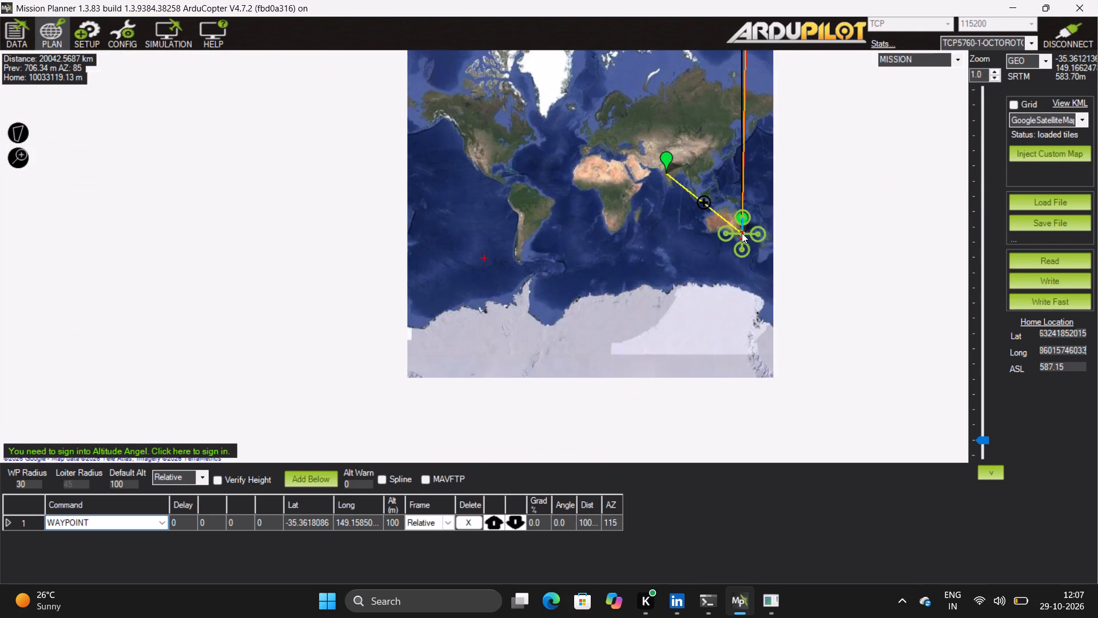
scroll(742, 233, up, 1)
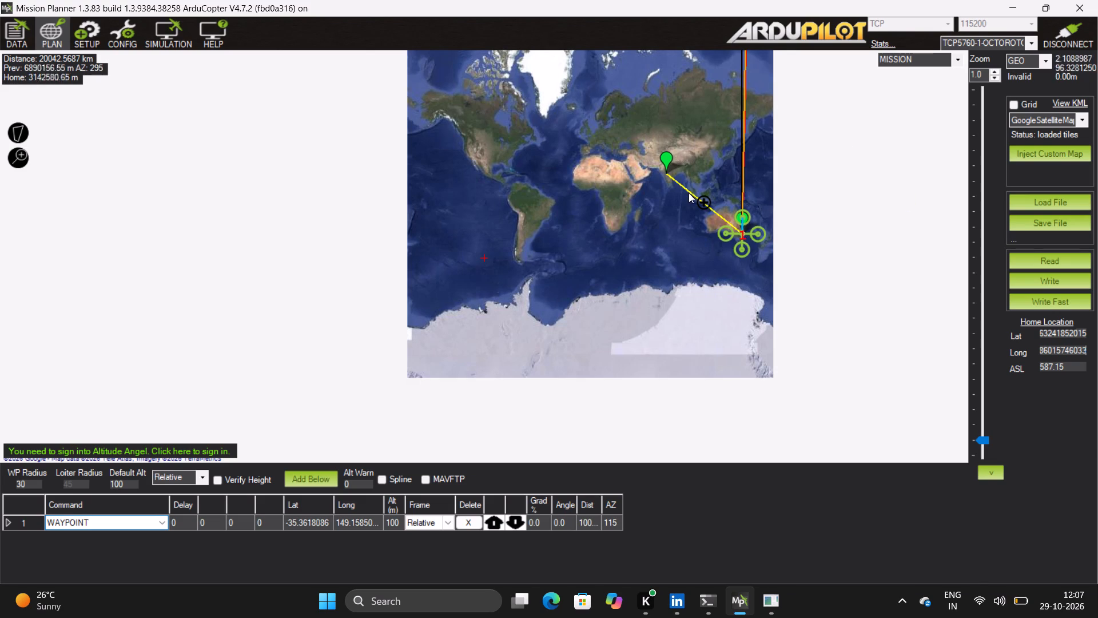
ctrl+scroll(669, 162, up, 1)
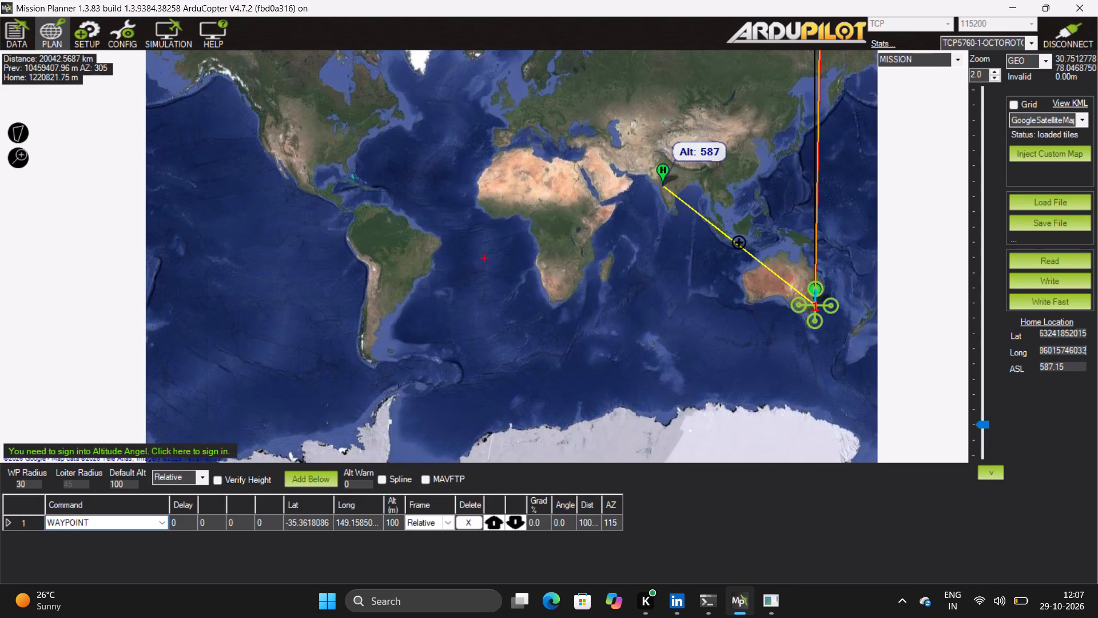
click(662, 171)
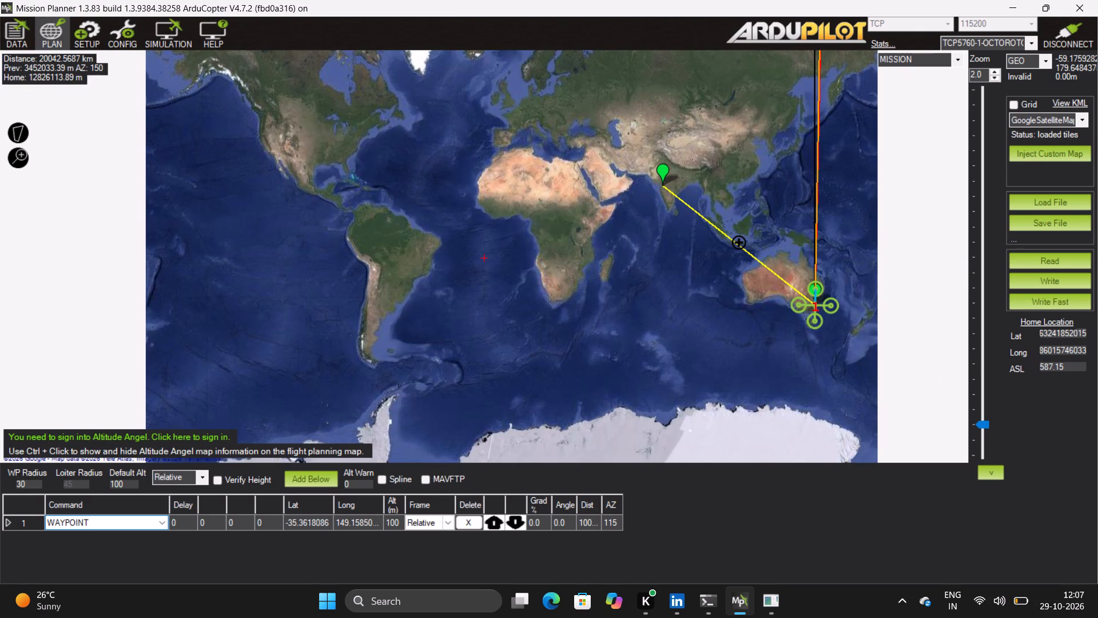
scroll(1046, 351, right, 1)
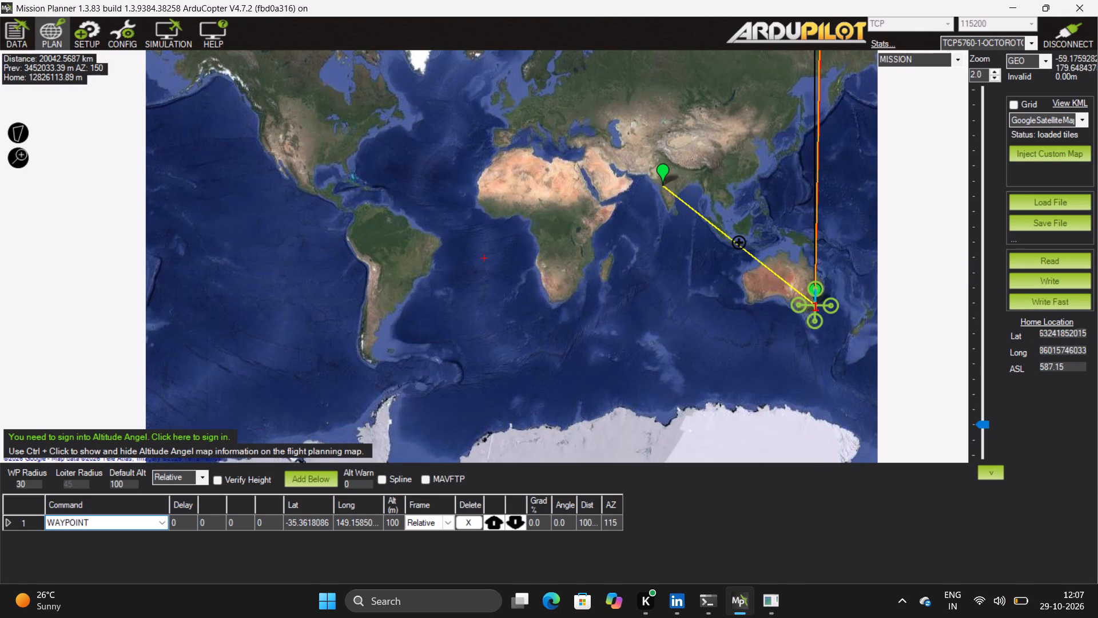
click(1051, 346)
scroll(1051, 346, right, 1)
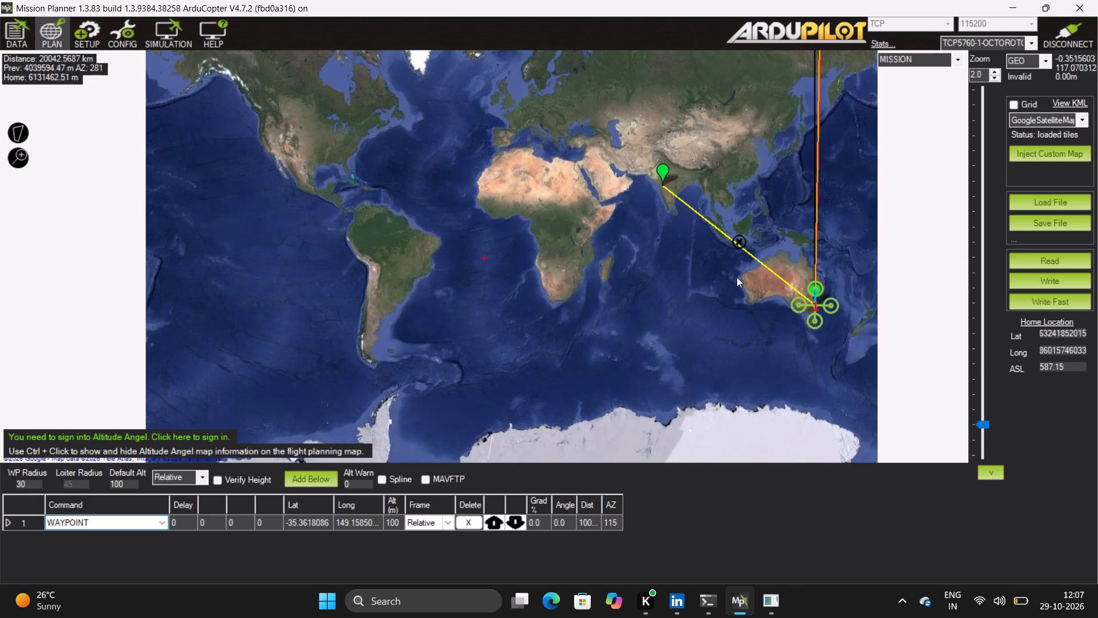
Inspect the home marker's location in India and the mission line leading from it.
ctrl+scroll(795, 302, up, 1)
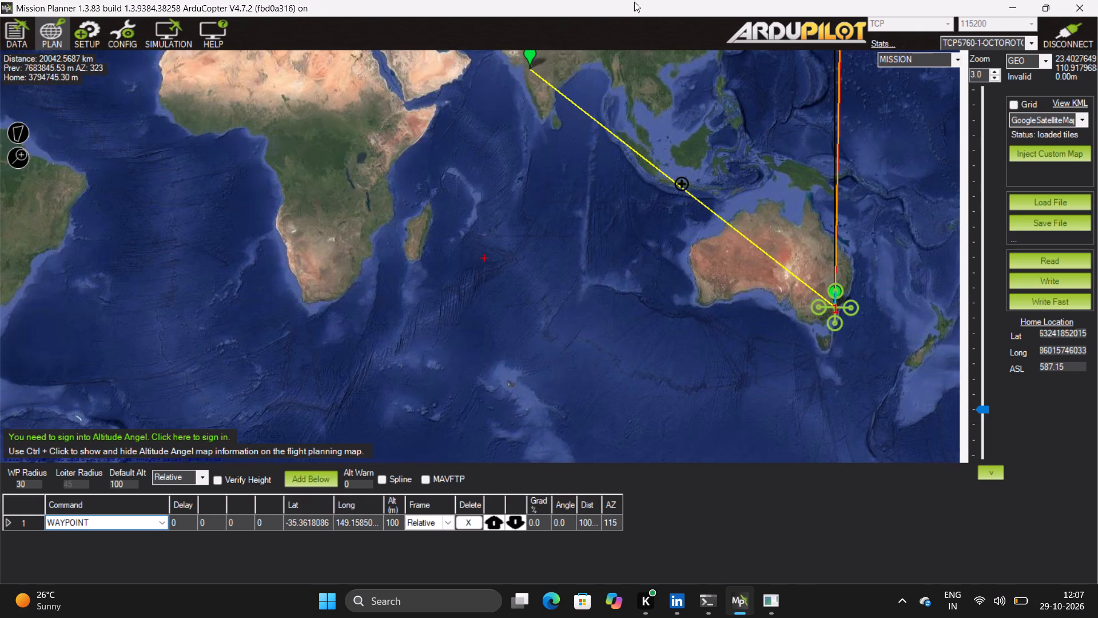
scroll(570, 65, up, 1)
ctrl+scroll(570, 65, down, 1)
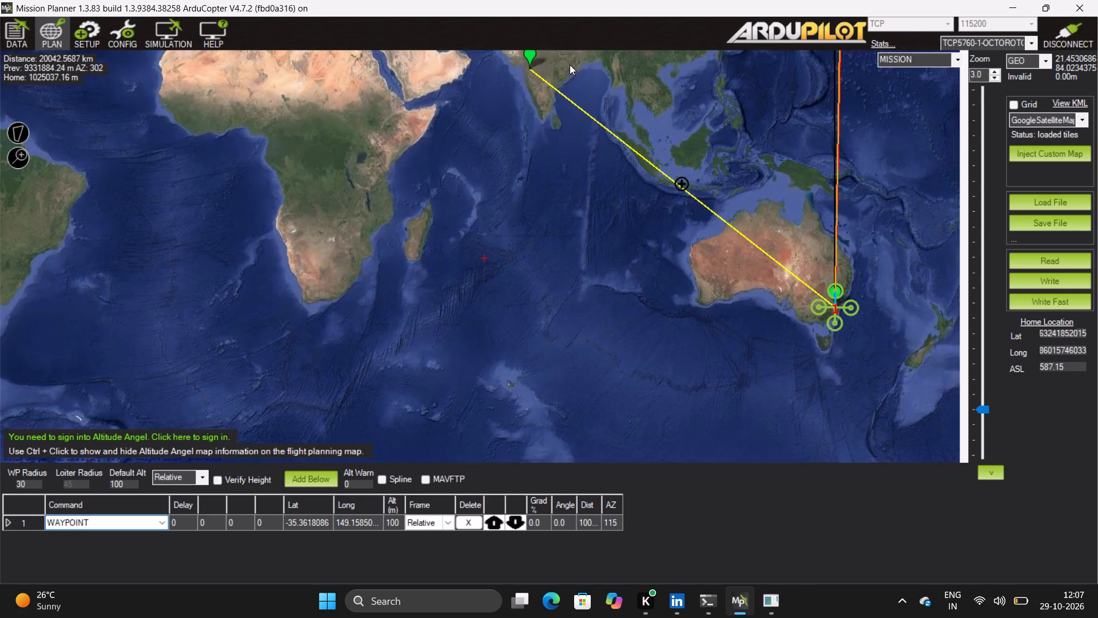
scroll(511, 73, up, 1)
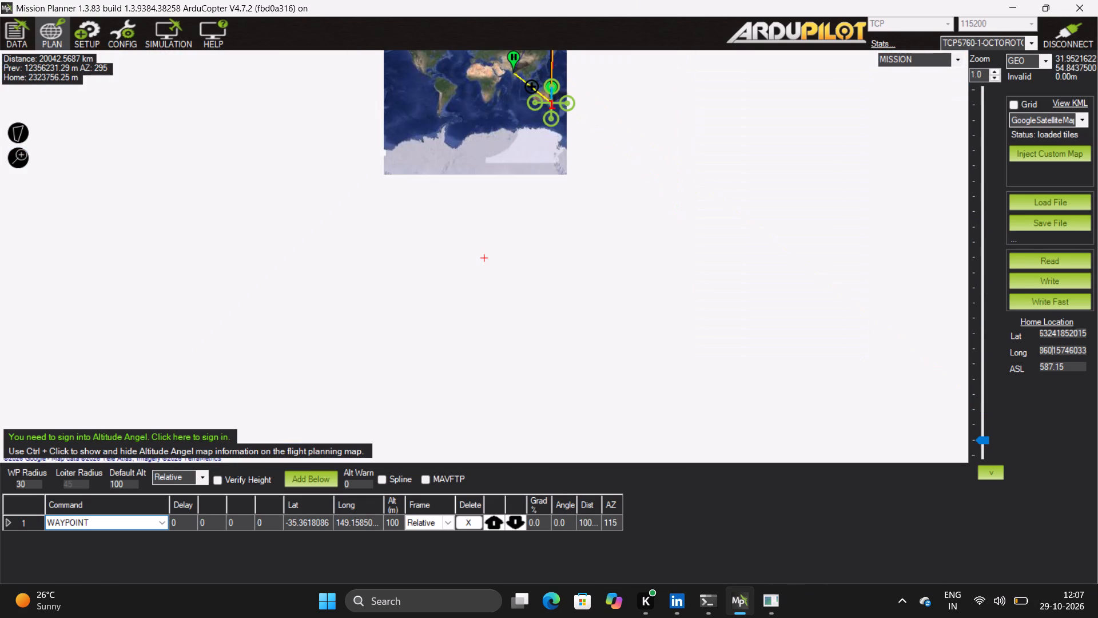
ctrl+scroll(503, 66, up, 2)
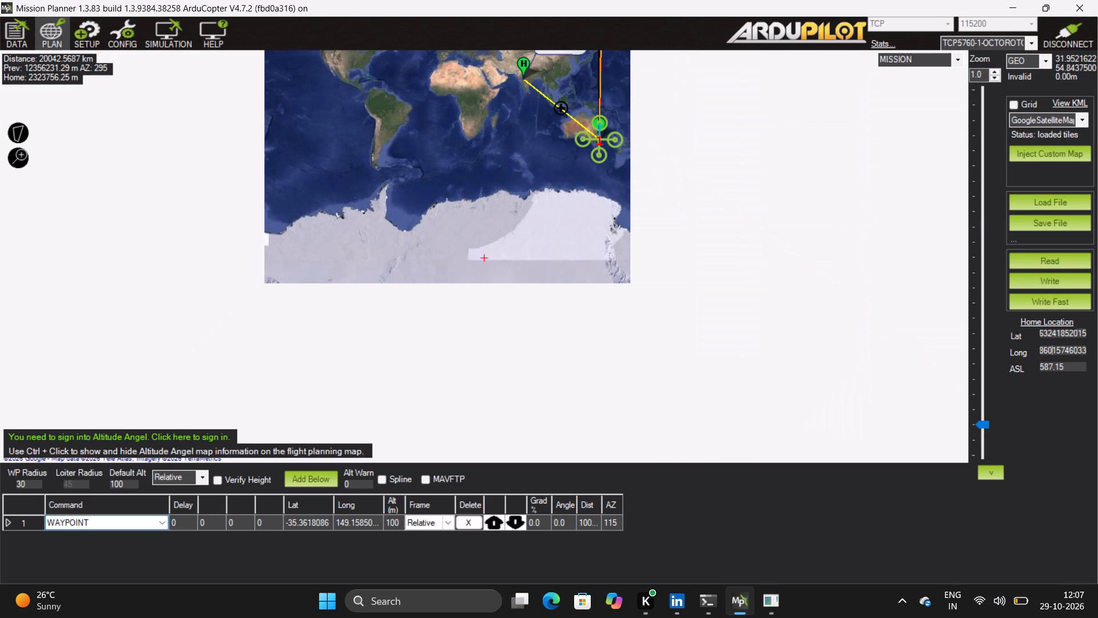
scroll(503, 66, up, 1)
ctrl+scroll(499, 78, up, 3)
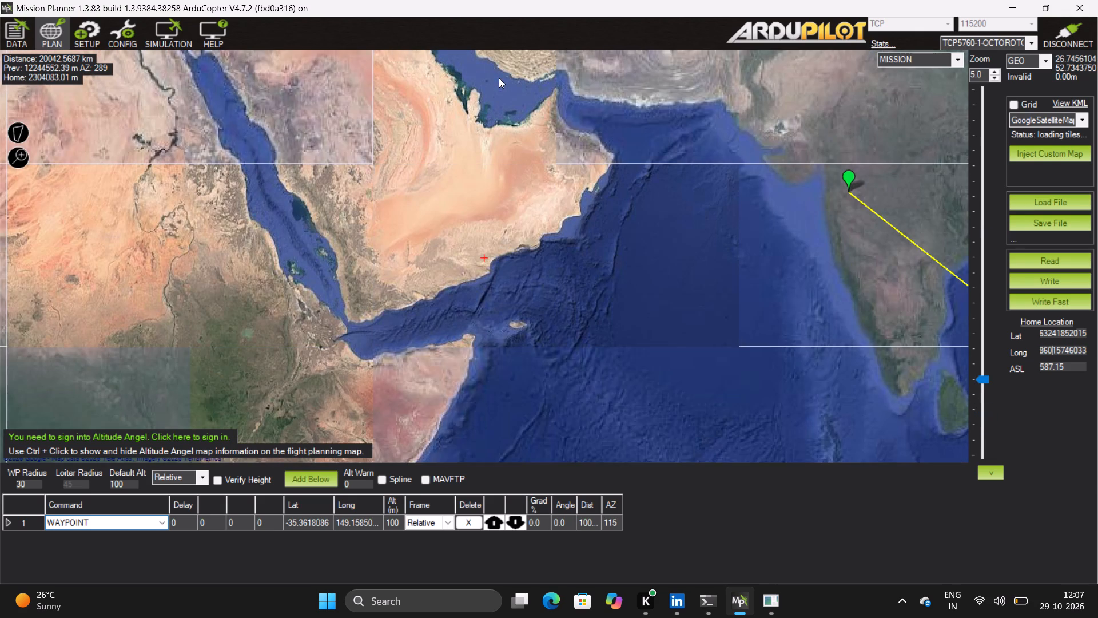
scroll(898, 169, left, 2)
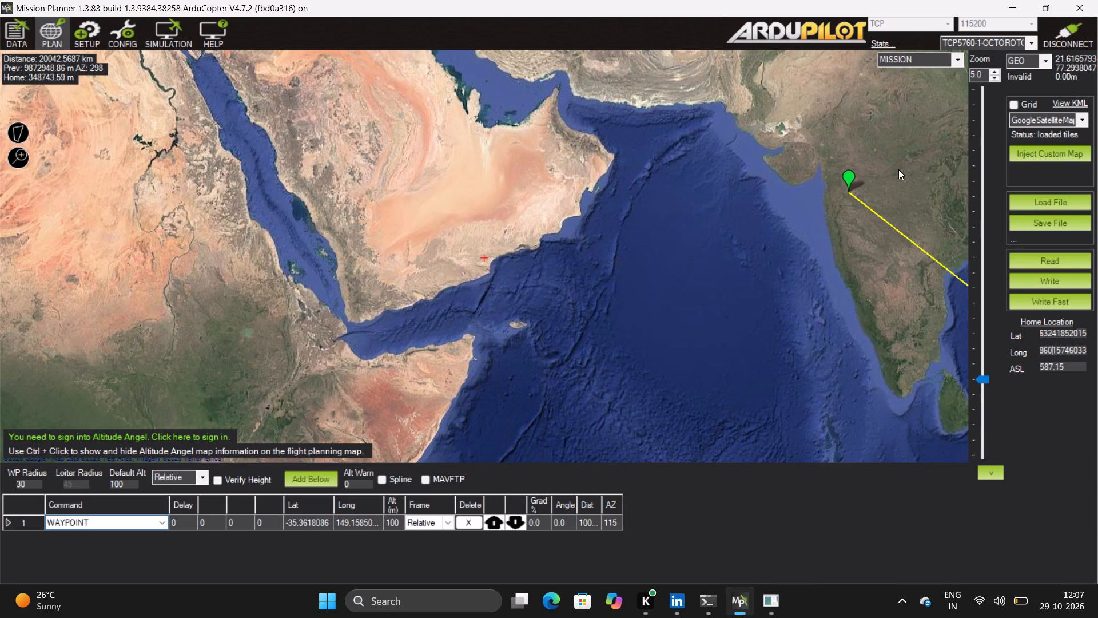
scroll(898, 169, left, 1)
ctrl+scroll(822, 283, down, 1)
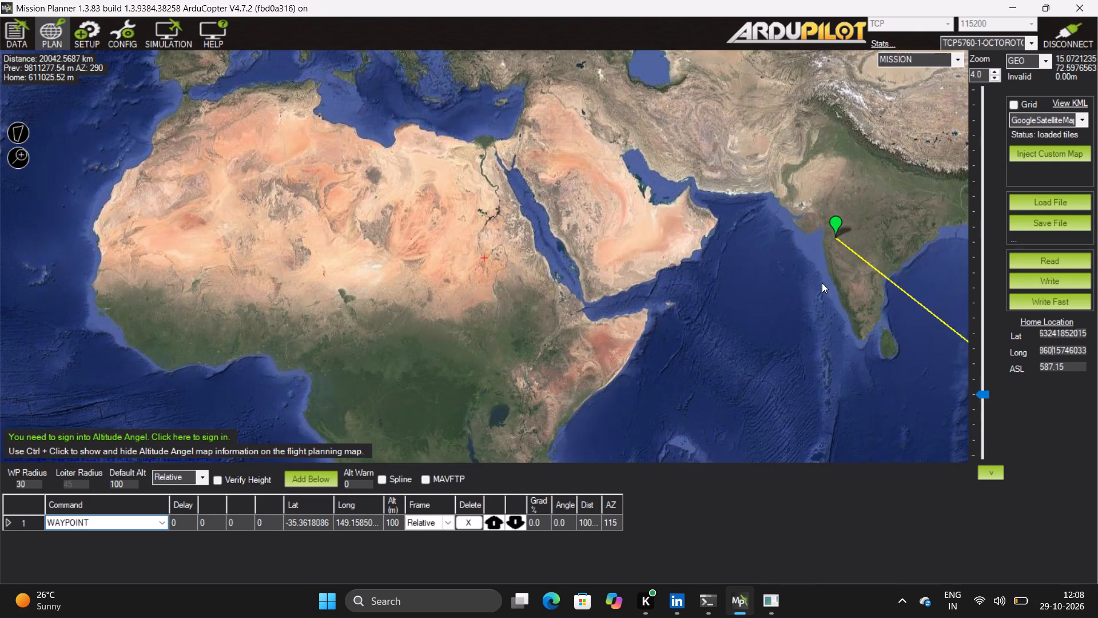
ctrl+scroll(822, 283, down, 1)
scroll(822, 283, left, 1)
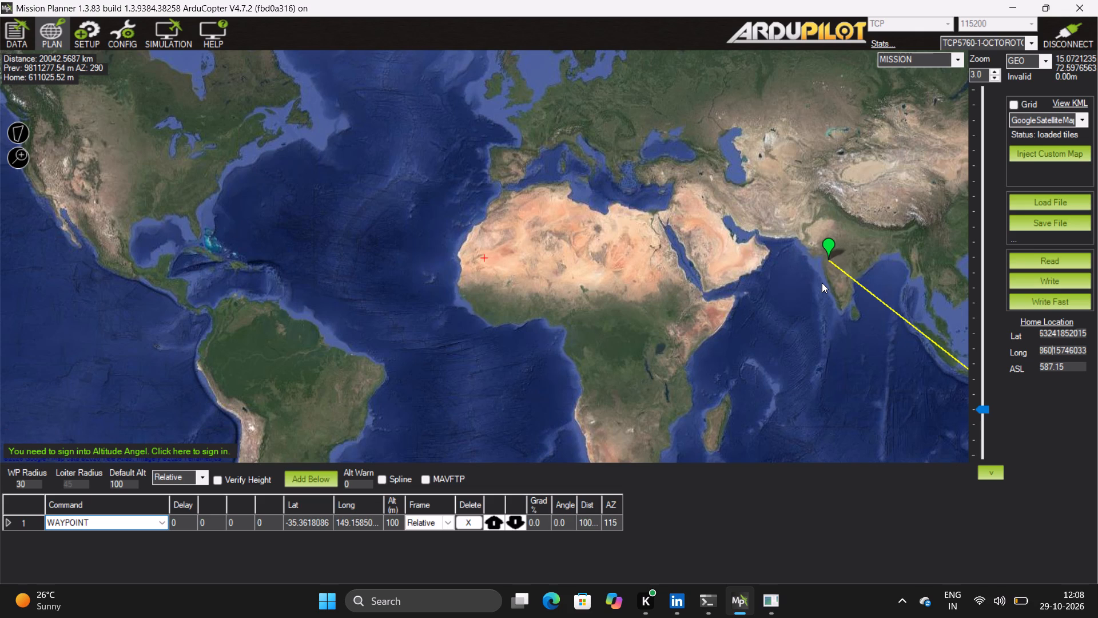
click(830, 243)
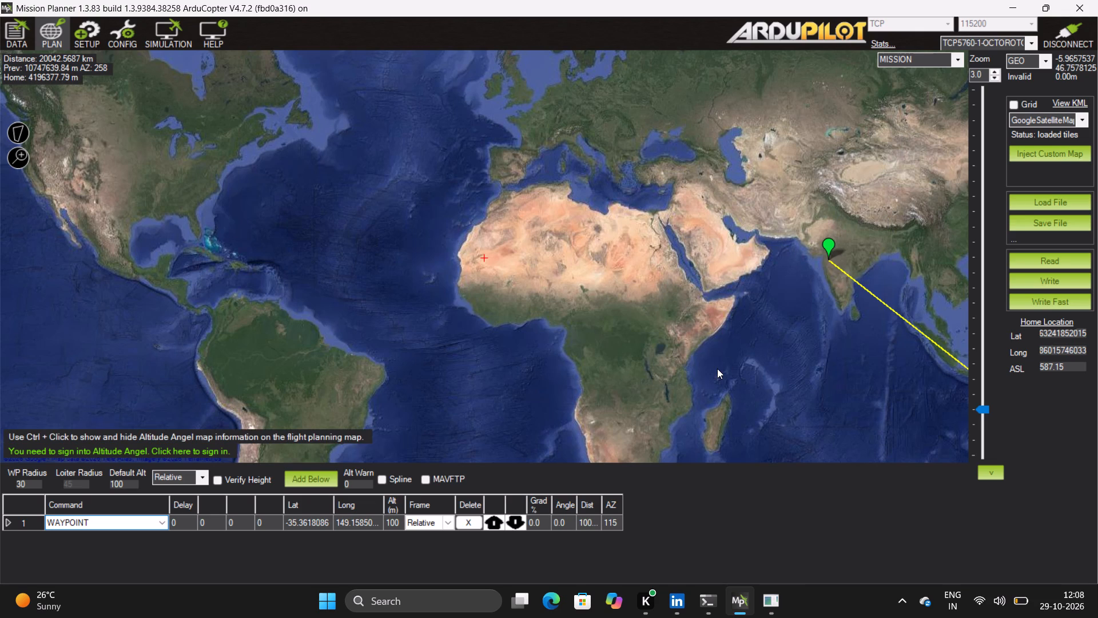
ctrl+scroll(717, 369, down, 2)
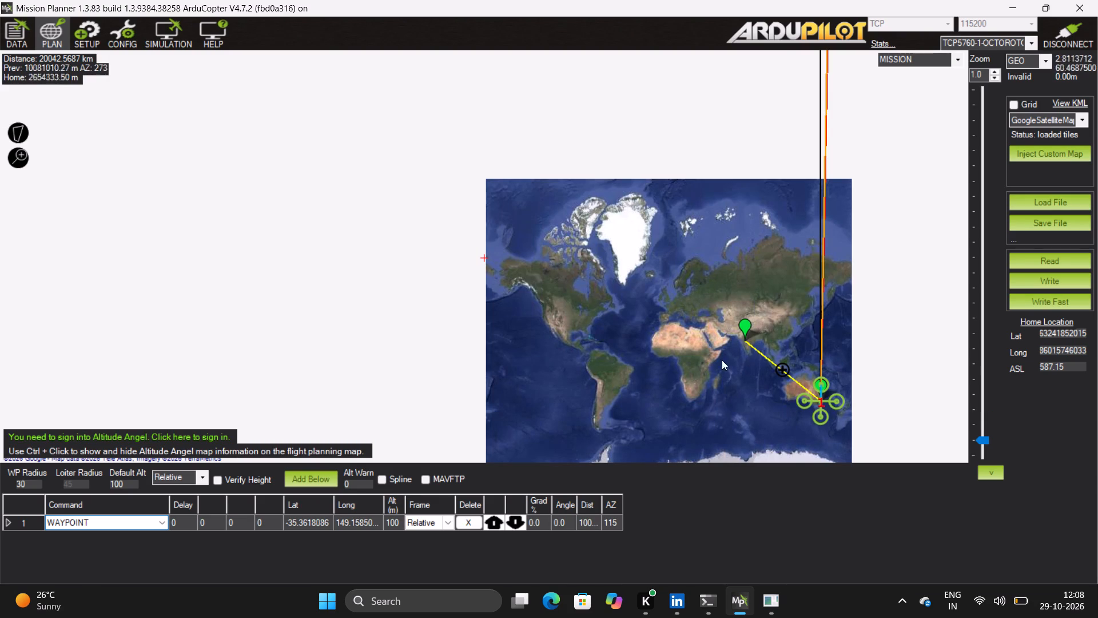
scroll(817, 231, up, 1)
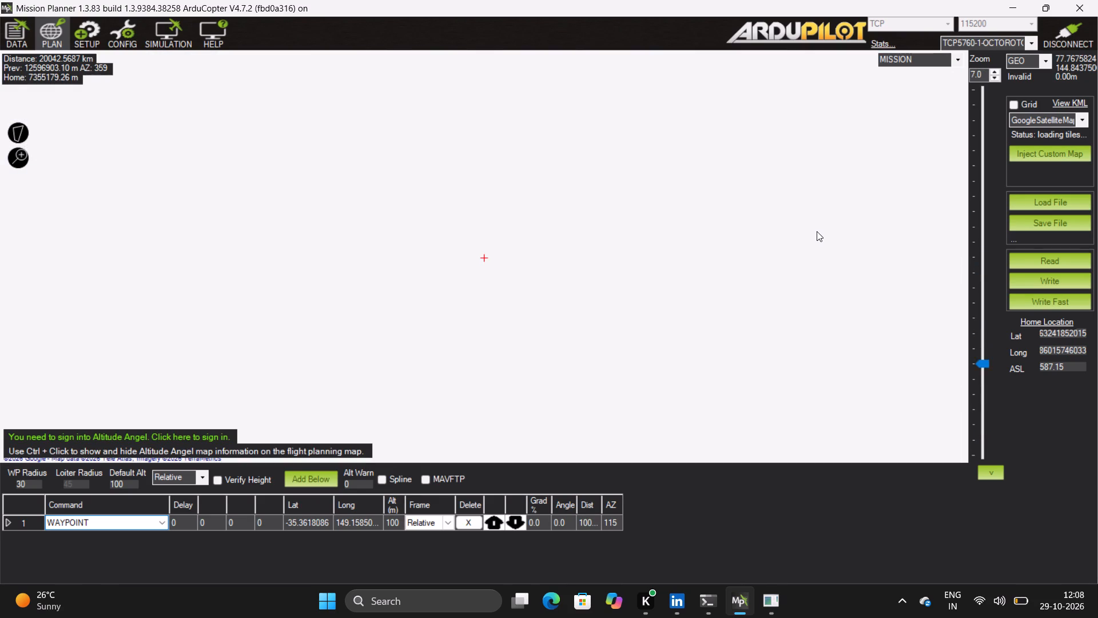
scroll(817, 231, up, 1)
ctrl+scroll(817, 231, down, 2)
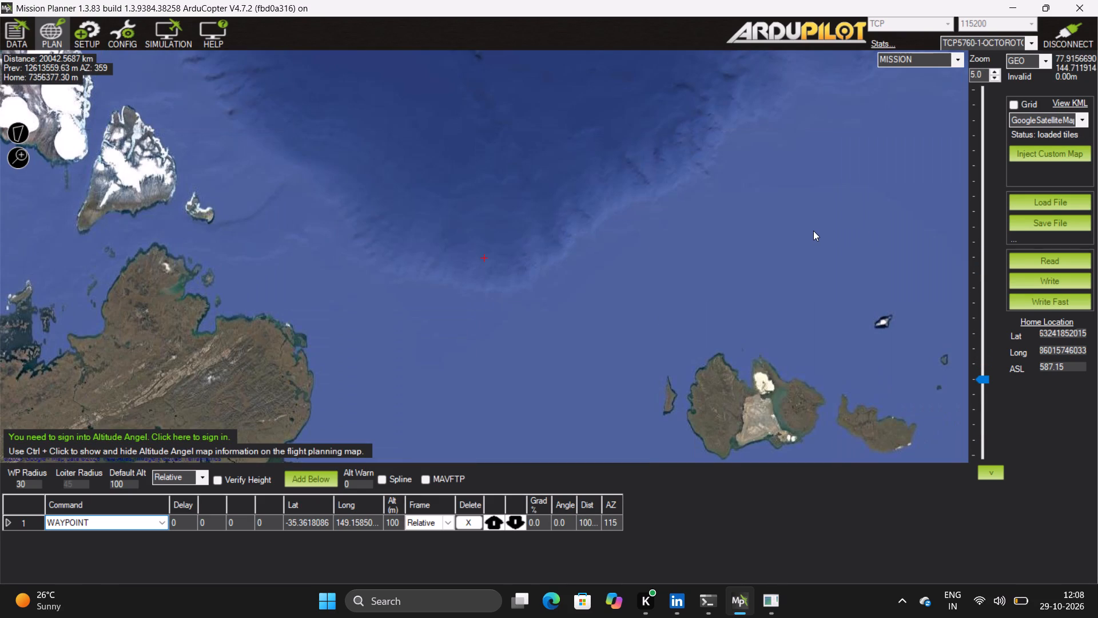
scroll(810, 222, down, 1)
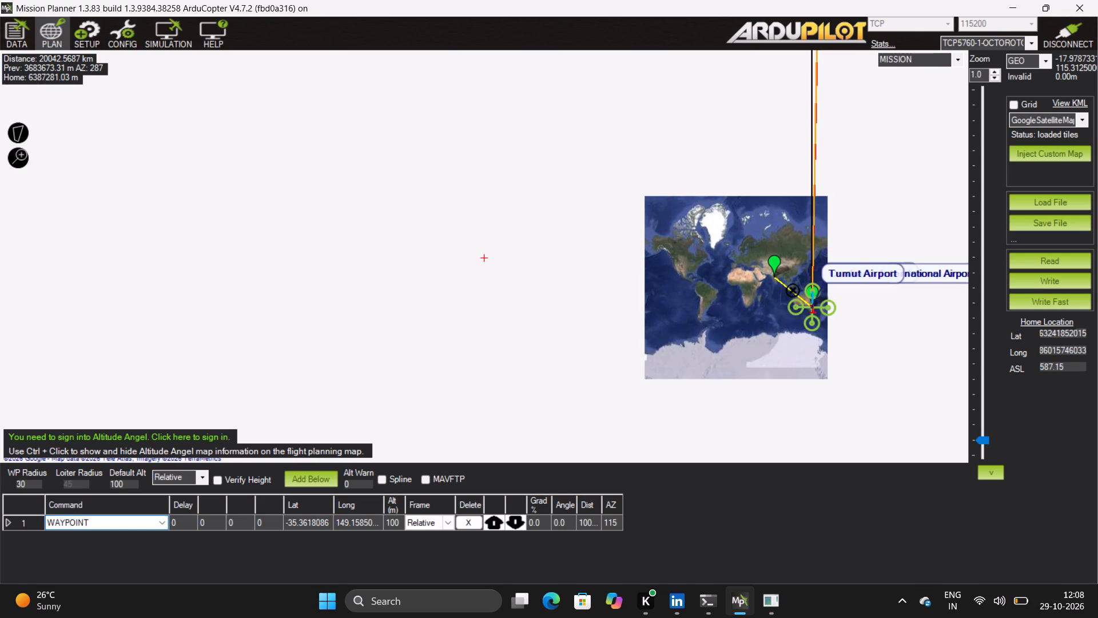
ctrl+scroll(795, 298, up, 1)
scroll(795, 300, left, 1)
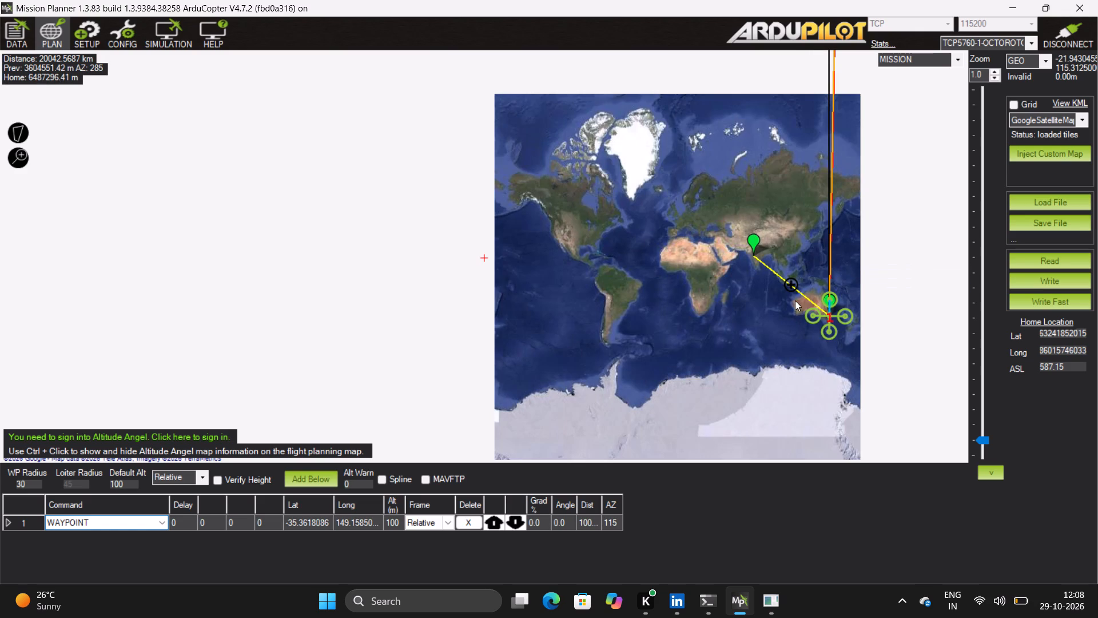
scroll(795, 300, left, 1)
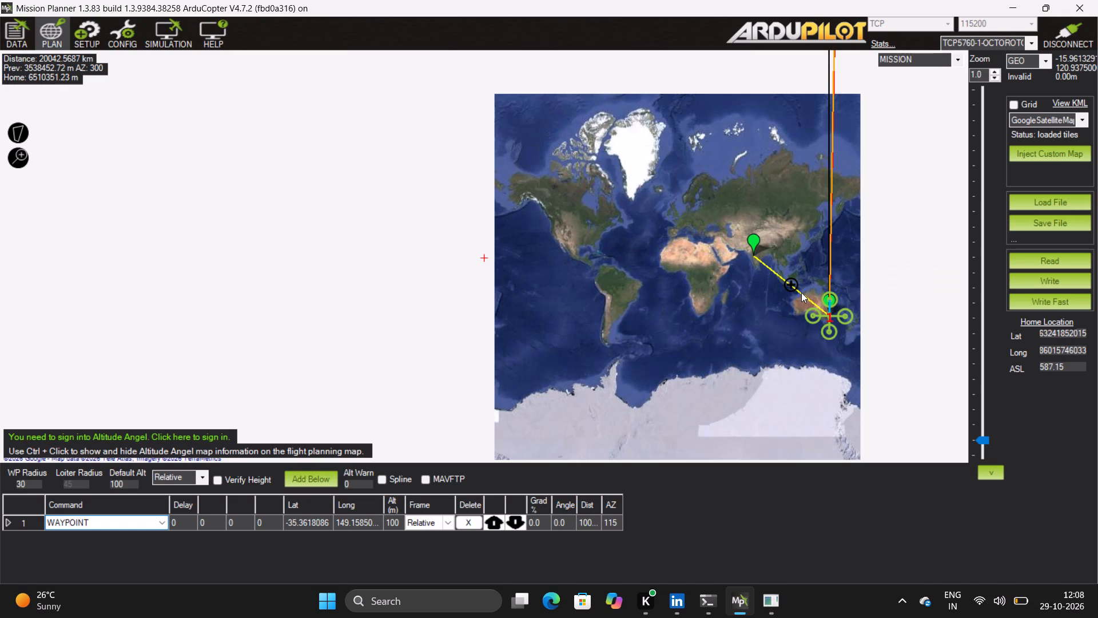
Examine the region of western India around the home marker on the satellite map.
ctrl+scroll(801, 292, up, 1)
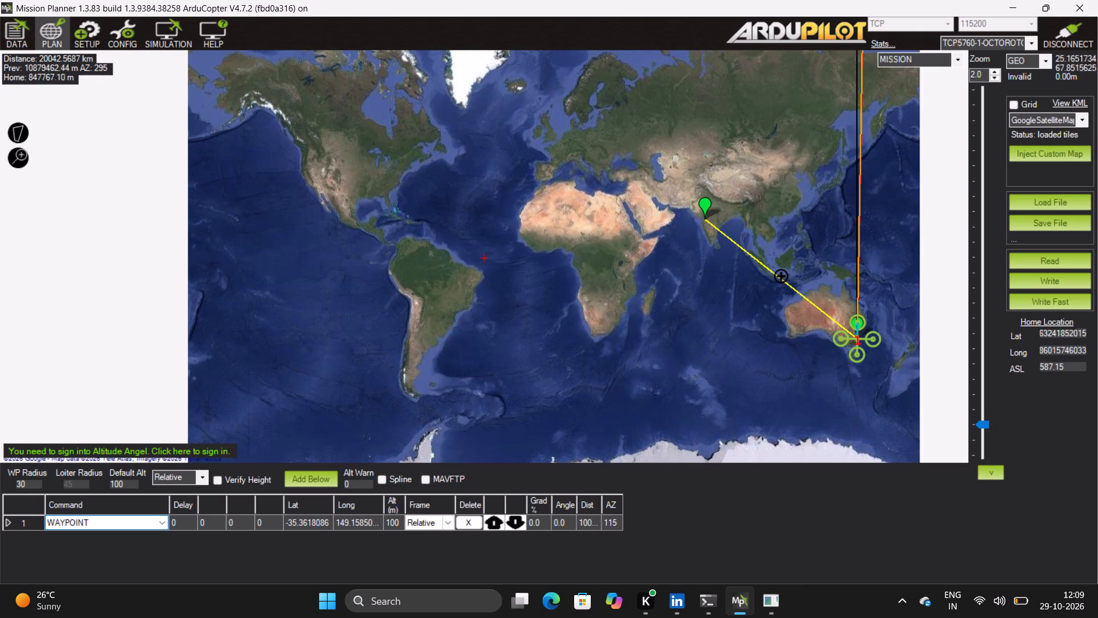
scroll(701, 209, up, 1)
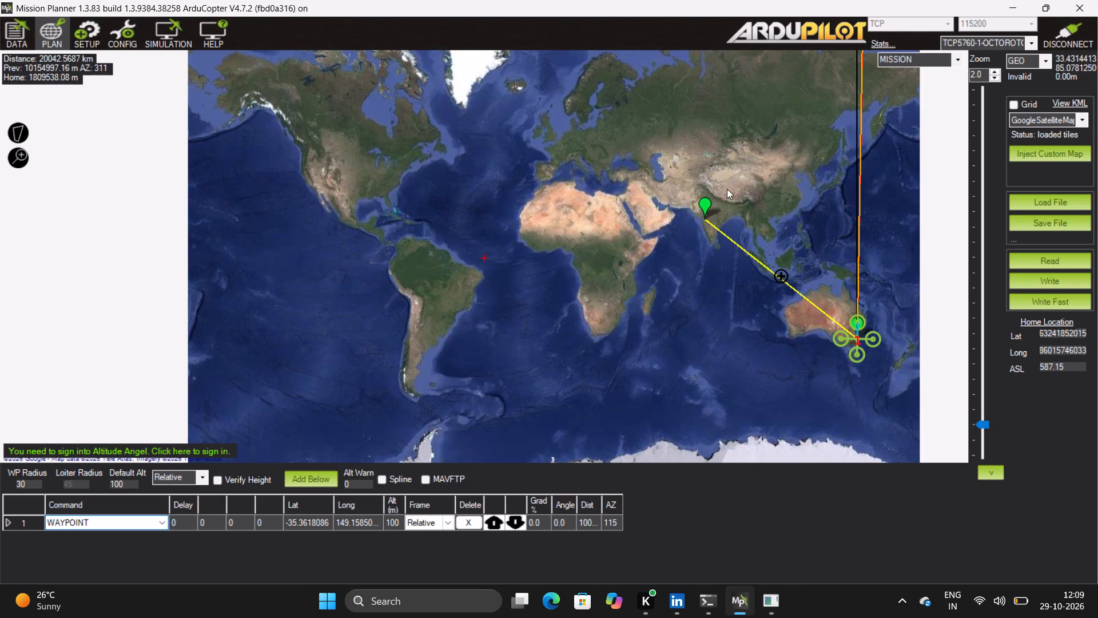
scroll(702, 207, up, 1)
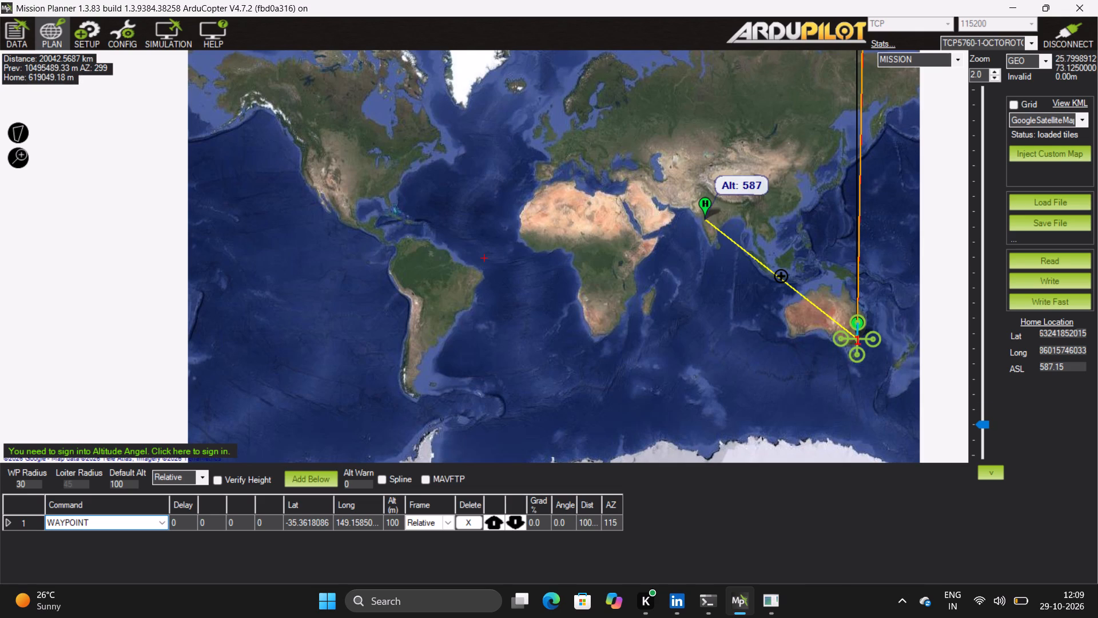
scroll(702, 207, up, 1)
ctrl+scroll(702, 207, up, 1)
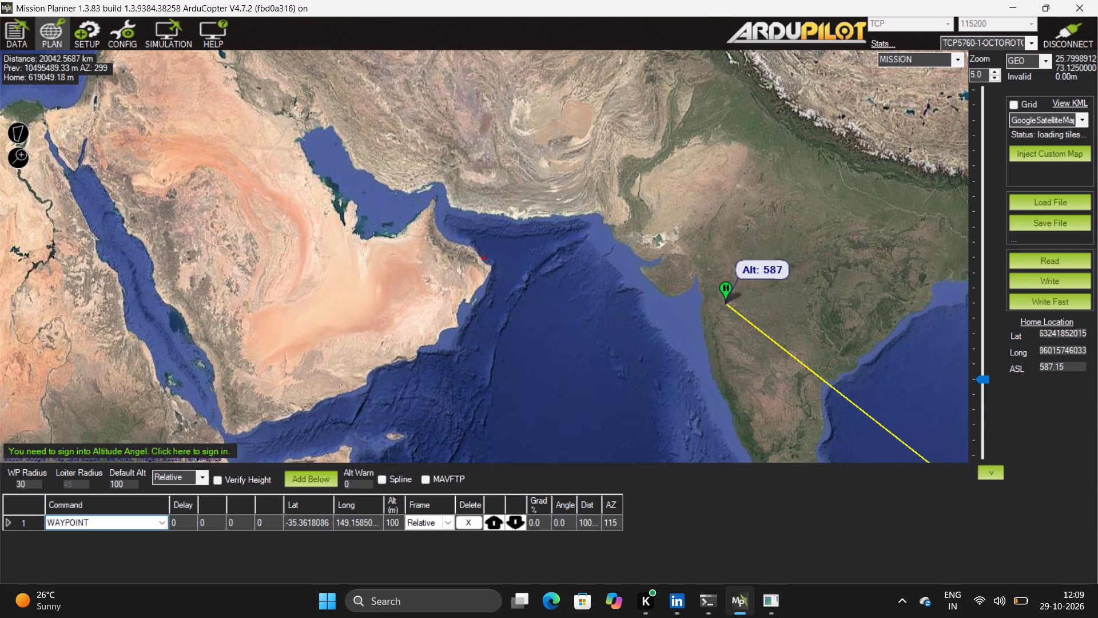
click(734, 299)
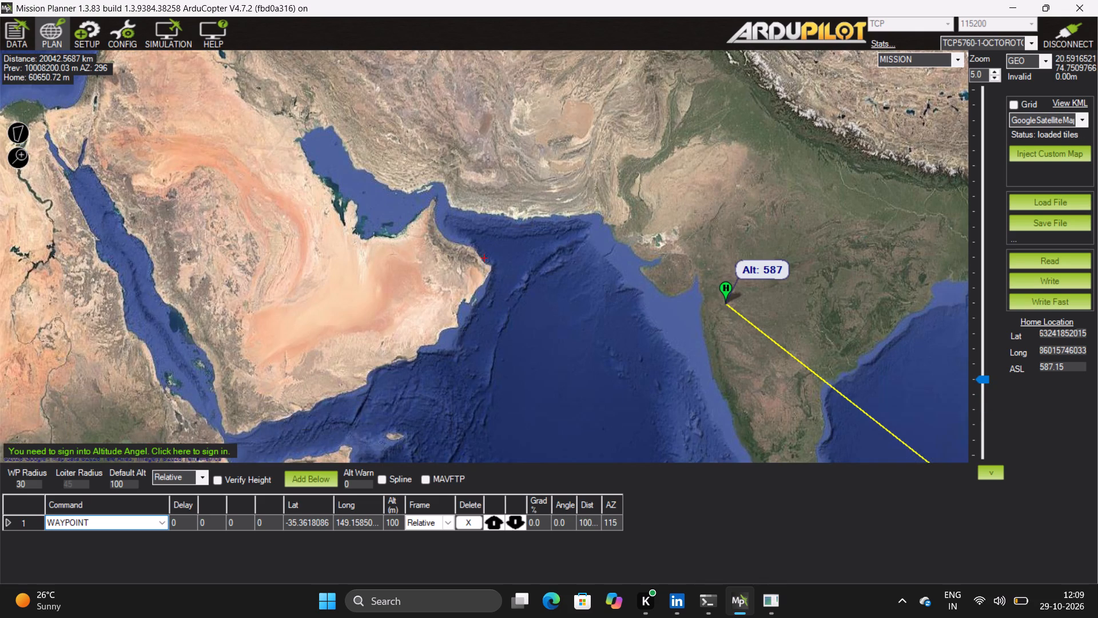
ctrl+scroll(734, 299, up, 3)
scroll(734, 299, left, 1)
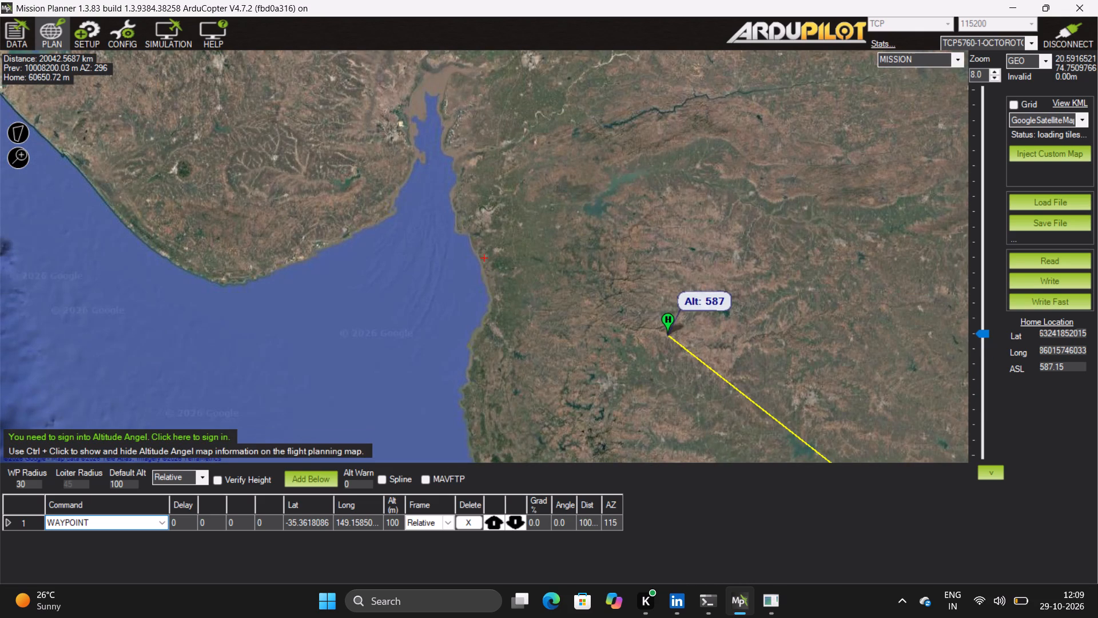
scroll(734, 299, left, 1)
ctrl+scroll(670, 322, up, 2)
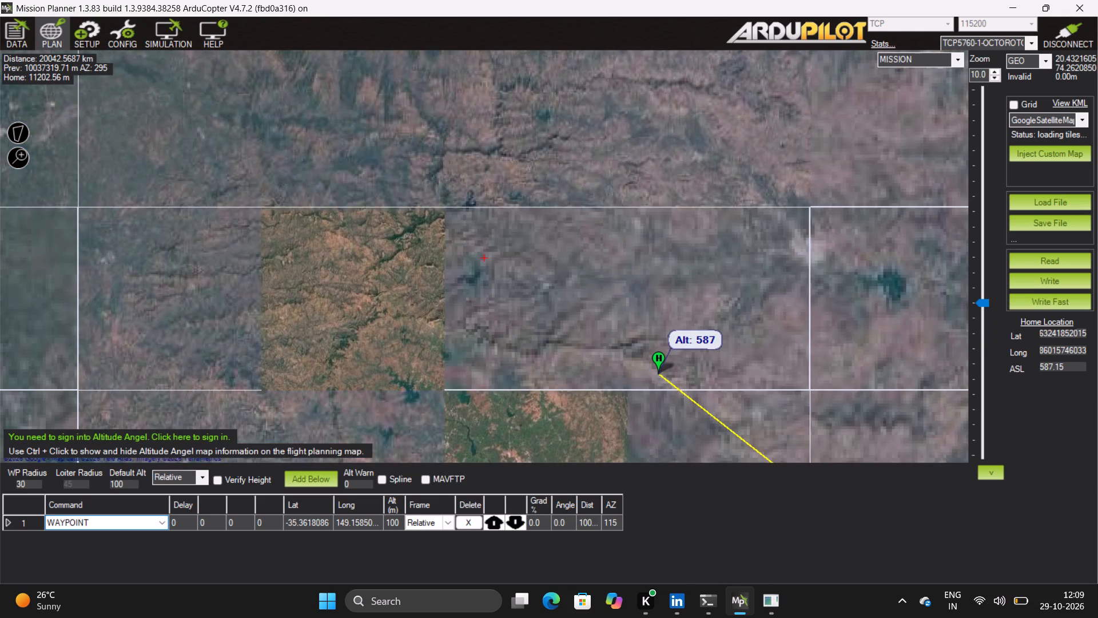
scroll(648, 378, down, 2)
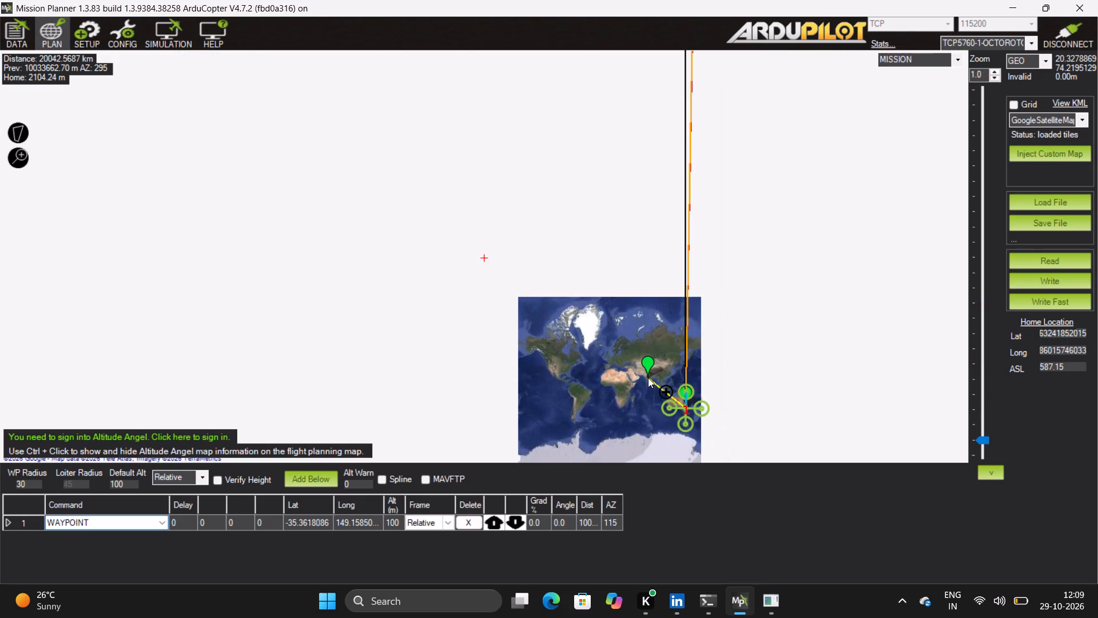
Examine the satellite terrain around the home marker, from world scale down to the nearby hills.
ctrl+scroll(648, 378, up, 1)
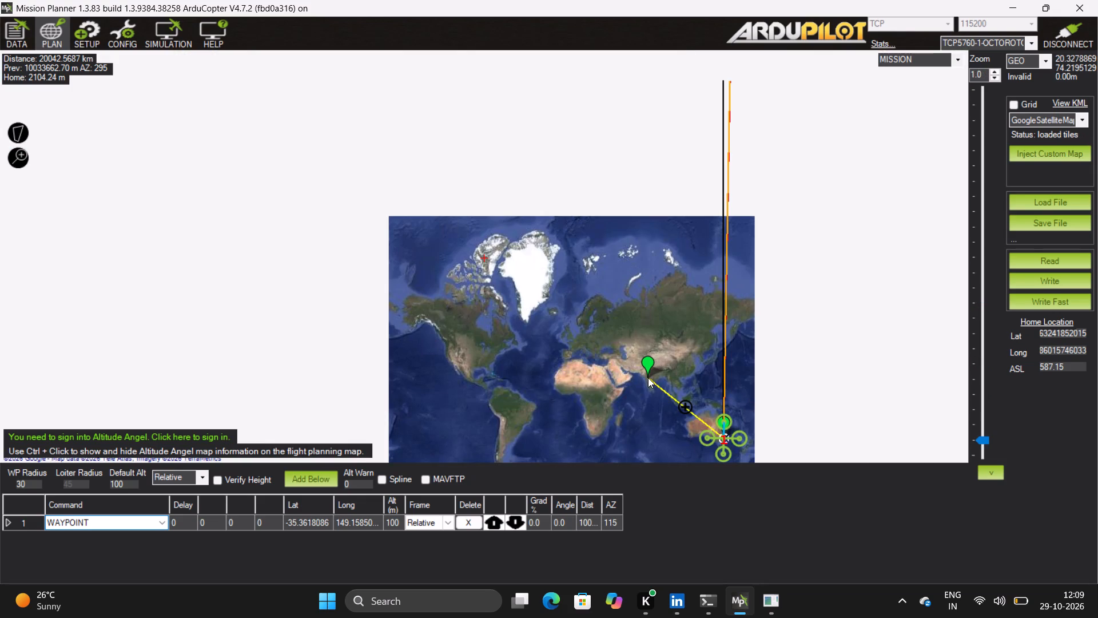
ctrl+scroll(648, 378, up, 6)
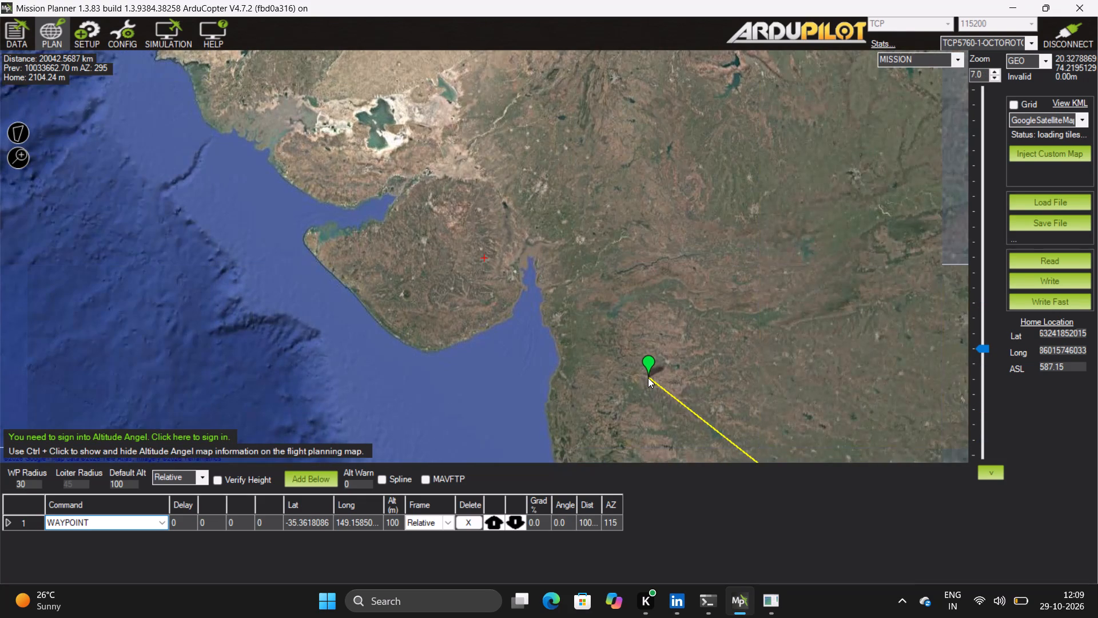
ctrl+scroll(648, 378, up, 4)
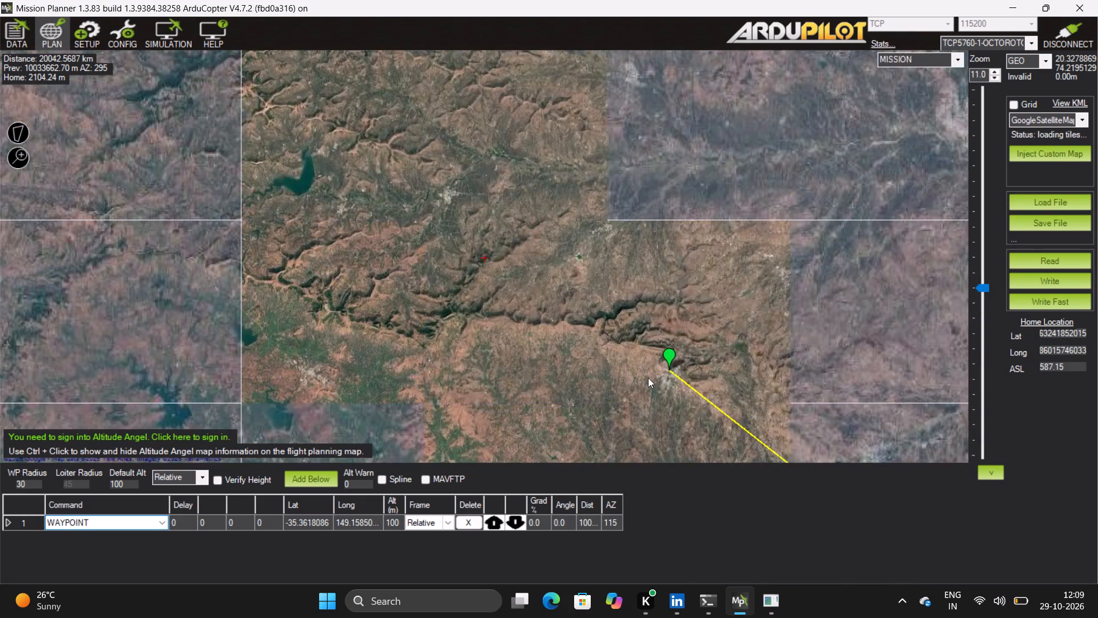
ctrl+scroll(648, 378, up, 1)
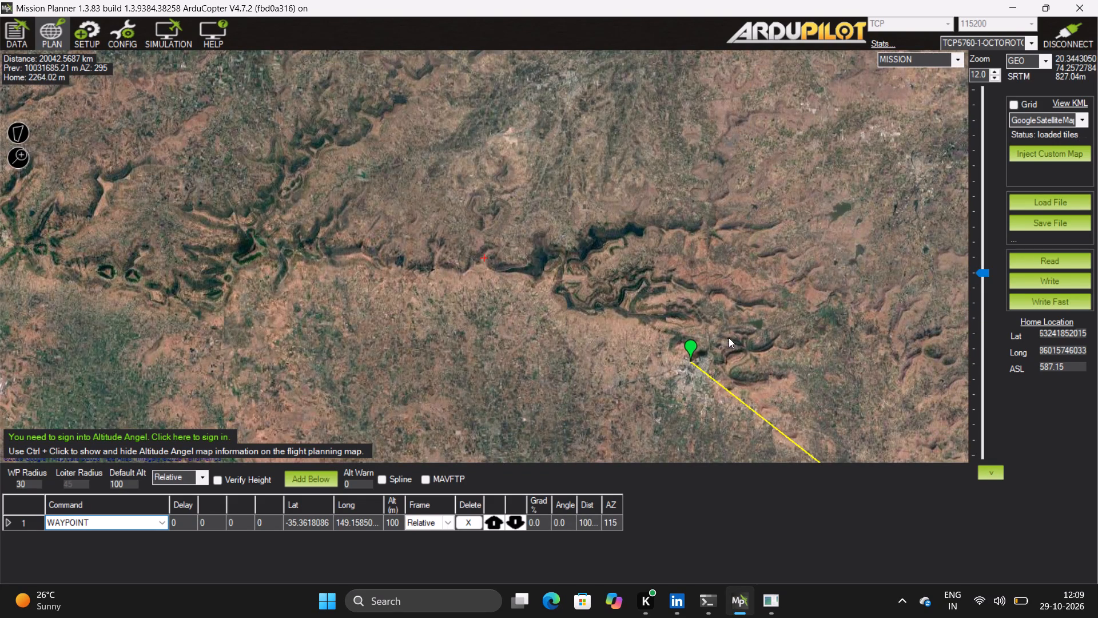
ctrl+scroll(684, 340, up, 4)
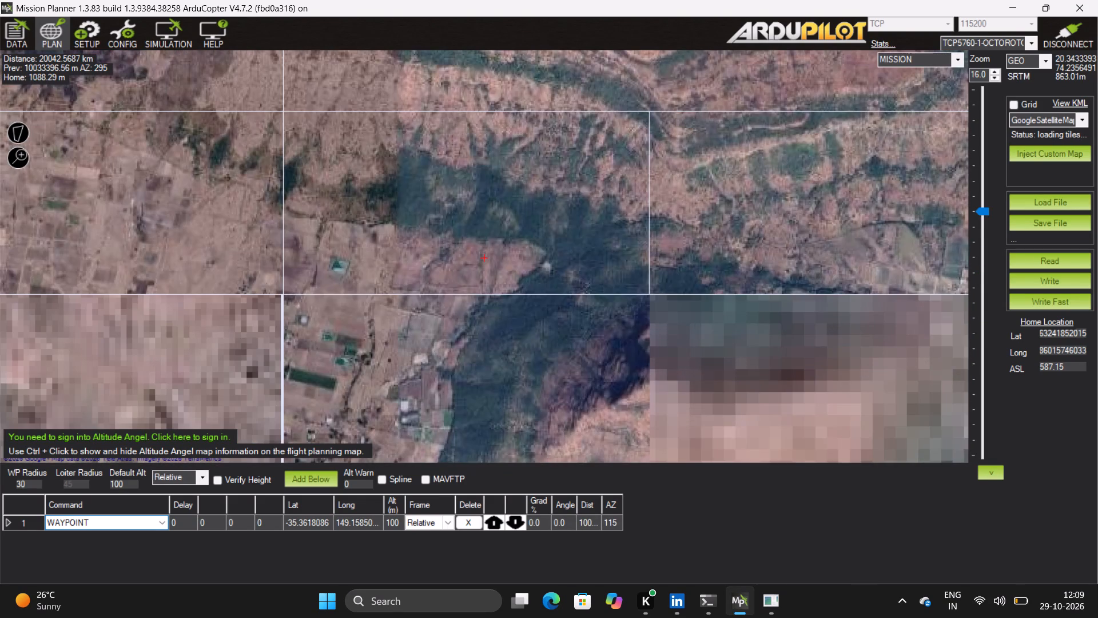
scroll(684, 340, down, 2)
scroll(684, 340, up, 1)
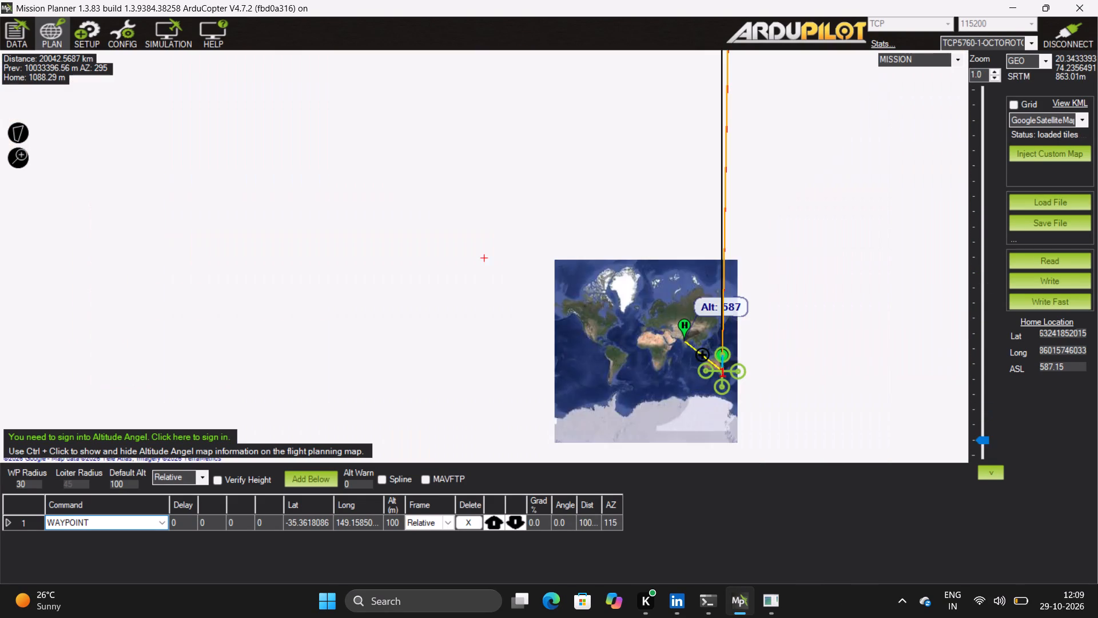
scroll(684, 340, up, 3)
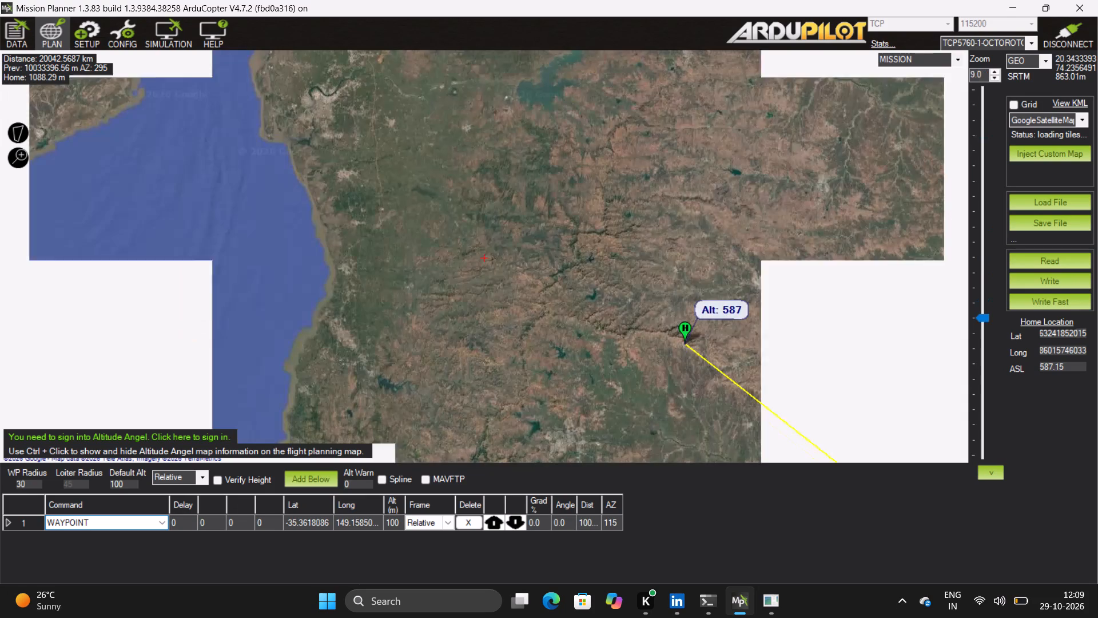
scroll(684, 340, up, 1)
drag(720, 357, 704, 346)
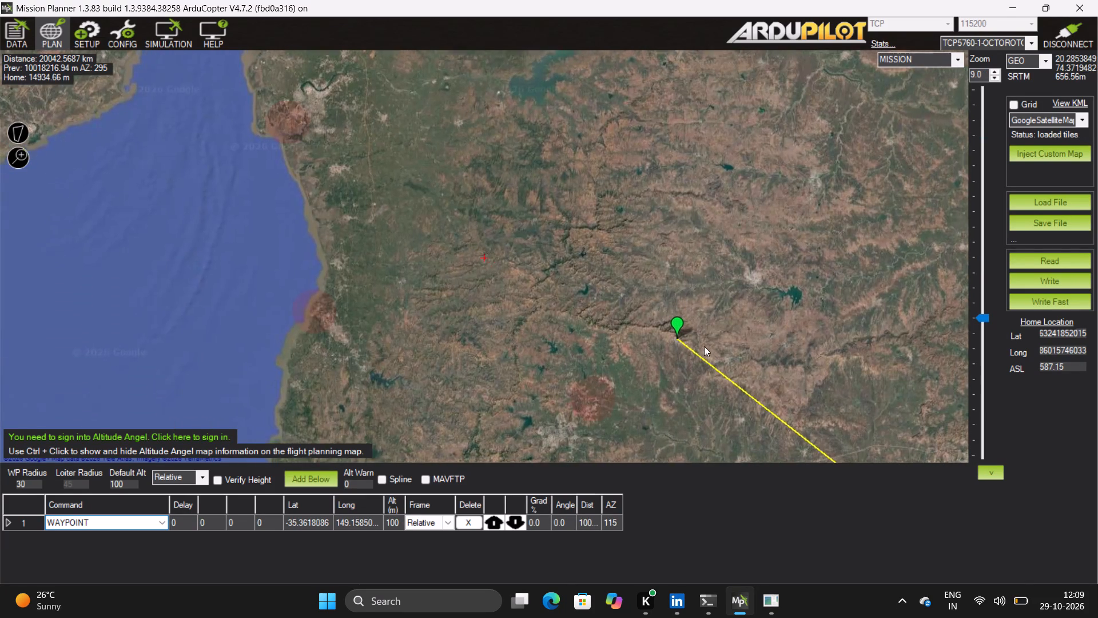
drag(704, 346, 549, 269)
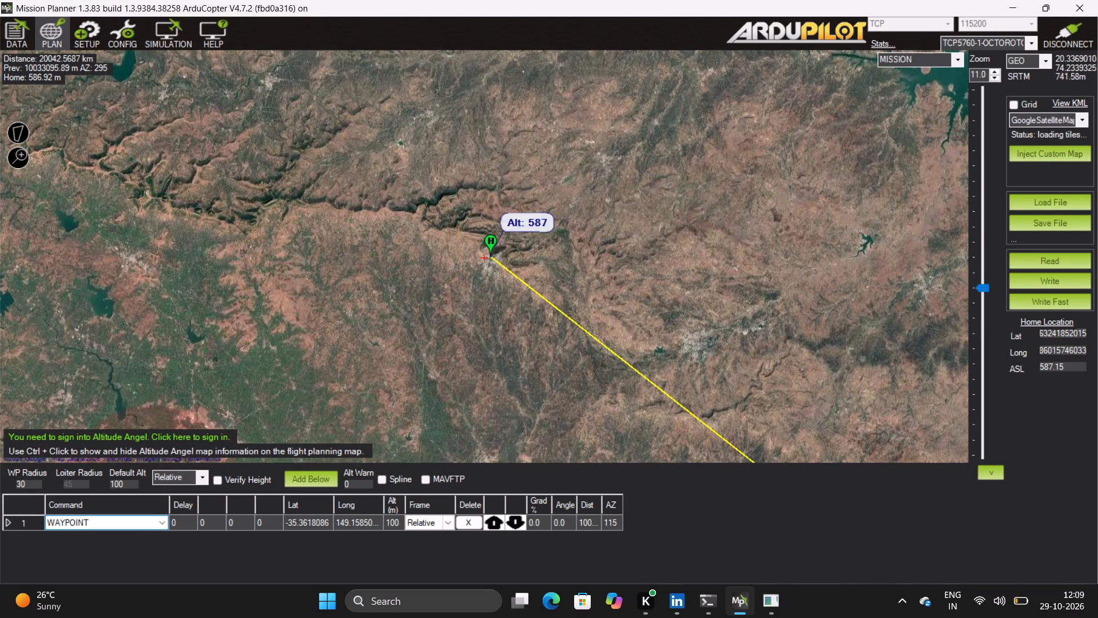
scroll(488, 251, up, 2)
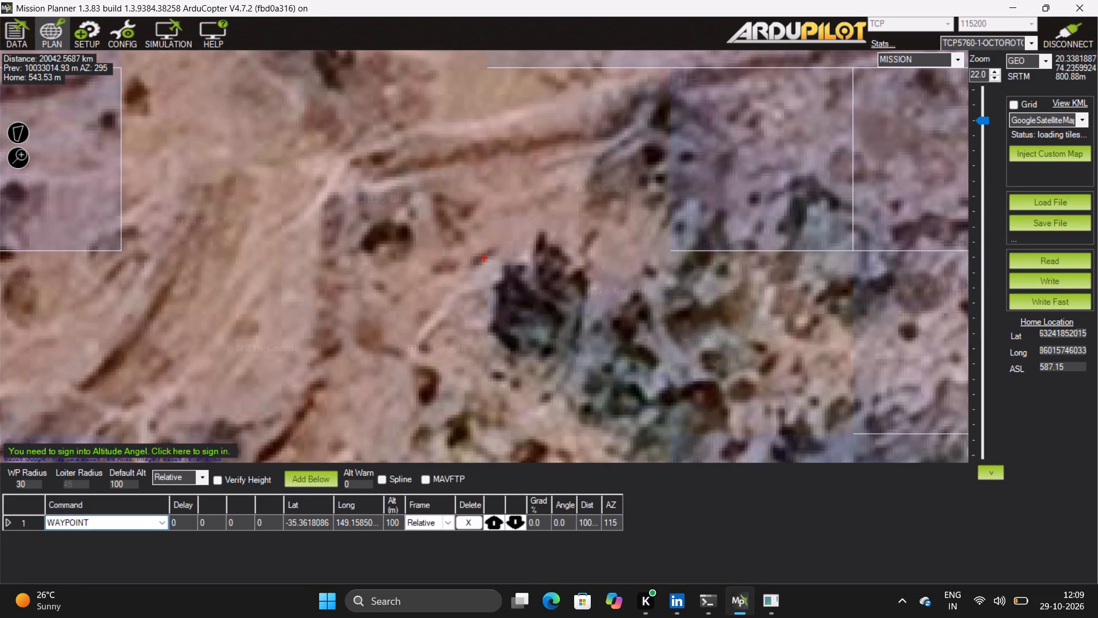
drag(488, 251, 497, 89)
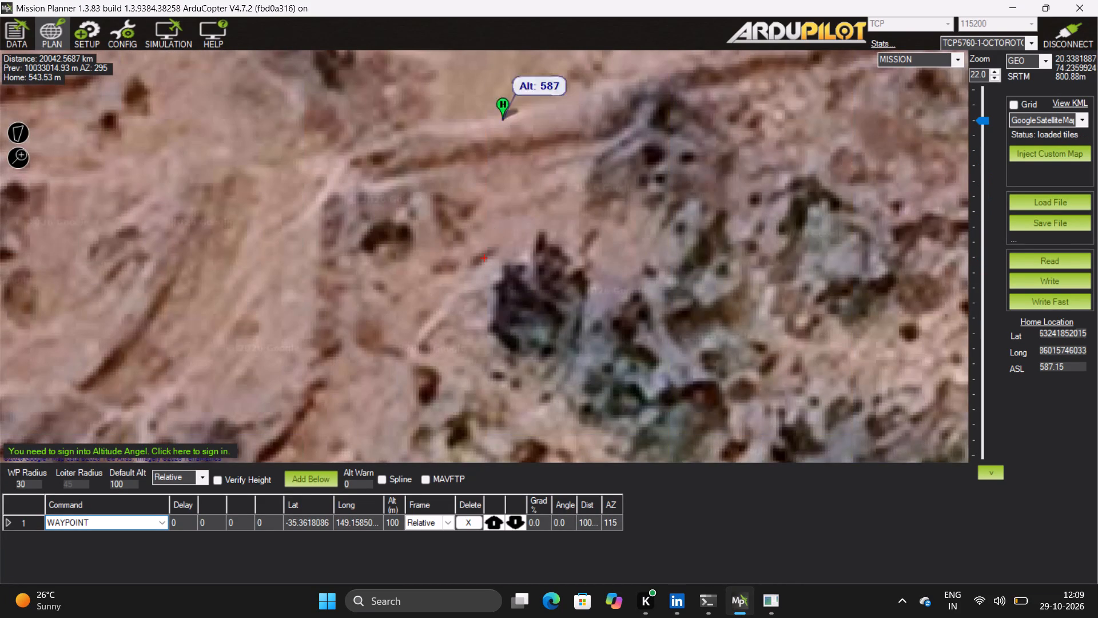
drag(497, 89, 493, 83)
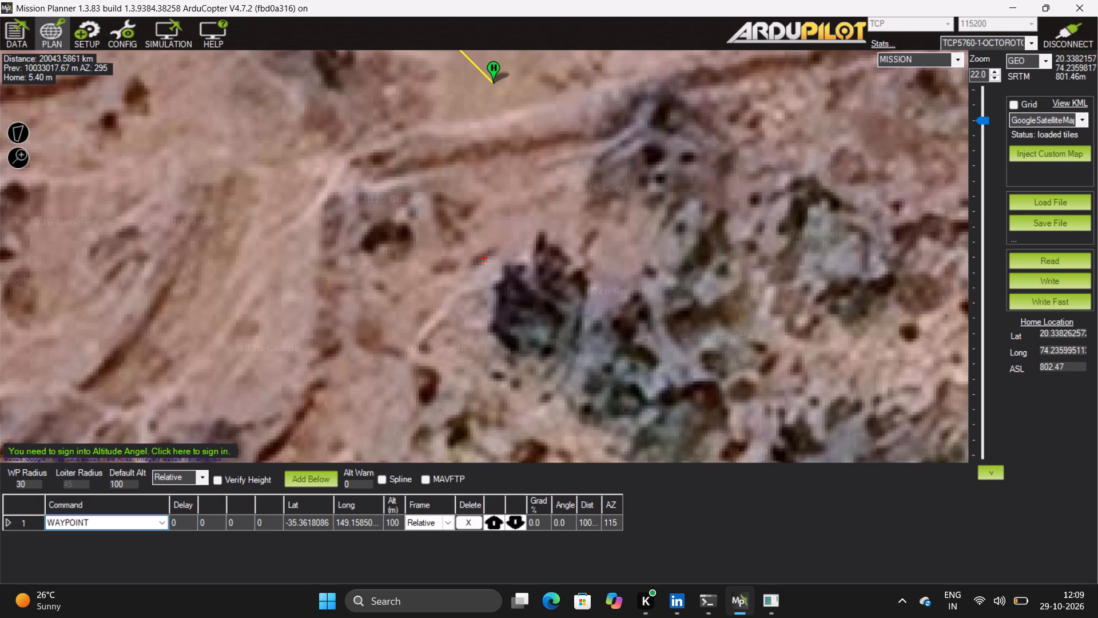
drag(460, 235, 436, 80)
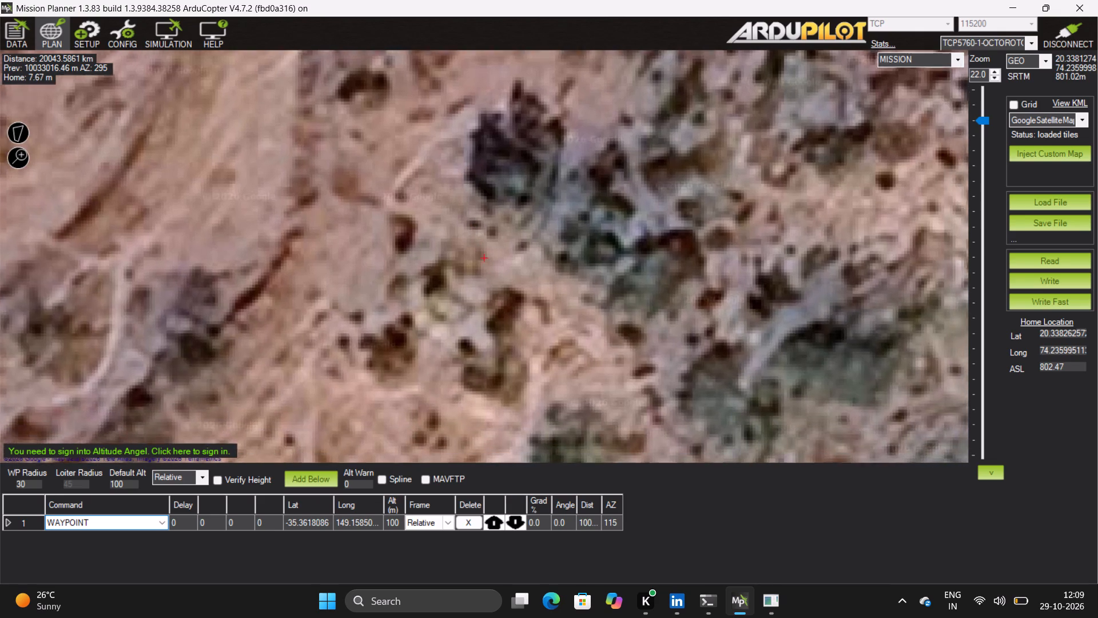
drag(436, 80, 455, 0)
ctrl+scroll(455, 0, down, 2)
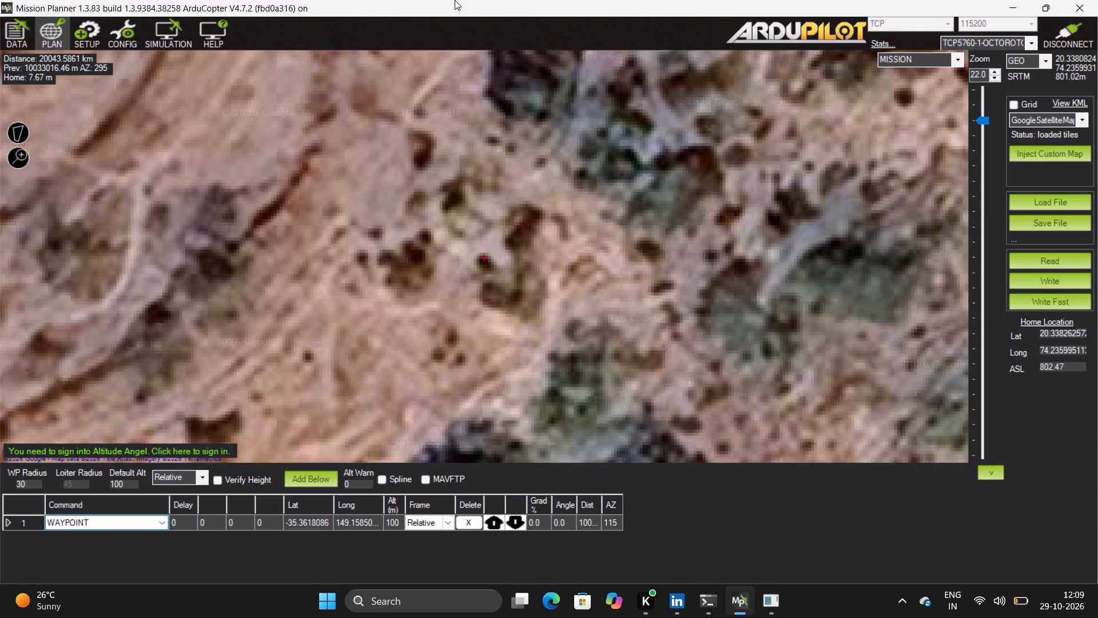
ctrl+scroll(455, 0, down, 2)
ctrl+scroll(437, 183, down, 2)
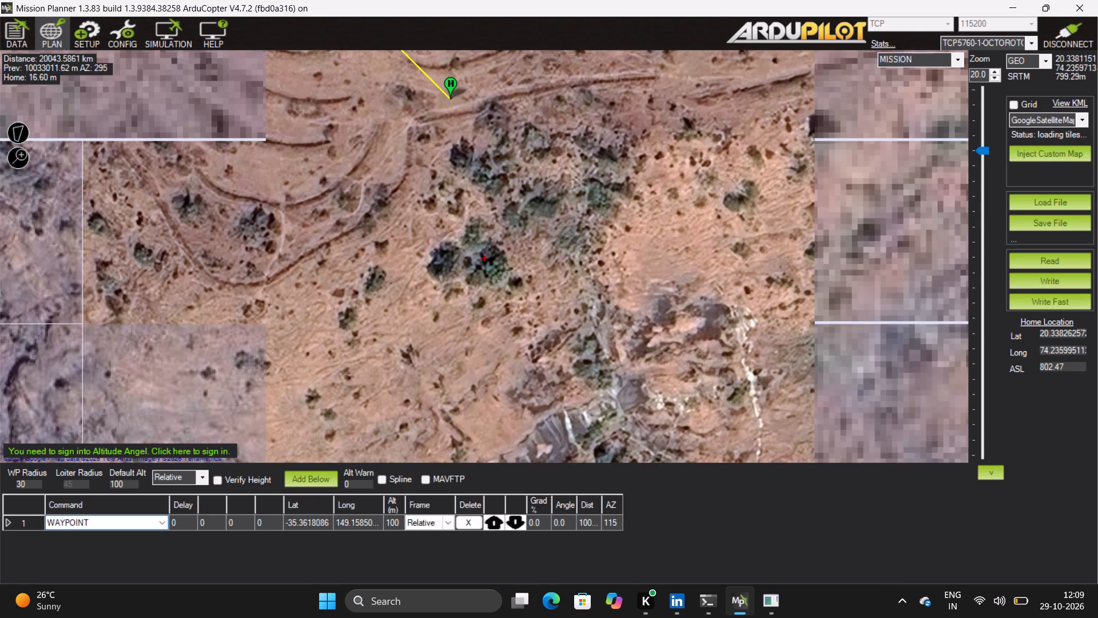
ctrl+scroll(437, 183, down, 1)
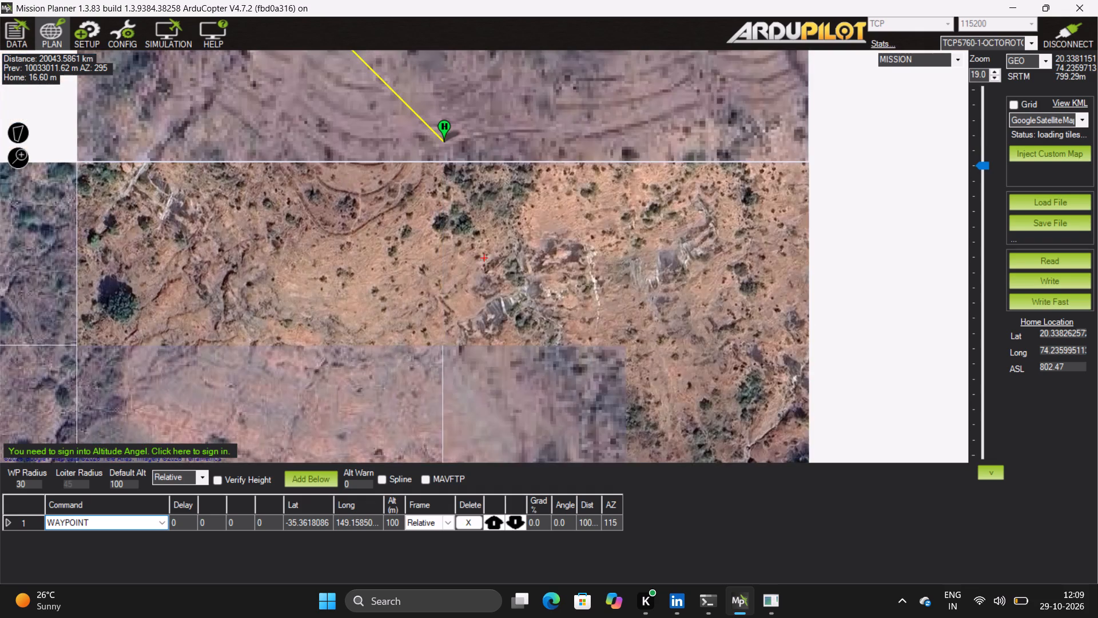
click(437, 183)
Add five more waypoints clockwise from the home hill toward the lake, along the town's northern edge and back up the hill.
scroll(437, 183, down, 1)
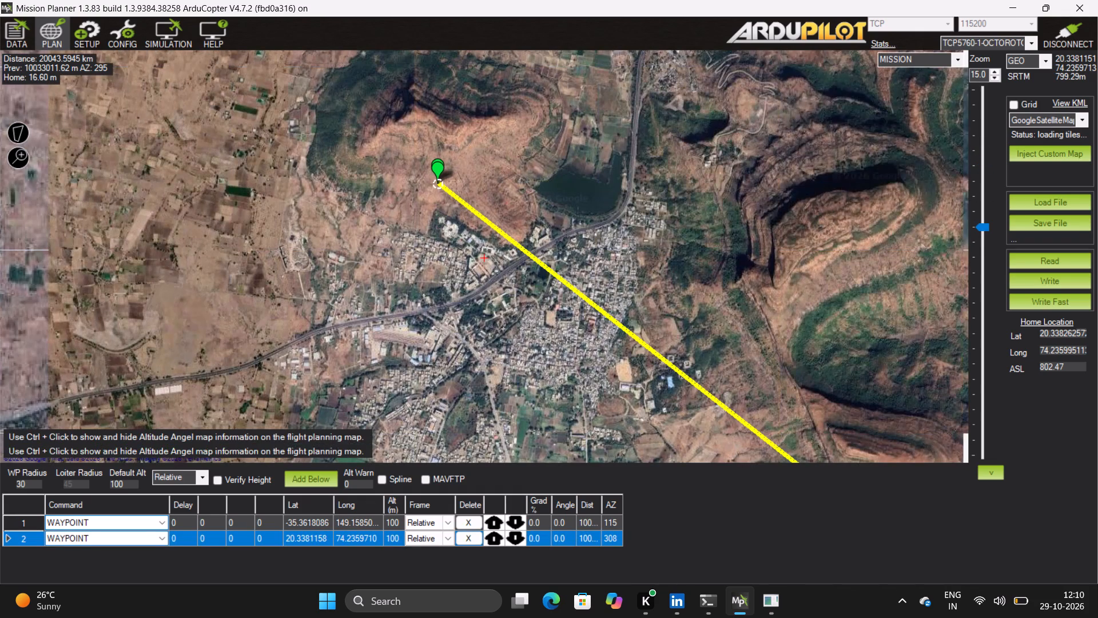
click(475, 163)
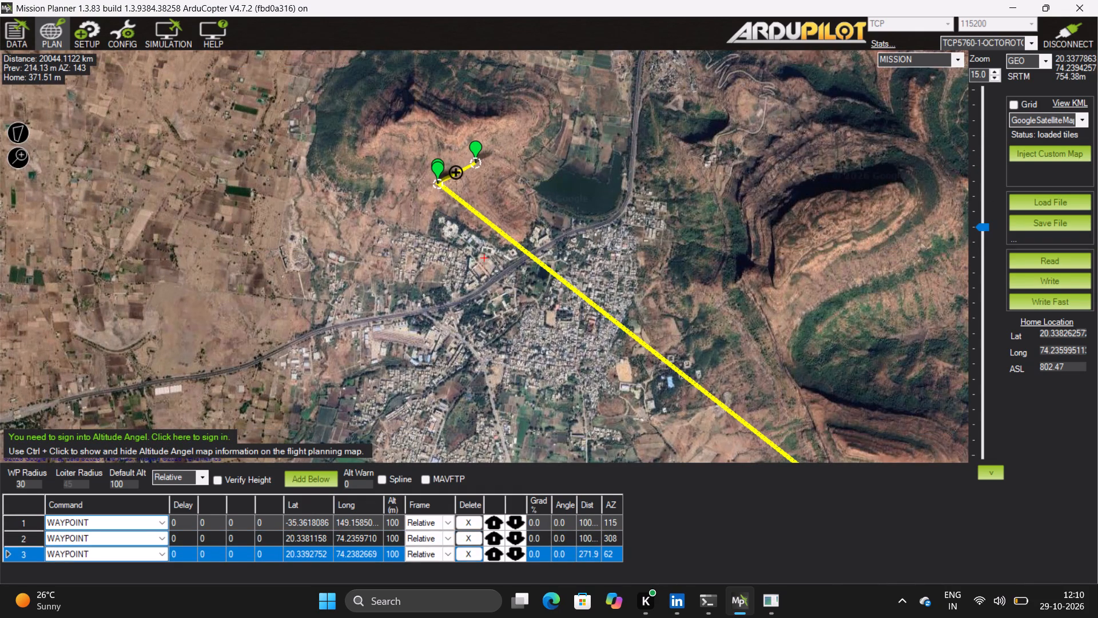
click(496, 189)
click(459, 252)
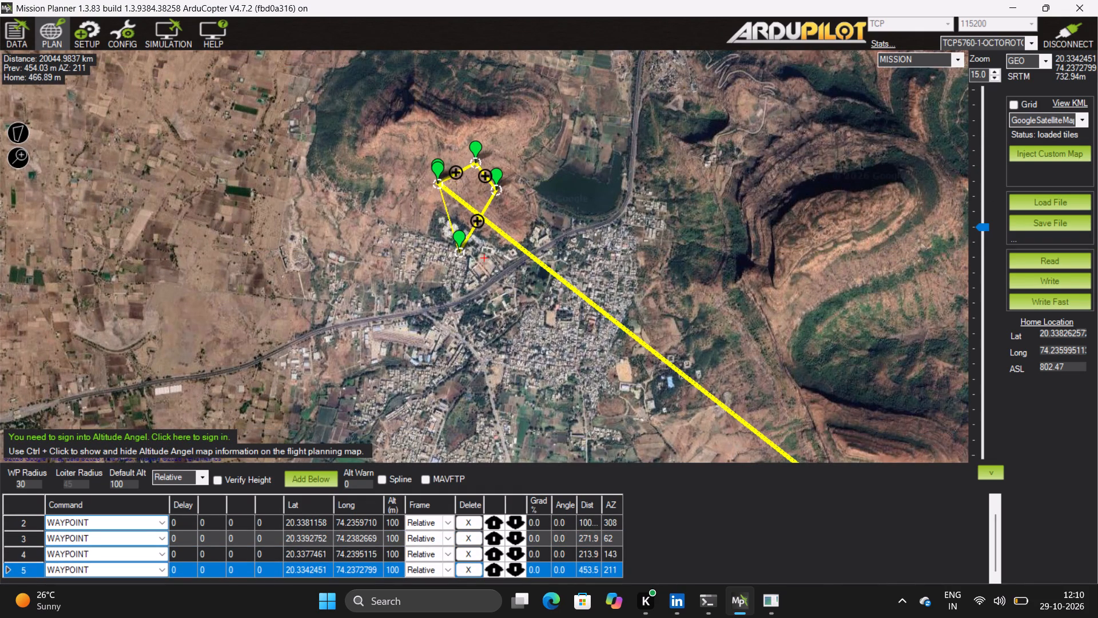
click(425, 235)
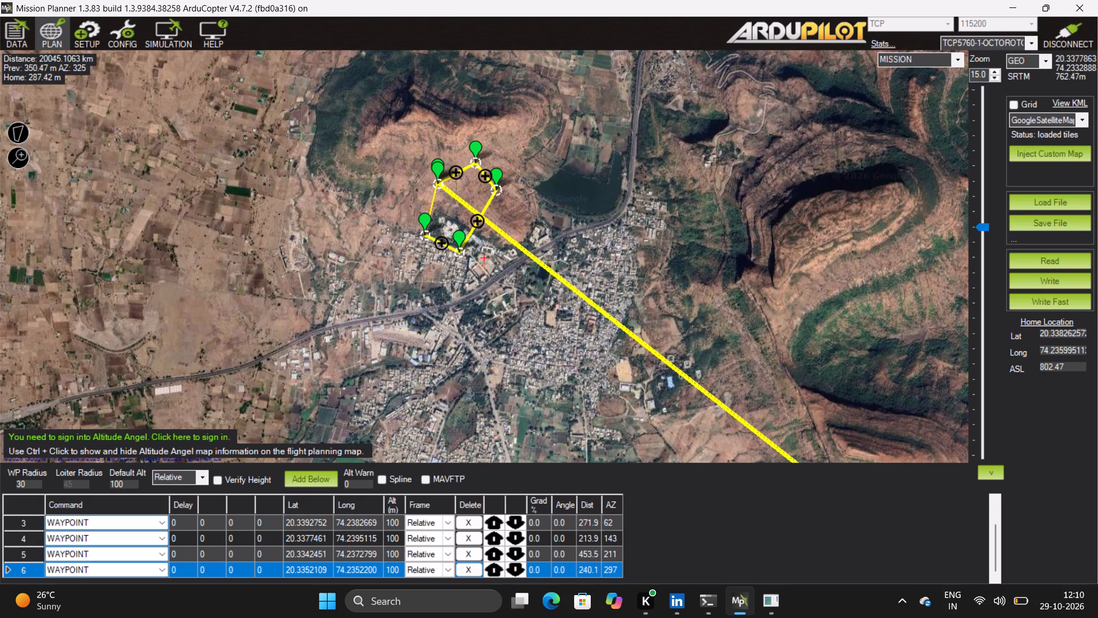
click(415, 144)
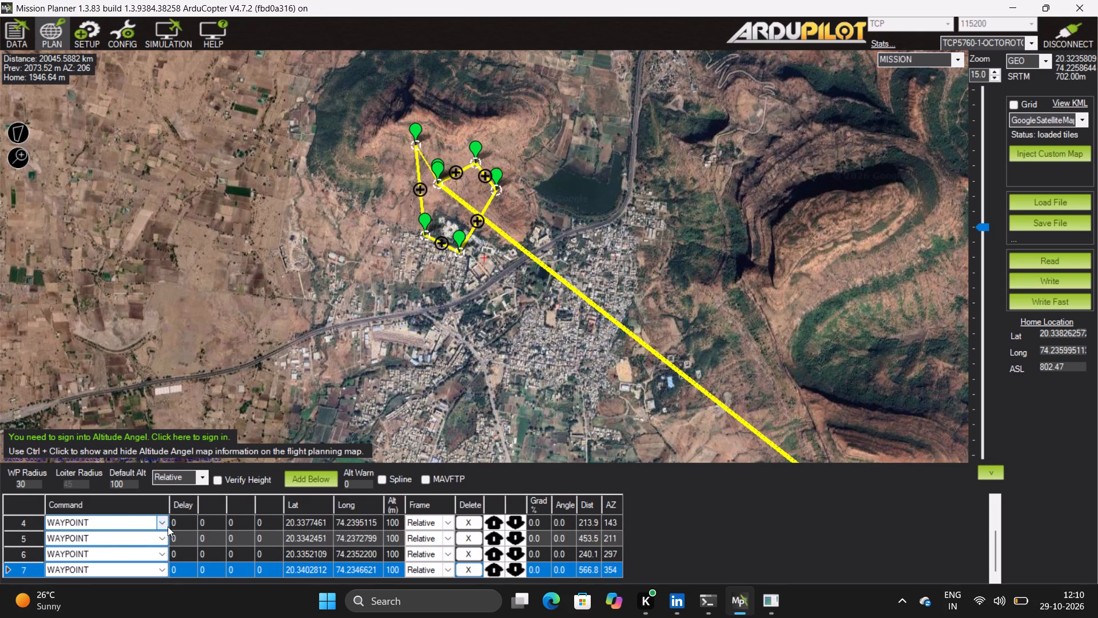
Close Mission Planner.
click(1081, 9)
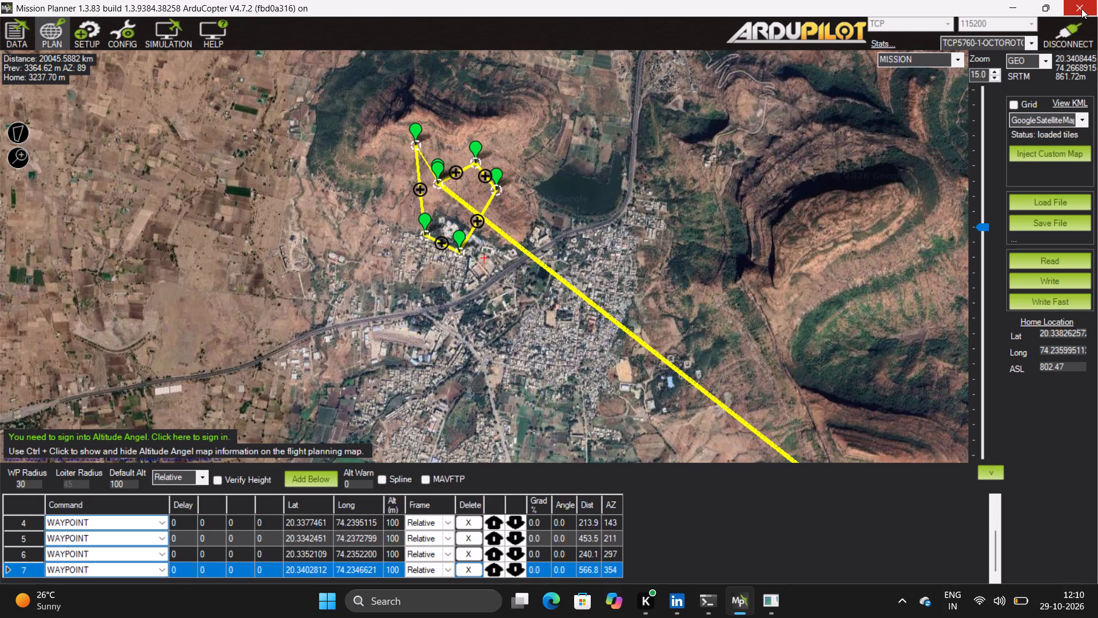
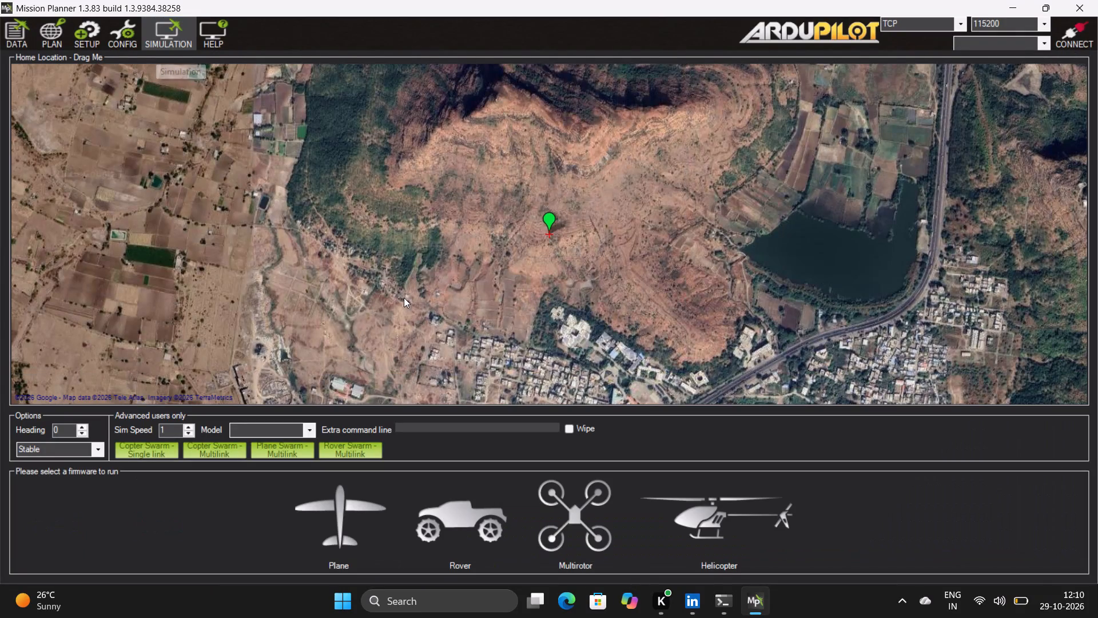
Launch the simulation with the stable Multirotor firmware, keeping heading 0 and sim speed 1.
click(573, 528)
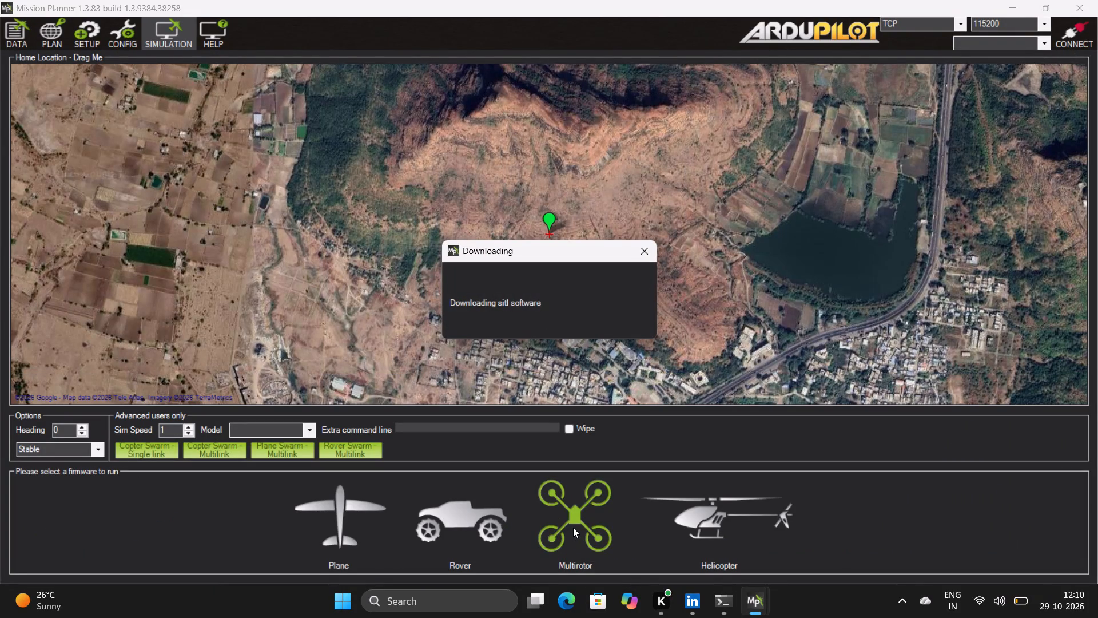
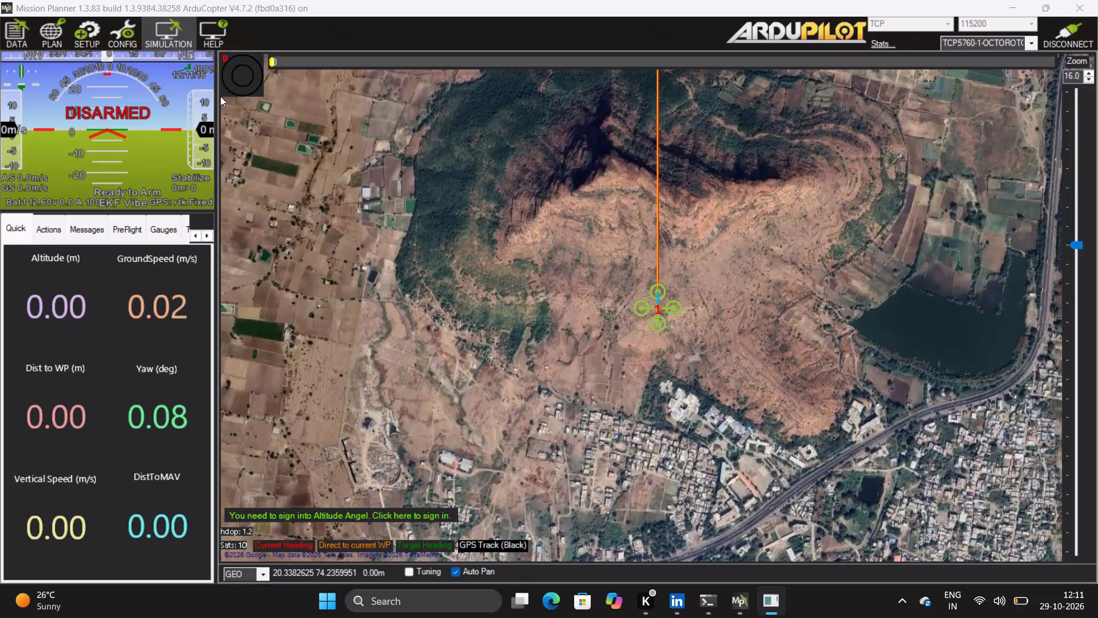
Set the simulation vehicle model to quad.
click(162, 27)
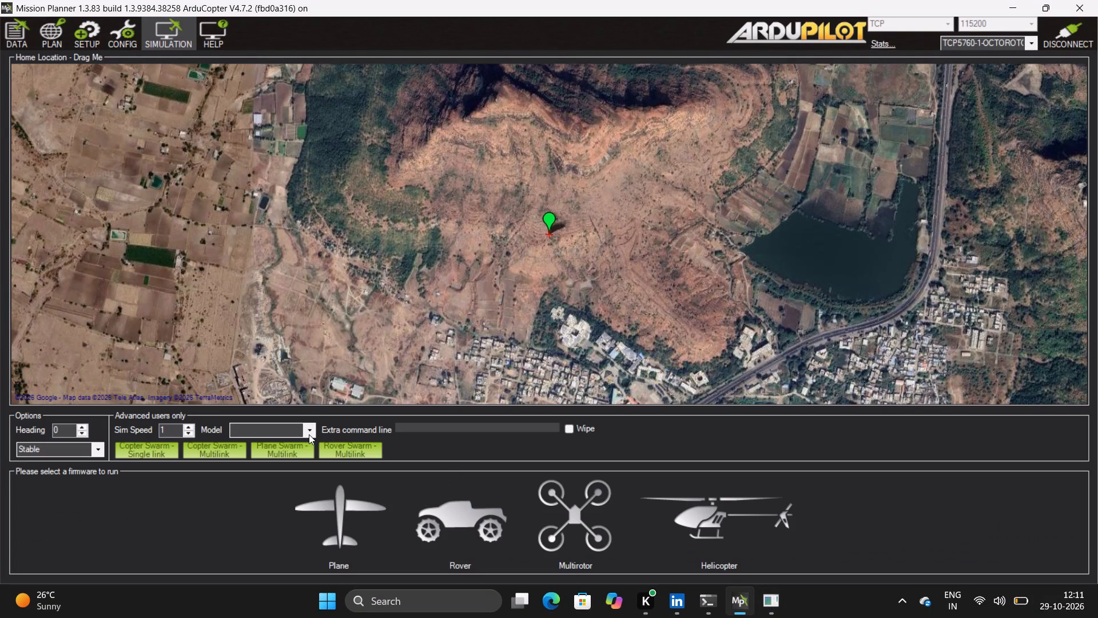
click(309, 434)
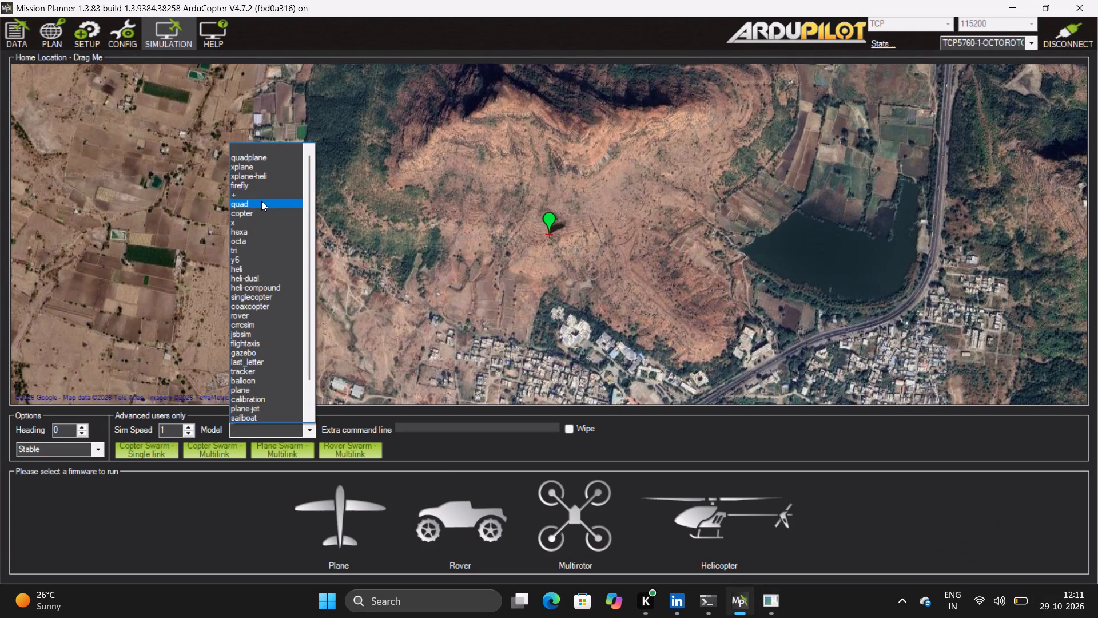
click(261, 201)
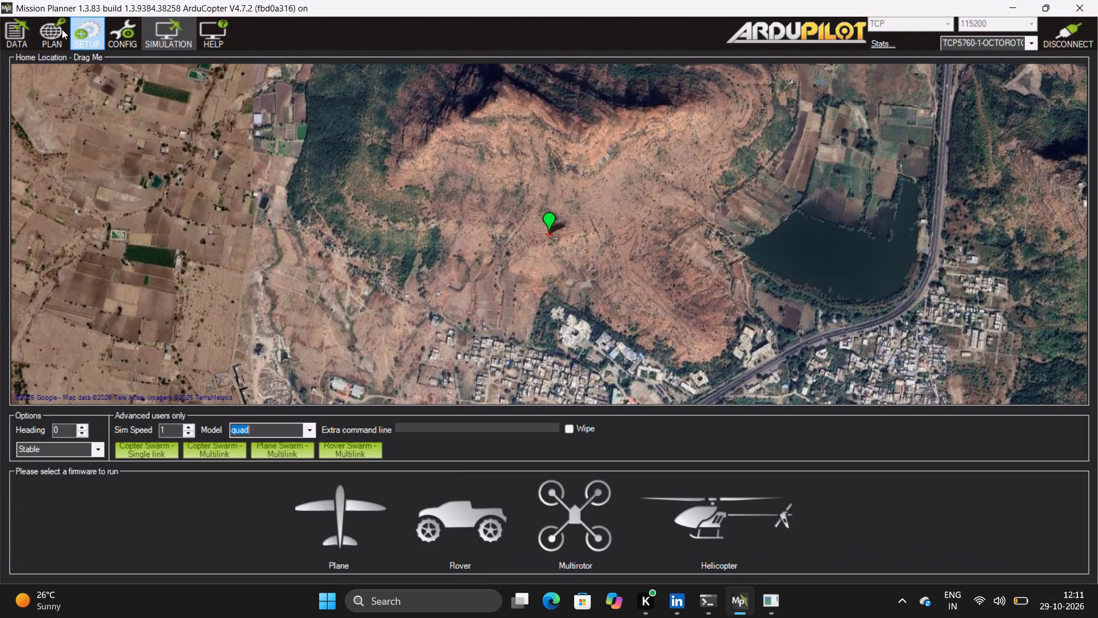
Place four waypoints at 100 m altitude in a Z-shaped path northwest and west of home, with legs about 434, 362 and 230 m long.
click(61, 30)
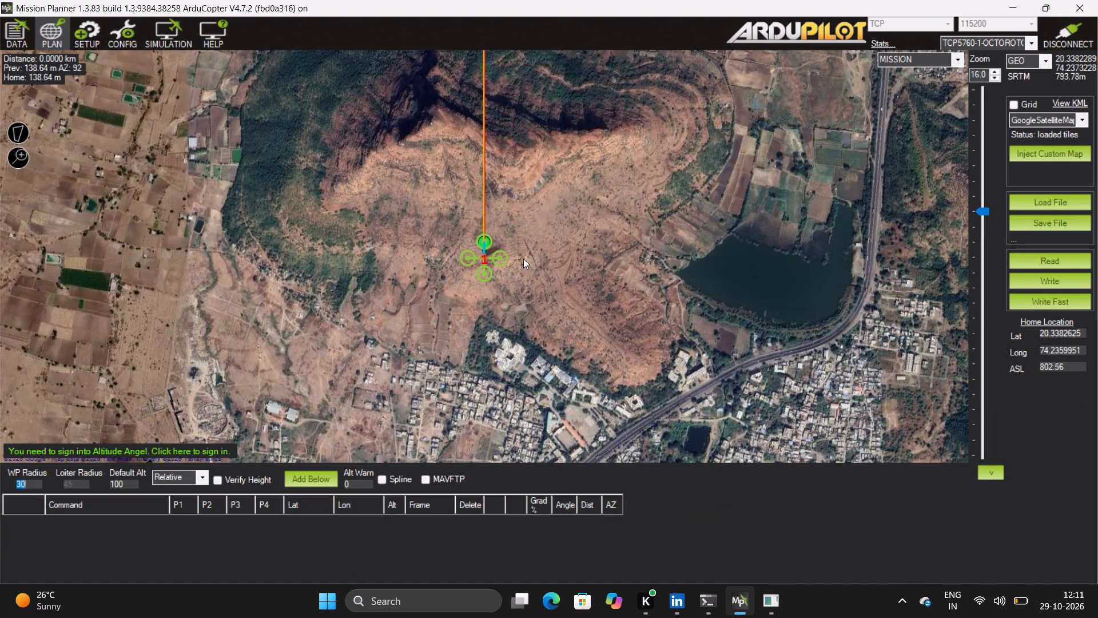
click(172, 38)
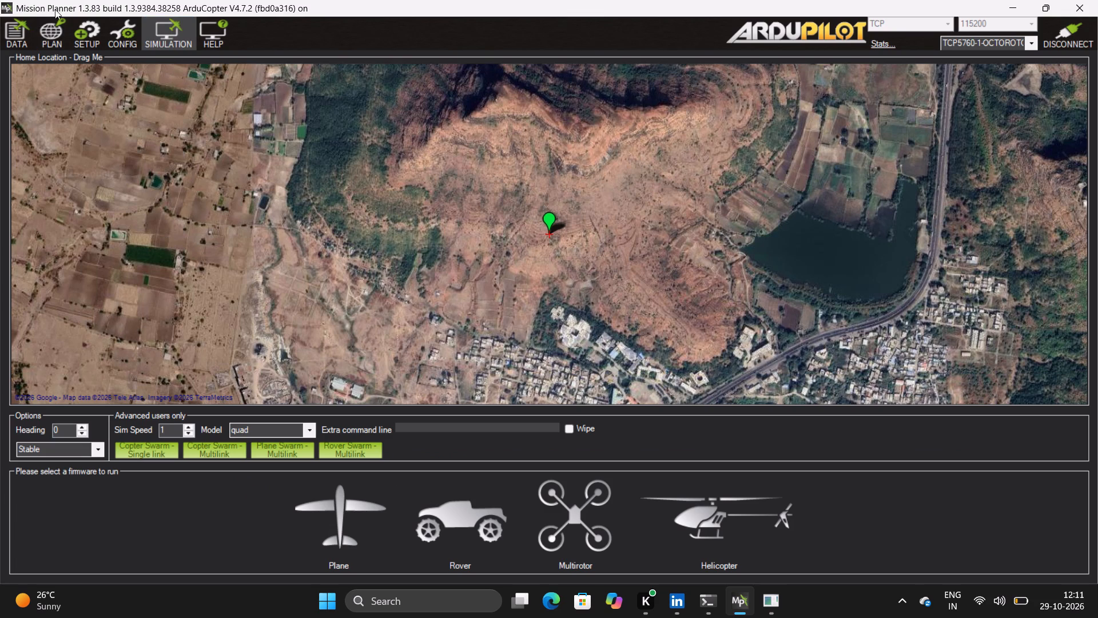
click(62, 22)
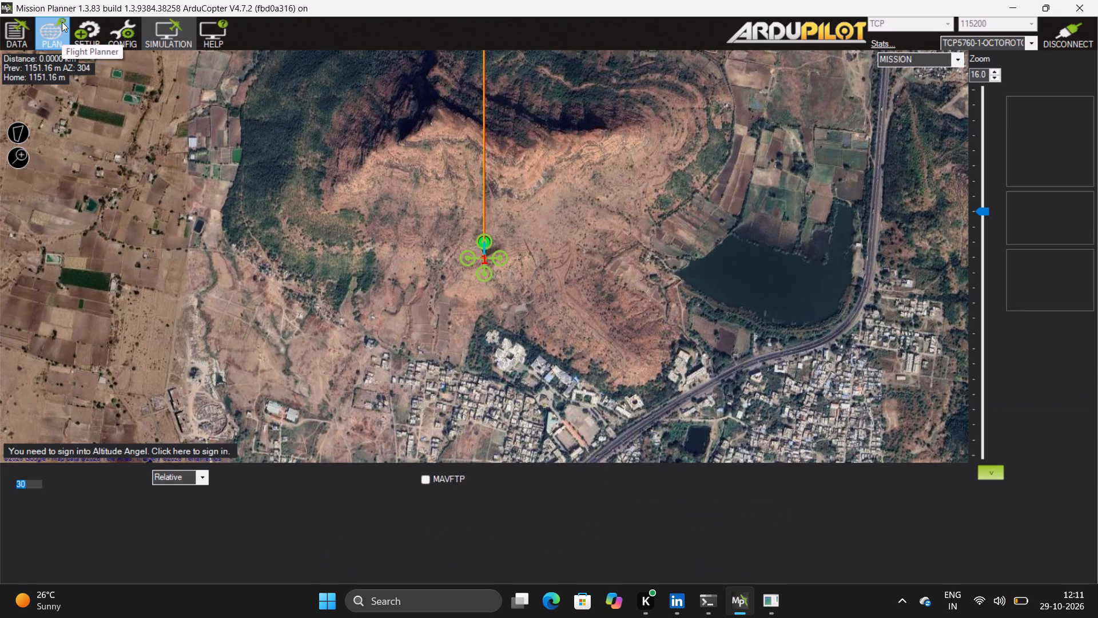
click(309, 175)
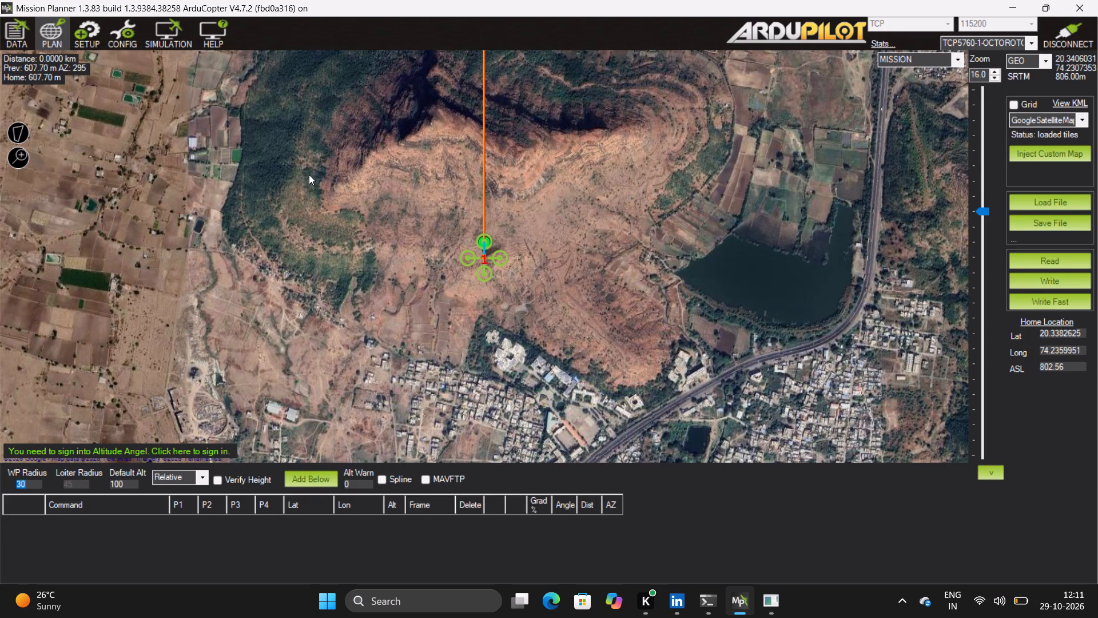
click(448, 175)
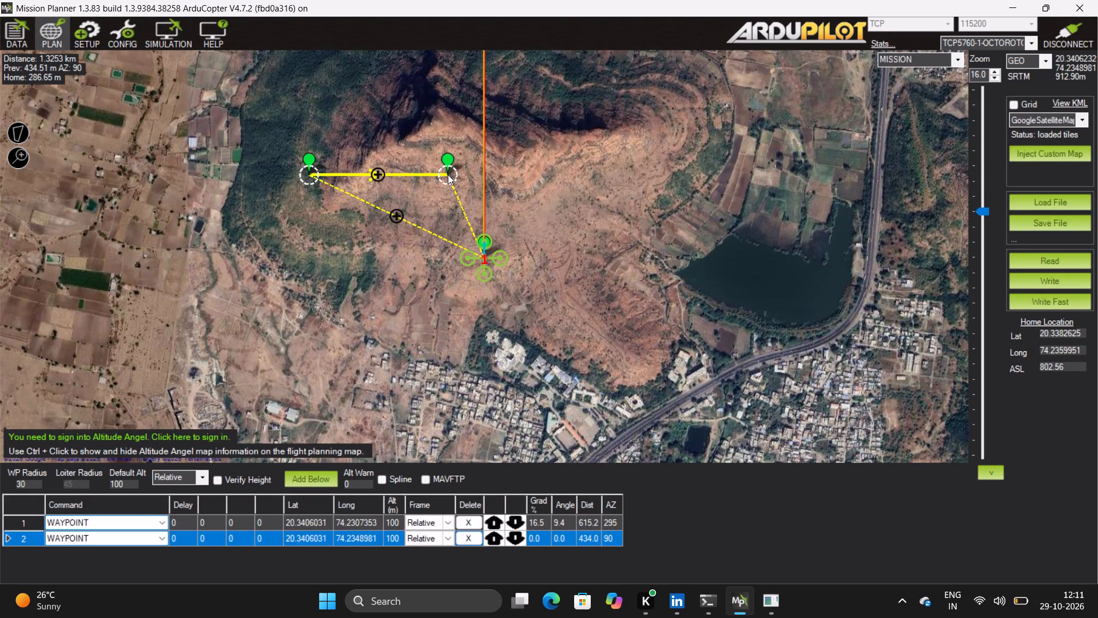
click(365, 256)
click(479, 253)
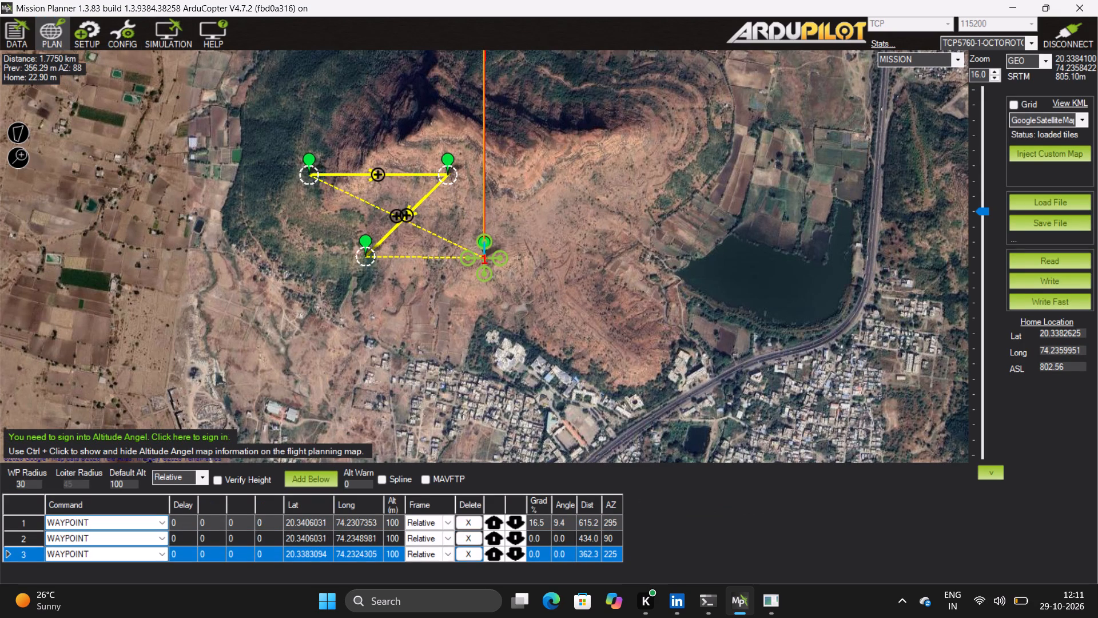
click(482, 257)
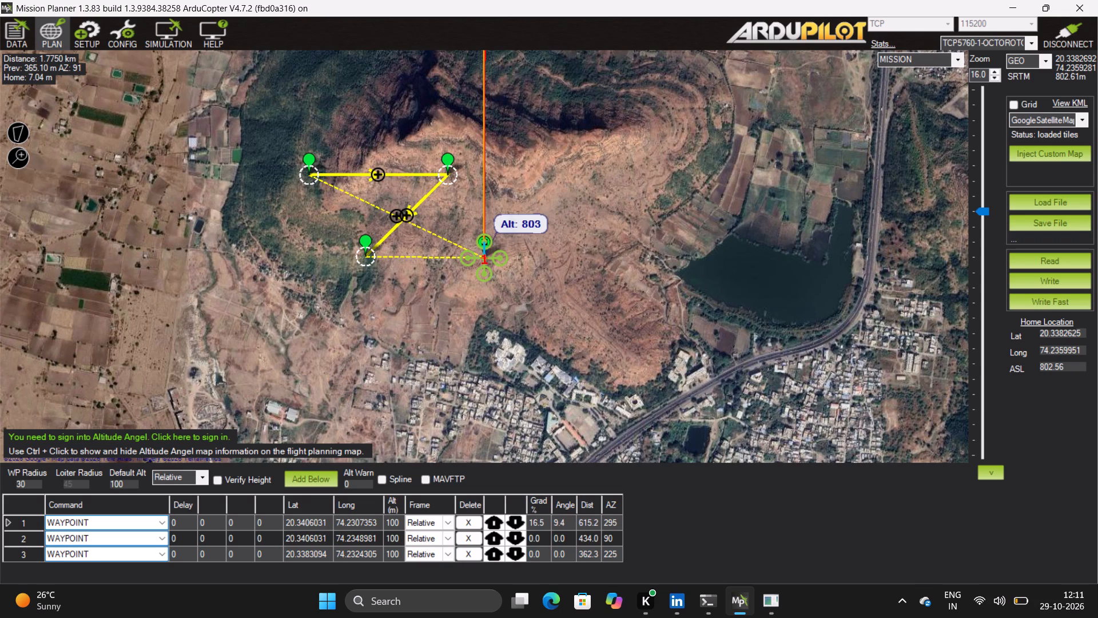
click(482, 257)
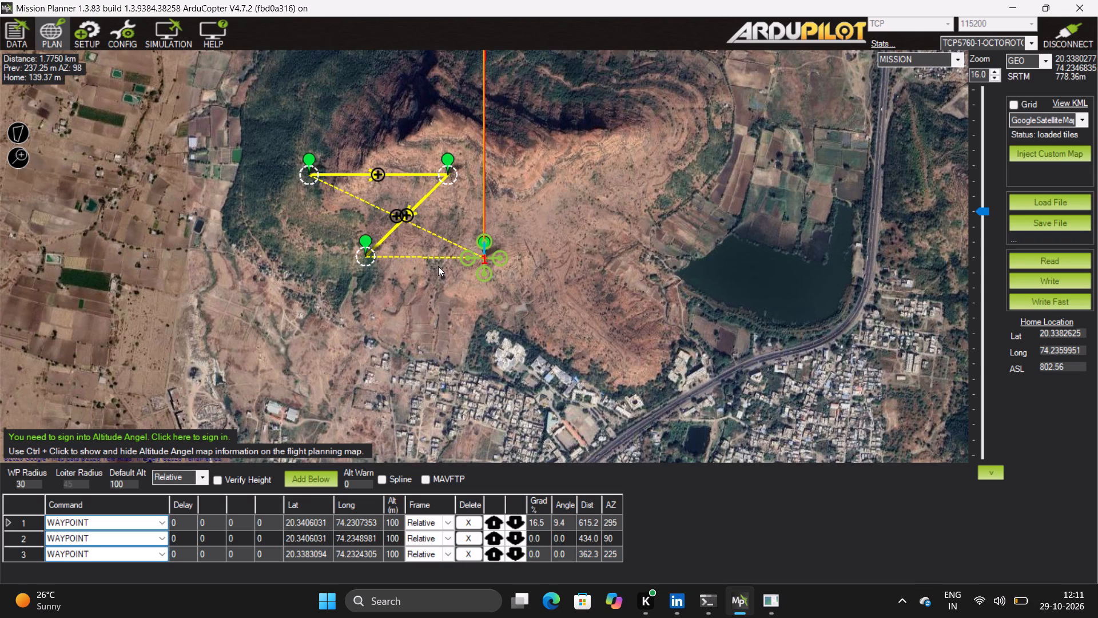
click(438, 266)
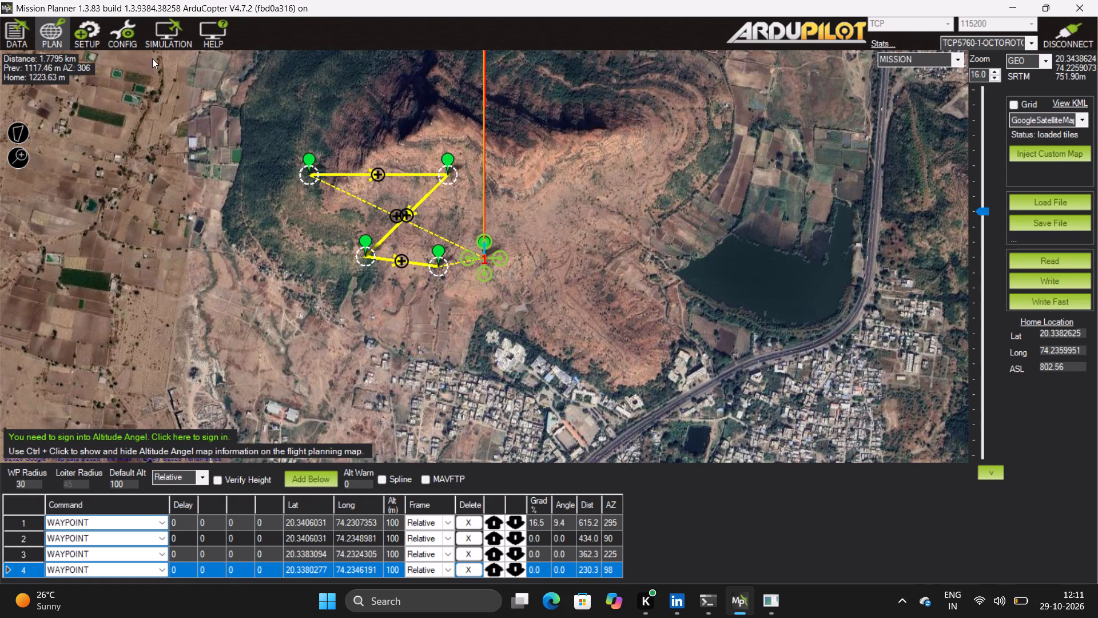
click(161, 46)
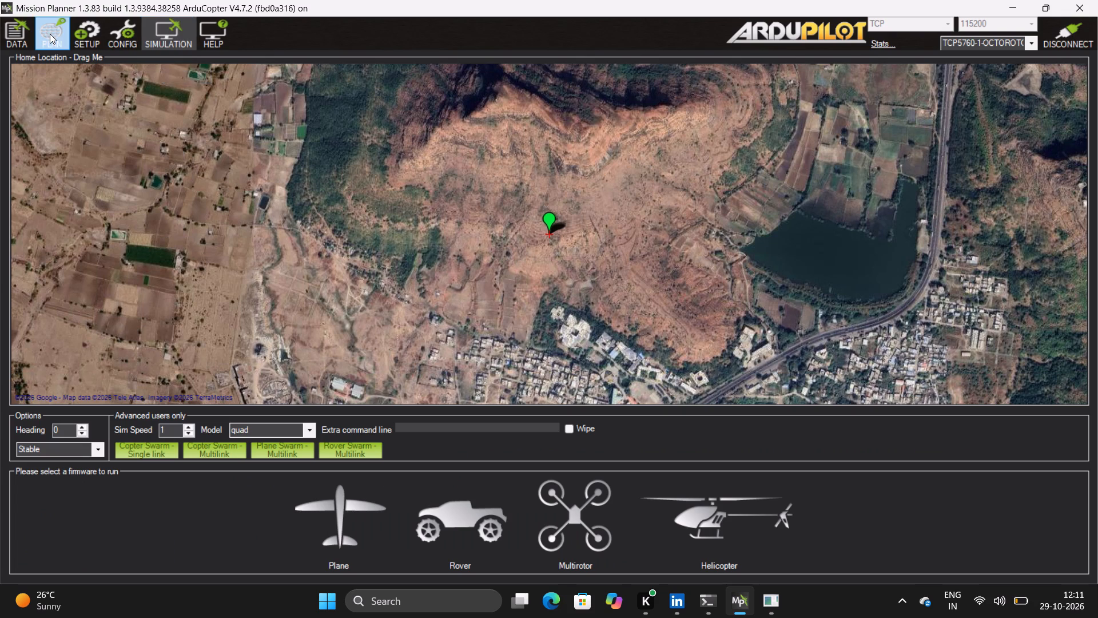
Insert three intermediate waypoints along the mission's northern east-west leg, splitting it into four segments of about 108.5 m each.
click(50, 34)
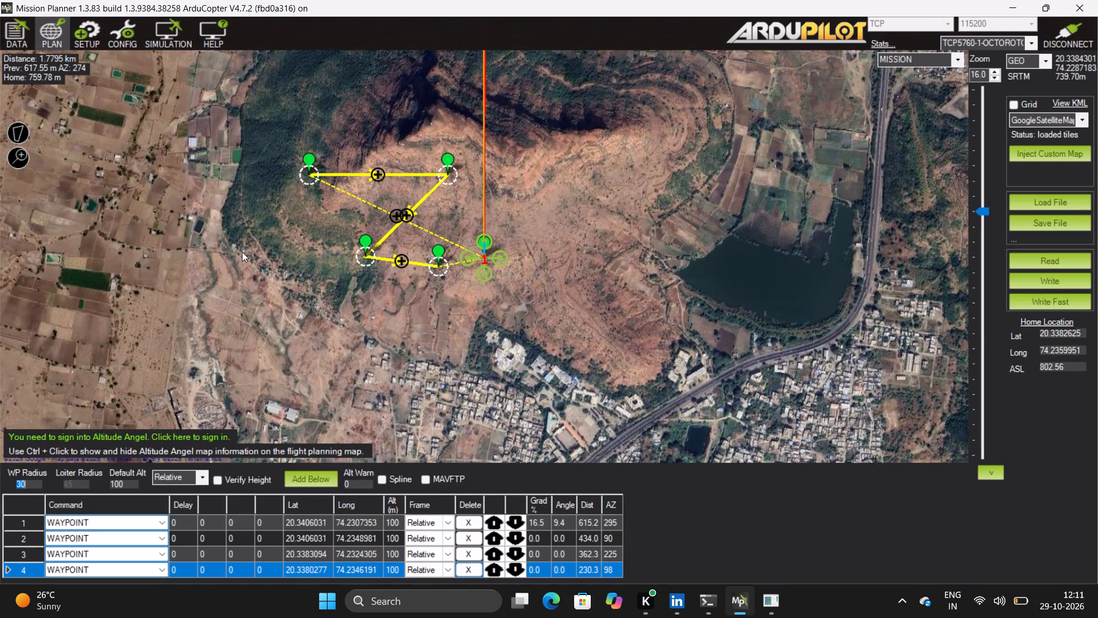
click(373, 175)
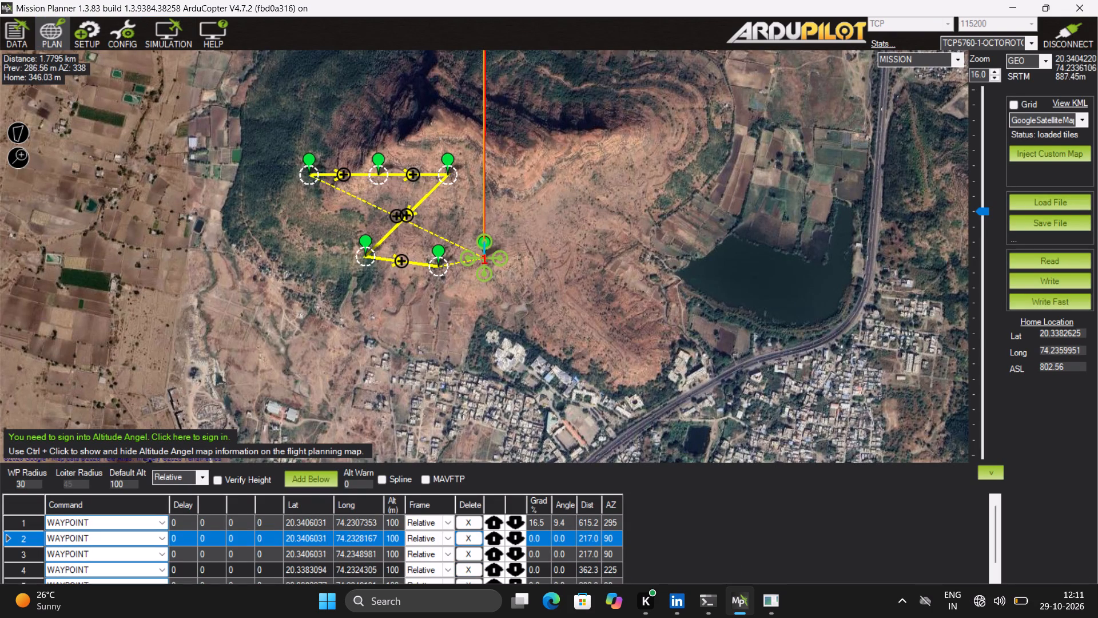
click(410, 173)
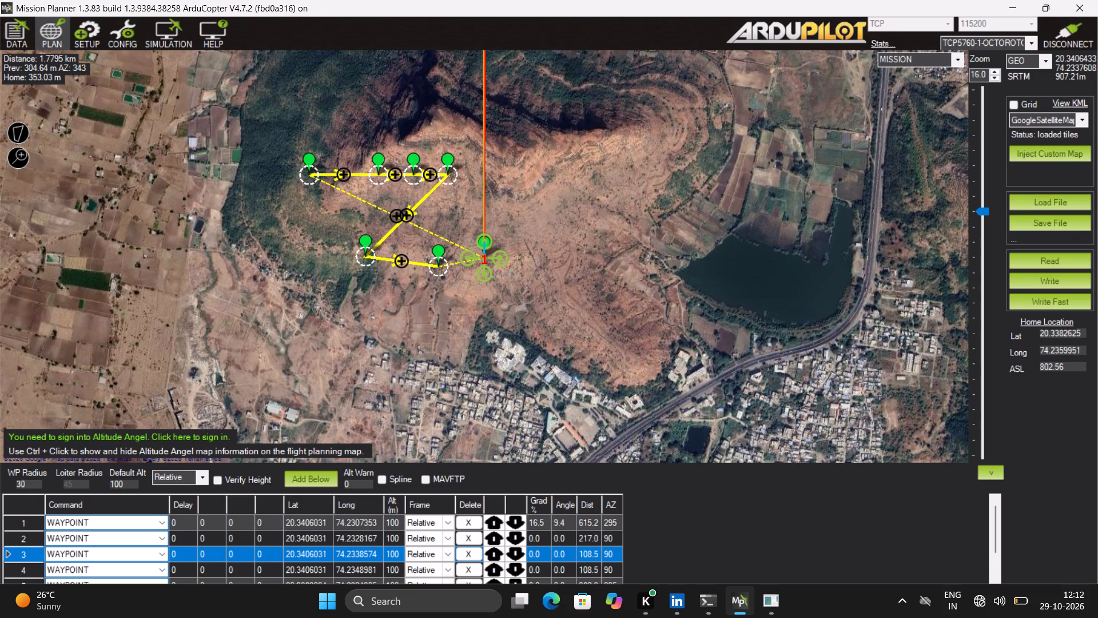
click(344, 174)
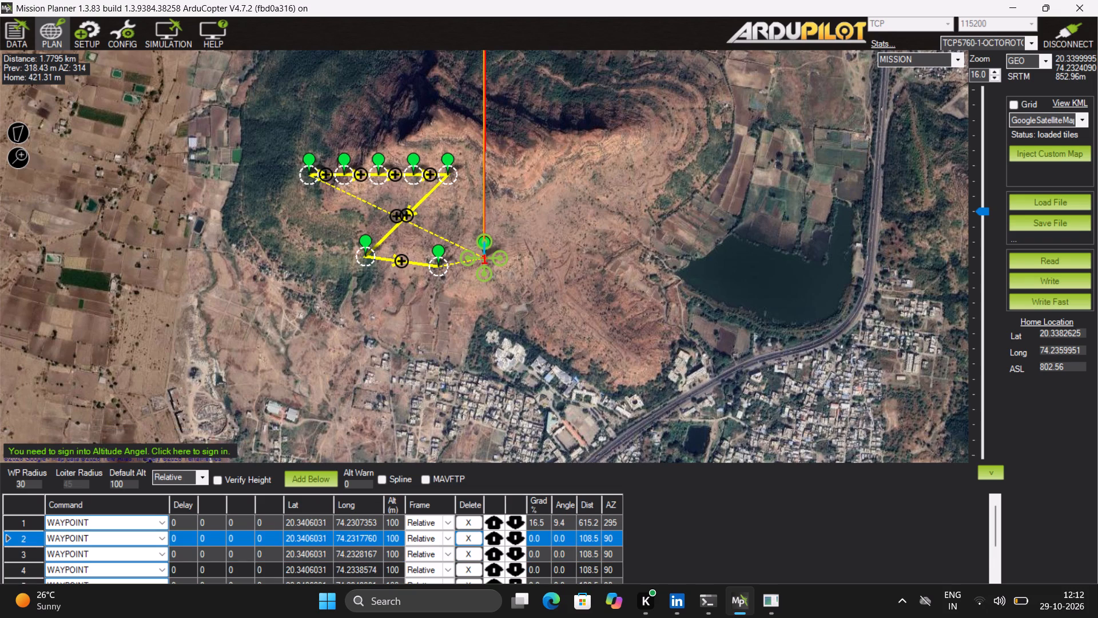
Close Mission Planner.
click(1080, 13)
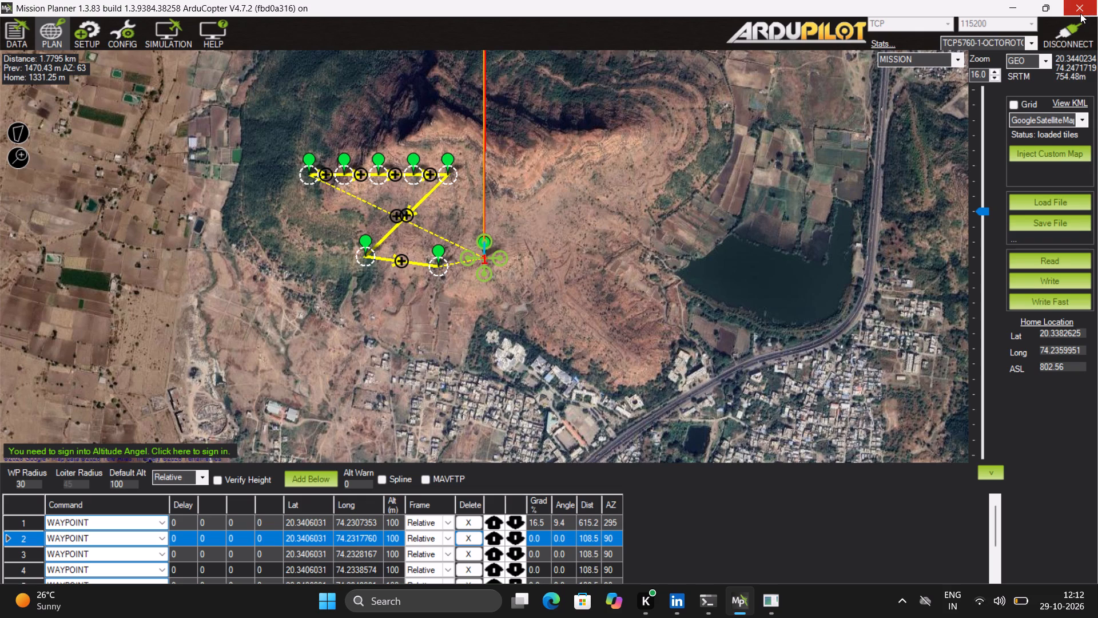
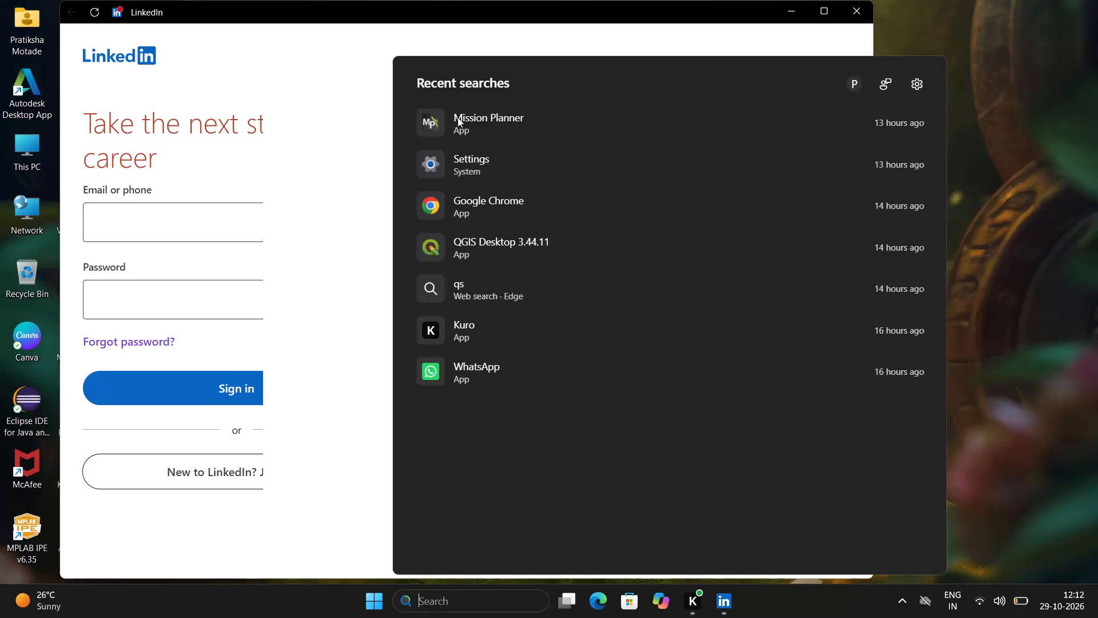
Launch Mission Planner from the recent Windows searches.
click(457, 117)
double_click(479, 118)
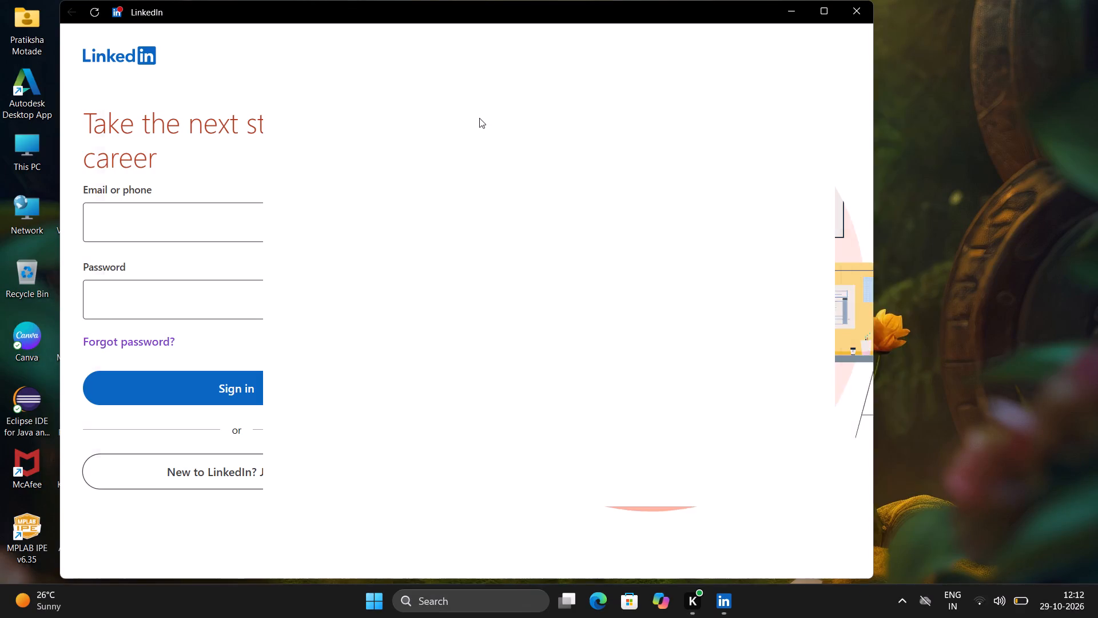
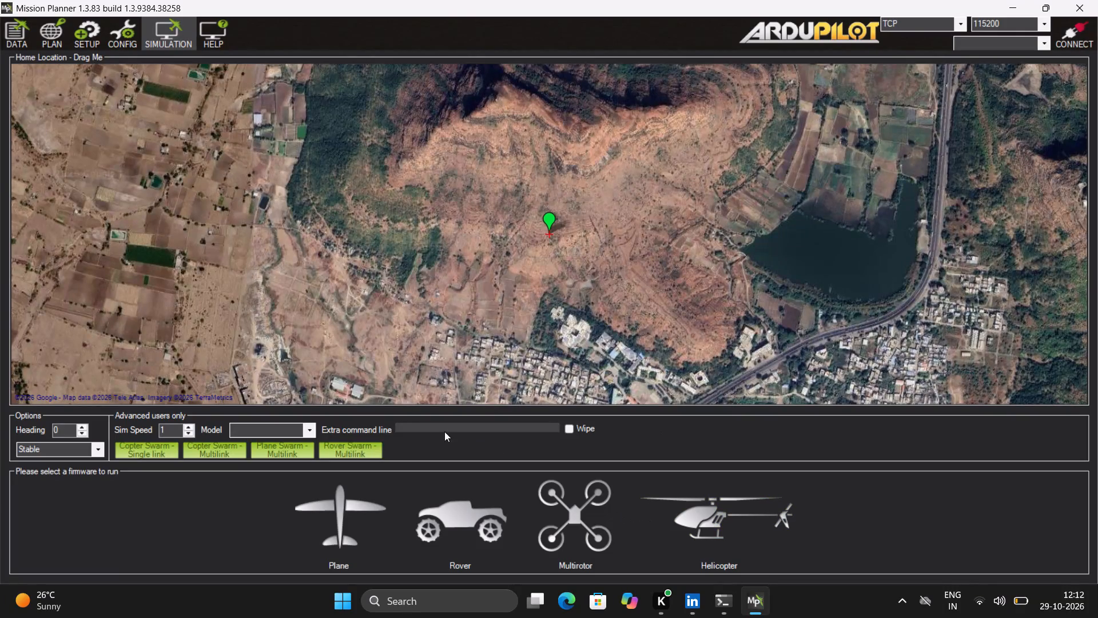
Launch the simulation with the stable Multirotor firmware, keeping heading 0, sim speed 1 and the model left blank.
click(564, 521)
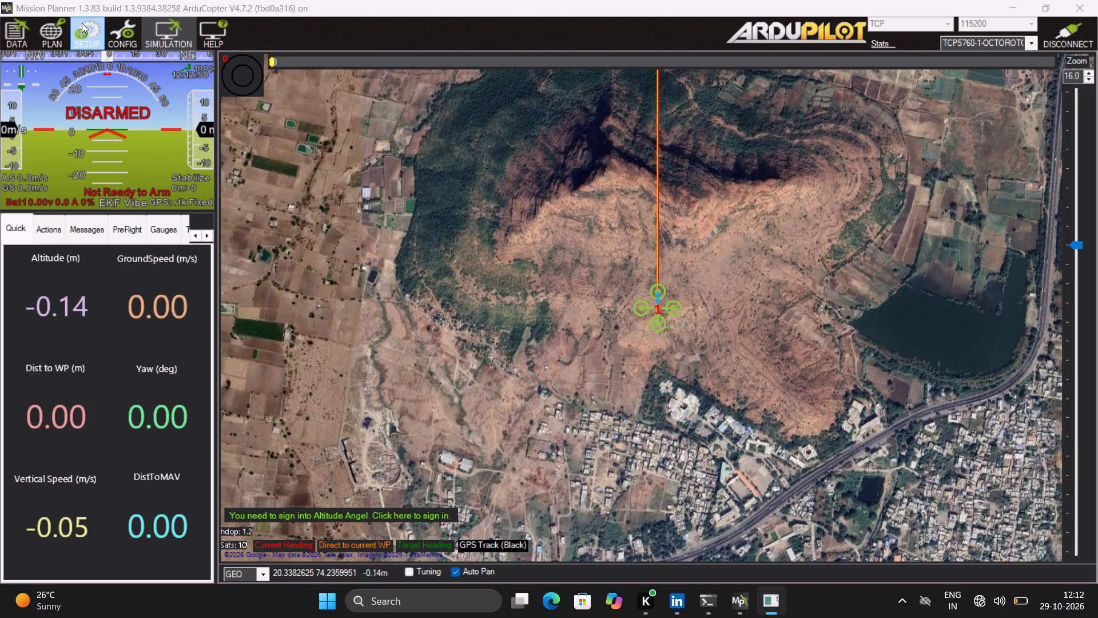
Set the simulation vehicle model to quad.
click(57, 26)
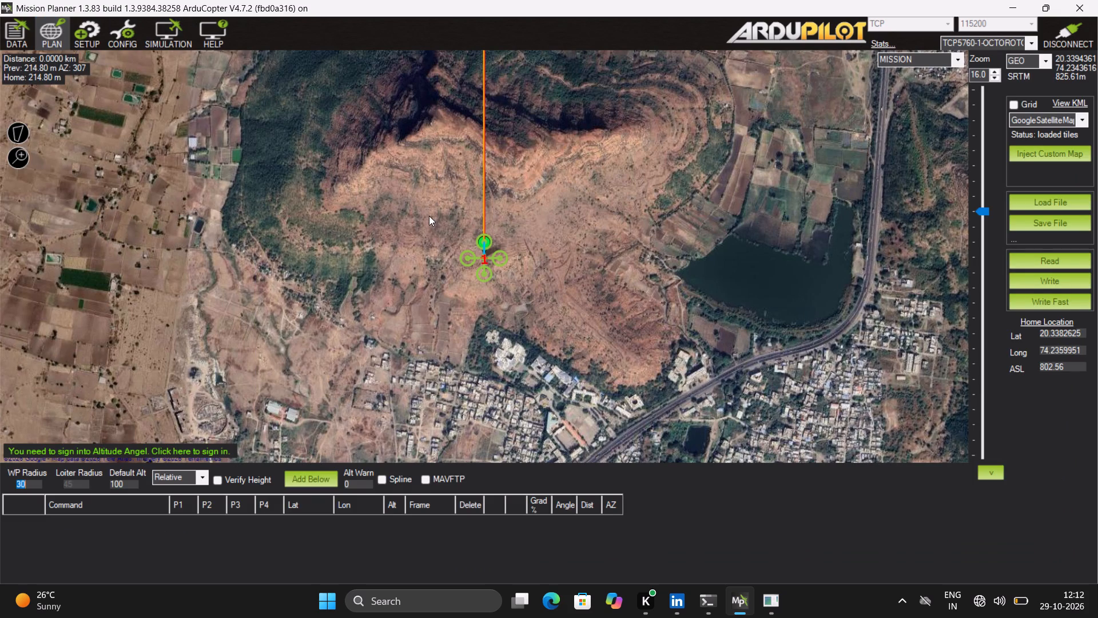
click(164, 41)
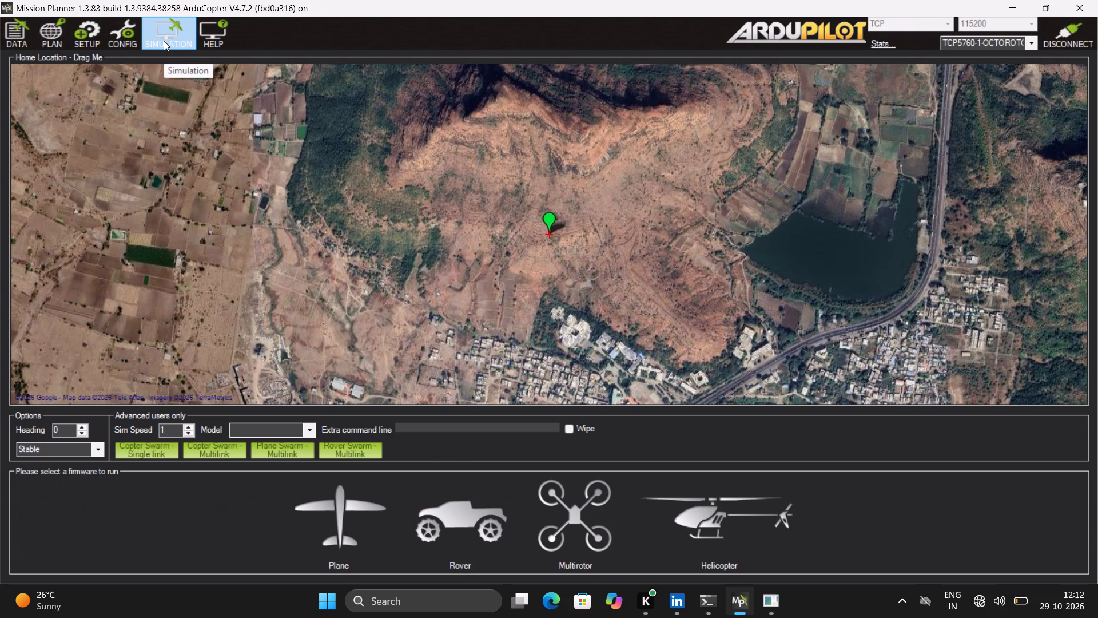
click(312, 434)
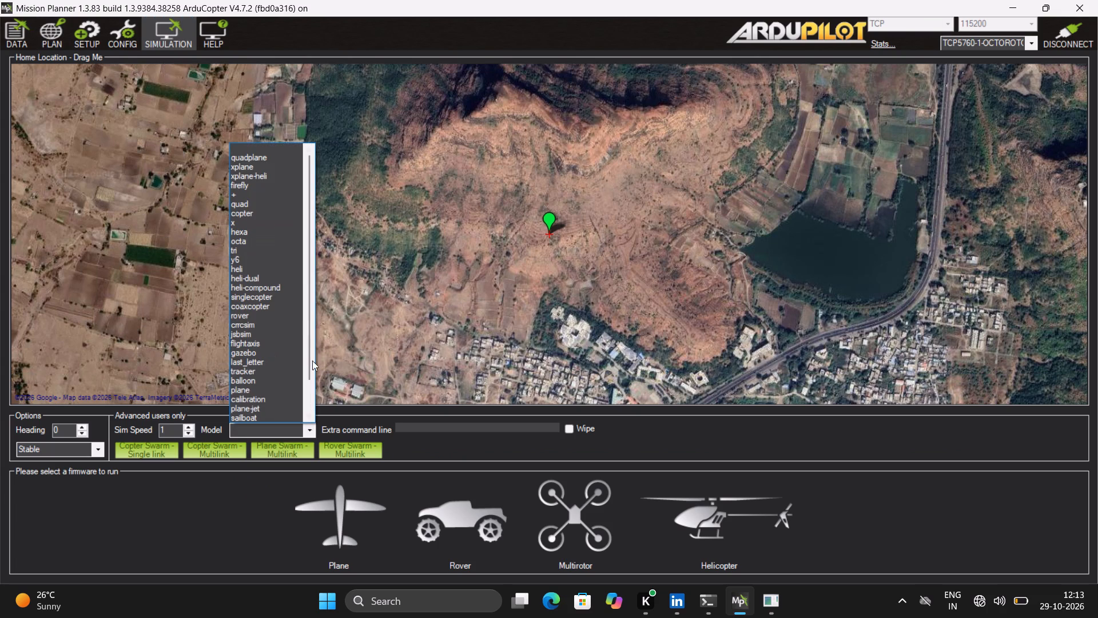
click(242, 203)
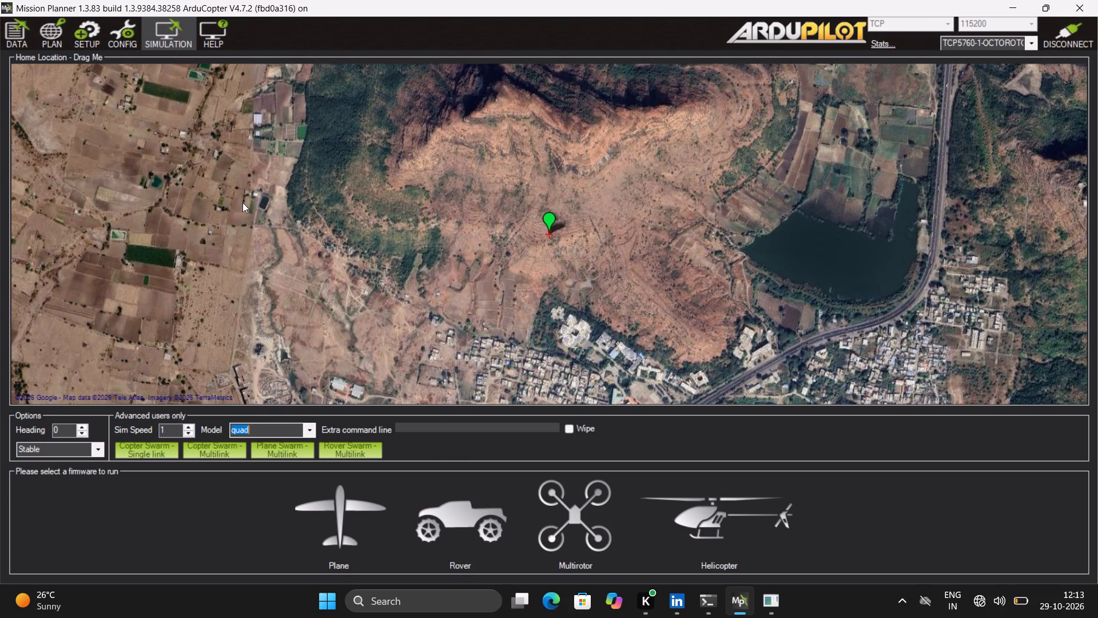
Place four waypoints at 100 m altitude clockwise around home, starting northwest, with legs about 289, 289 and 265 m long.
click(54, 31)
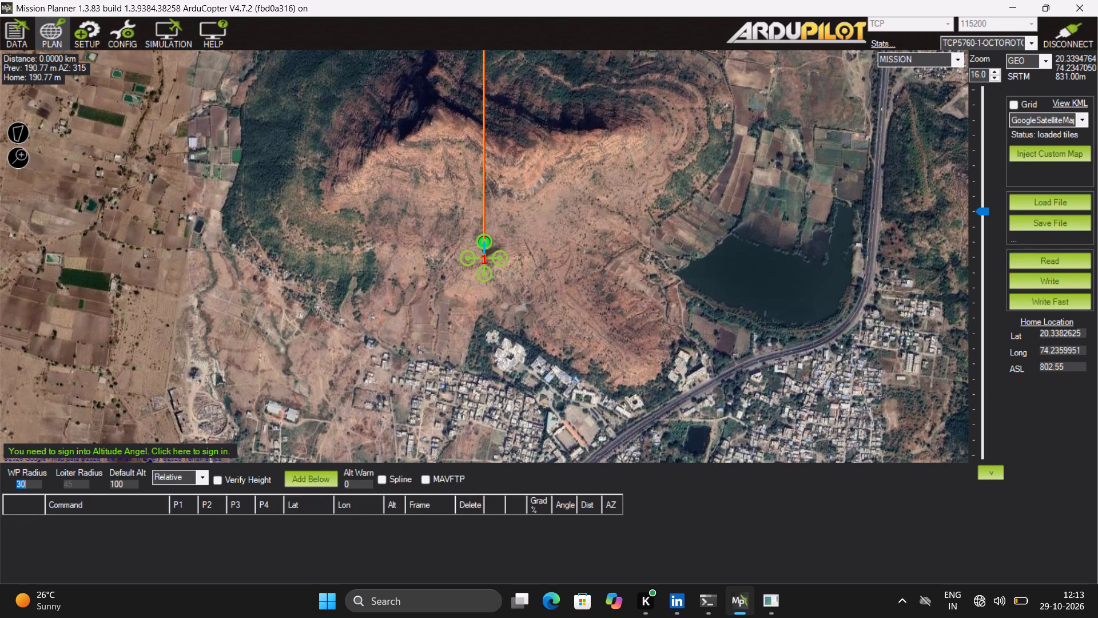
click(486, 259)
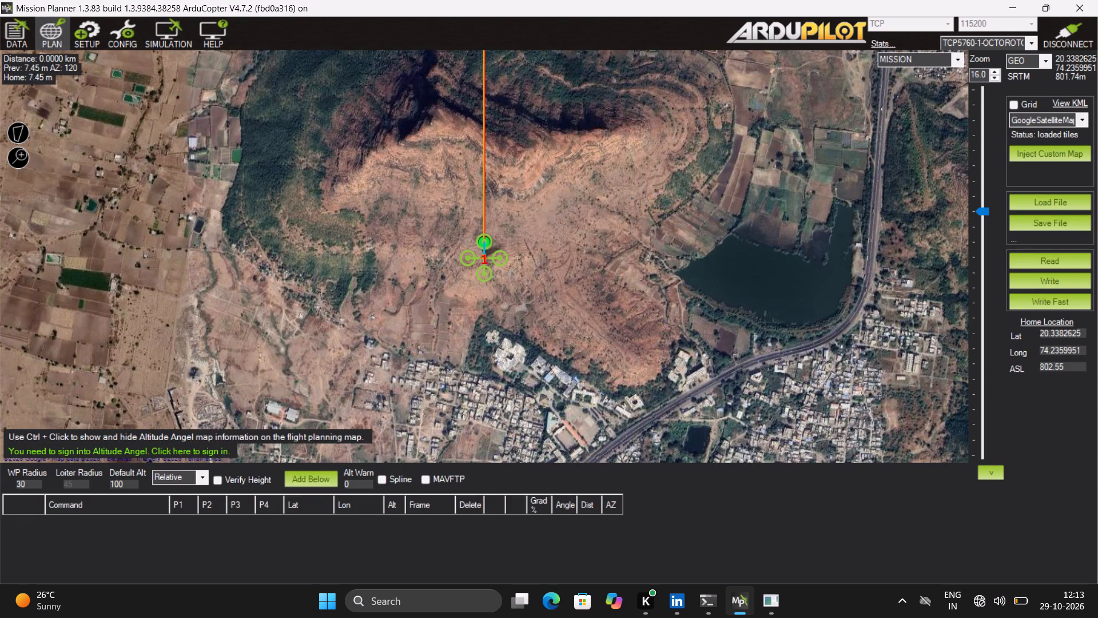
click(484, 257)
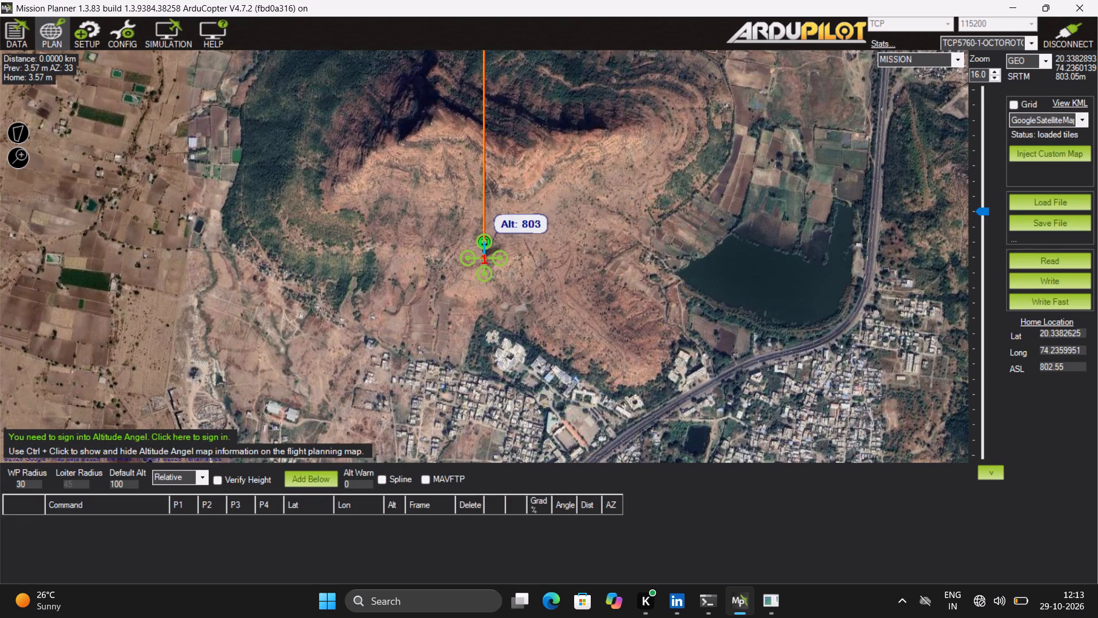
click(425, 200)
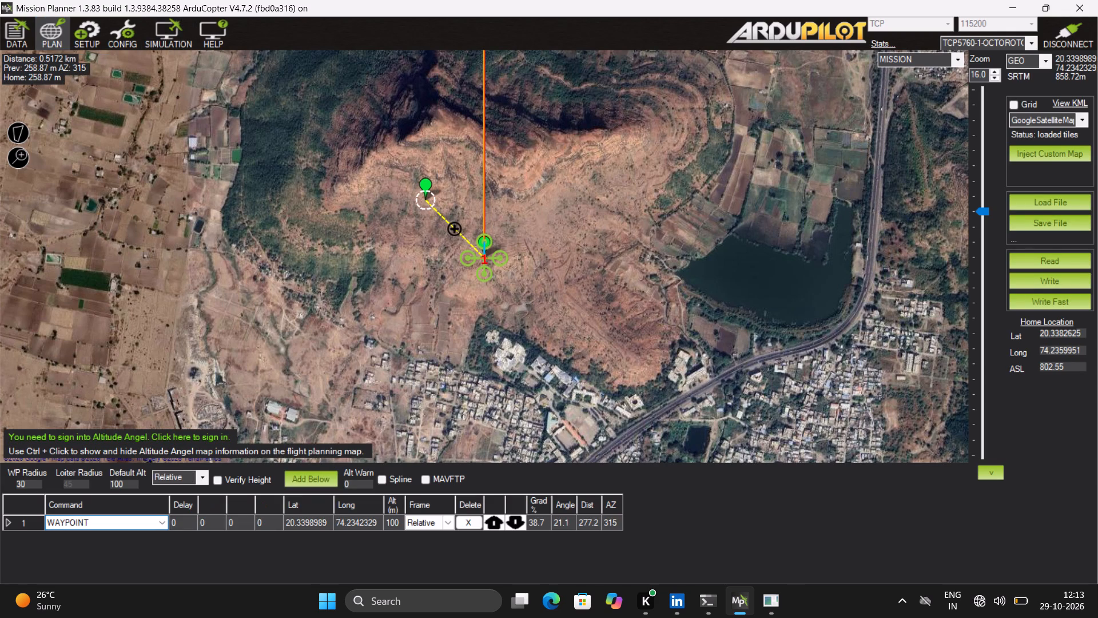
click(518, 197)
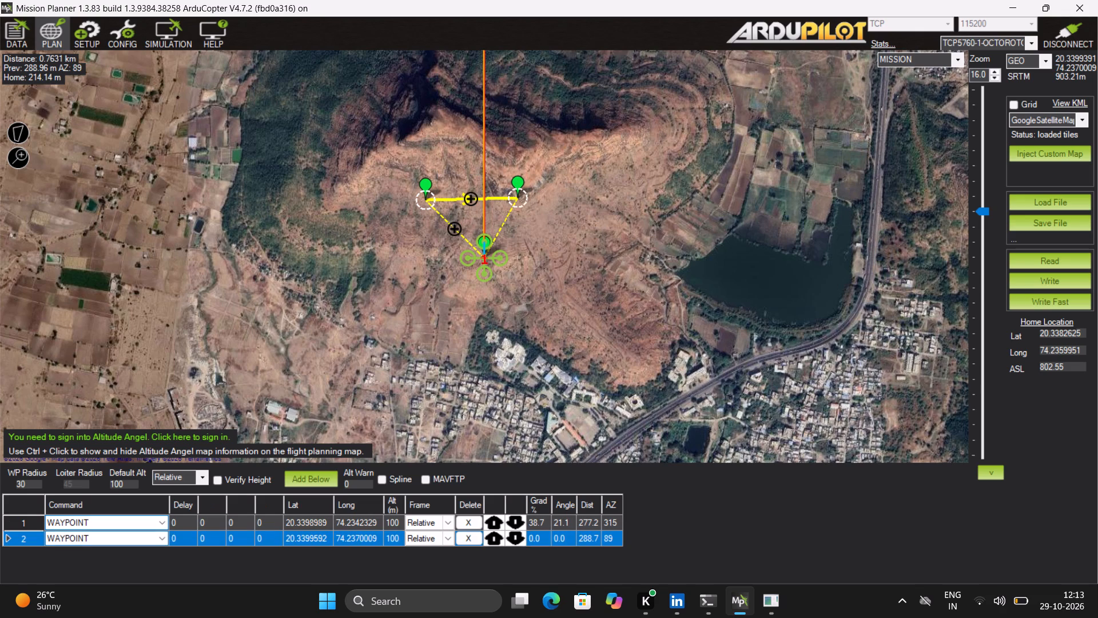
click(512, 290)
click(428, 278)
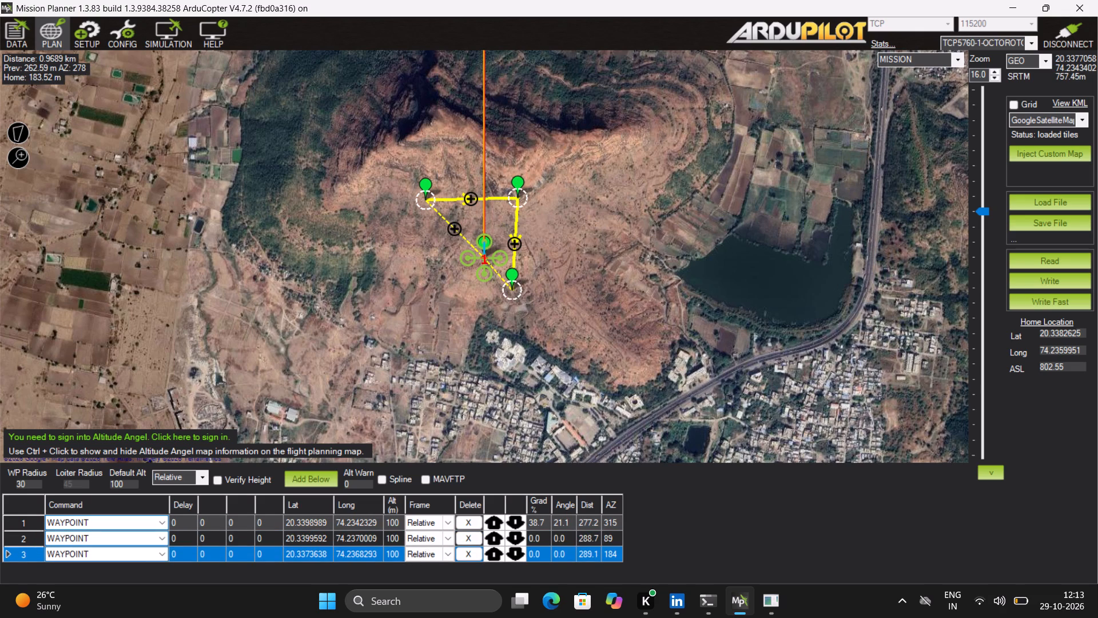
click(427, 198)
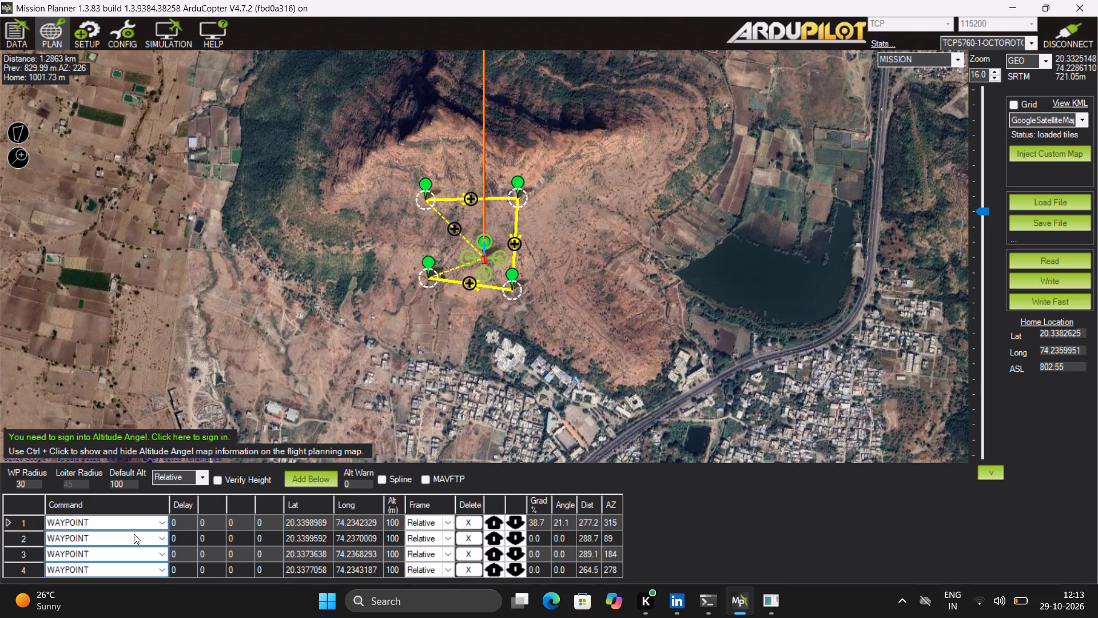
Change the first mission item's command to TAKEOFF and the fourth item's command to RETURN_TO_LAUNCH.
click(162, 525)
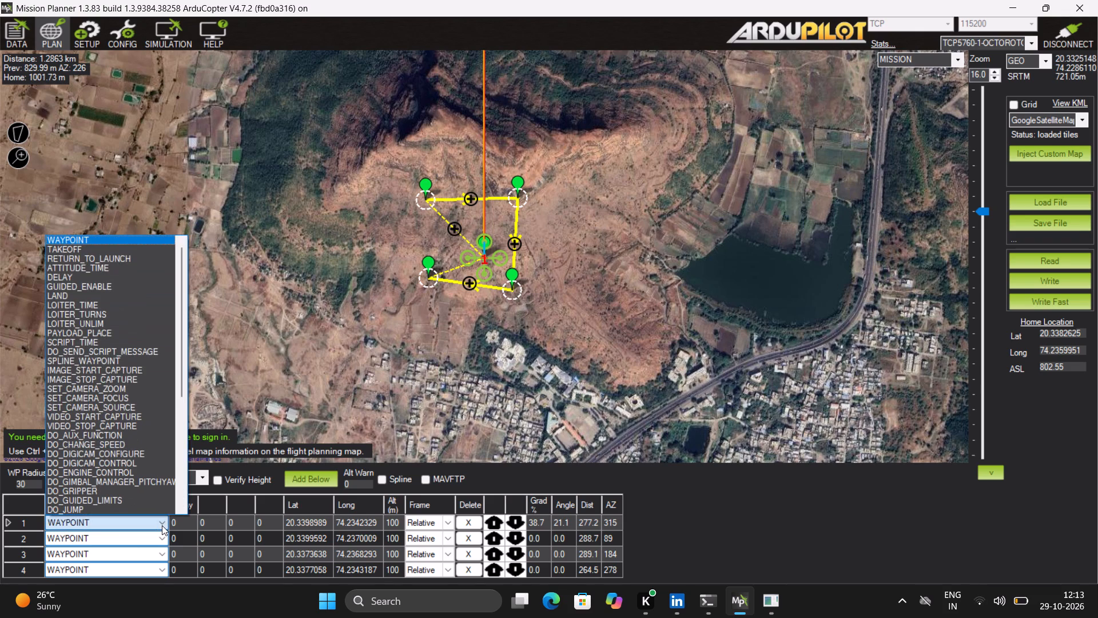
click(96, 249)
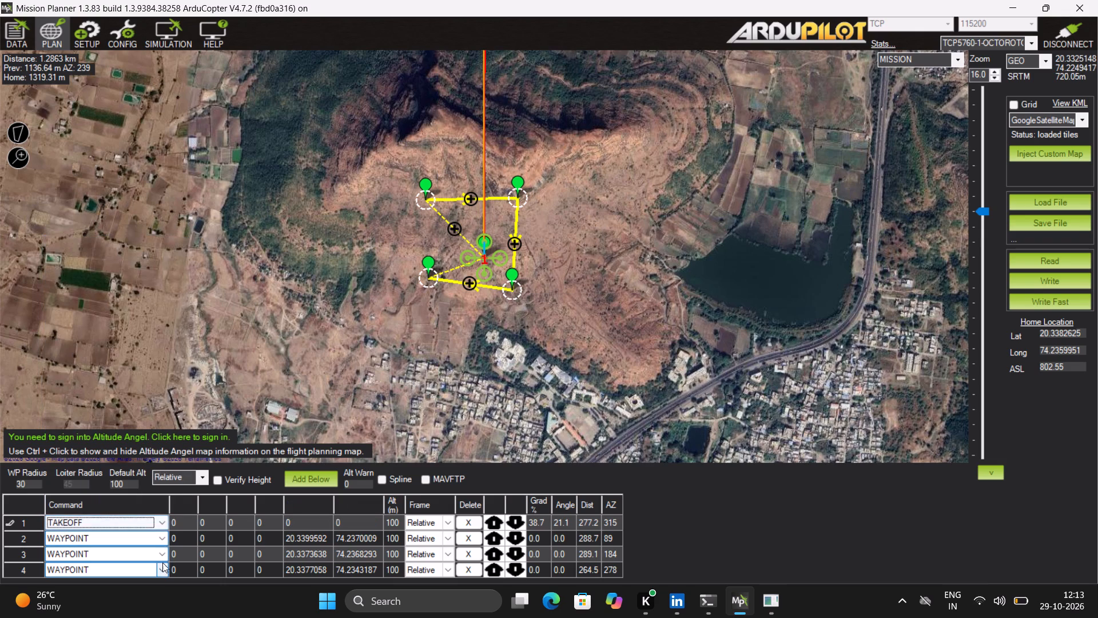
click(162, 565)
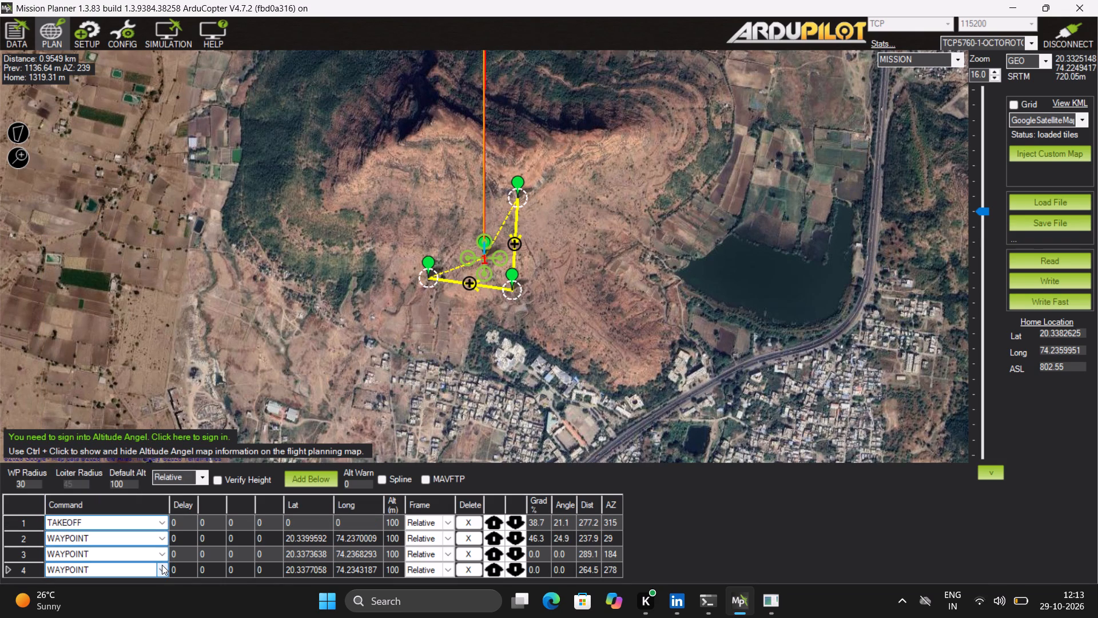
click(162, 569)
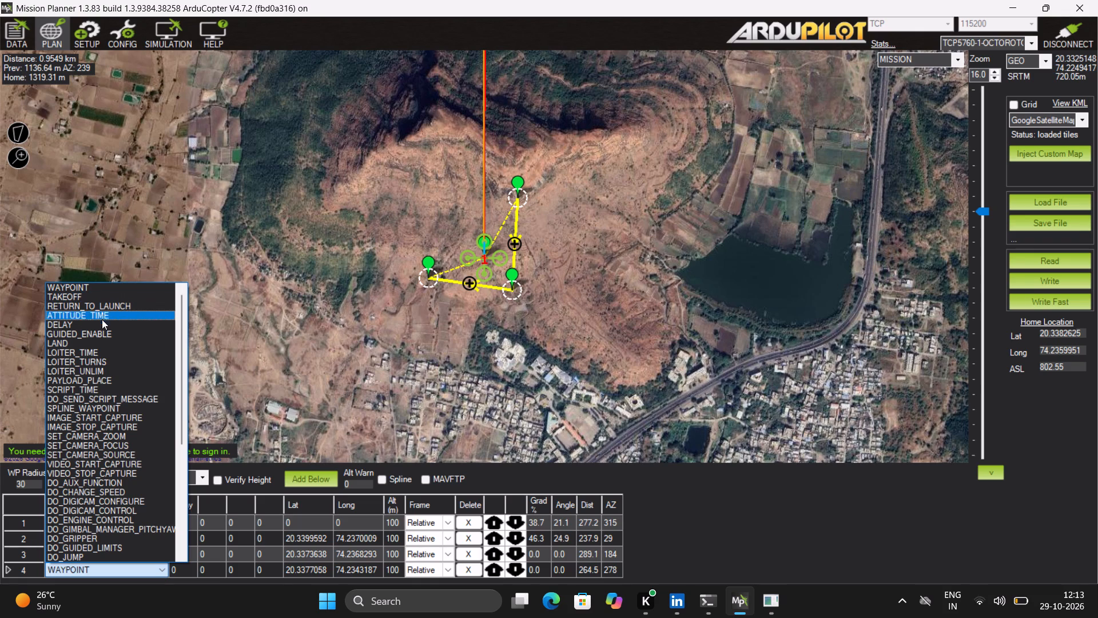
scroll(99, 395, down, 1)
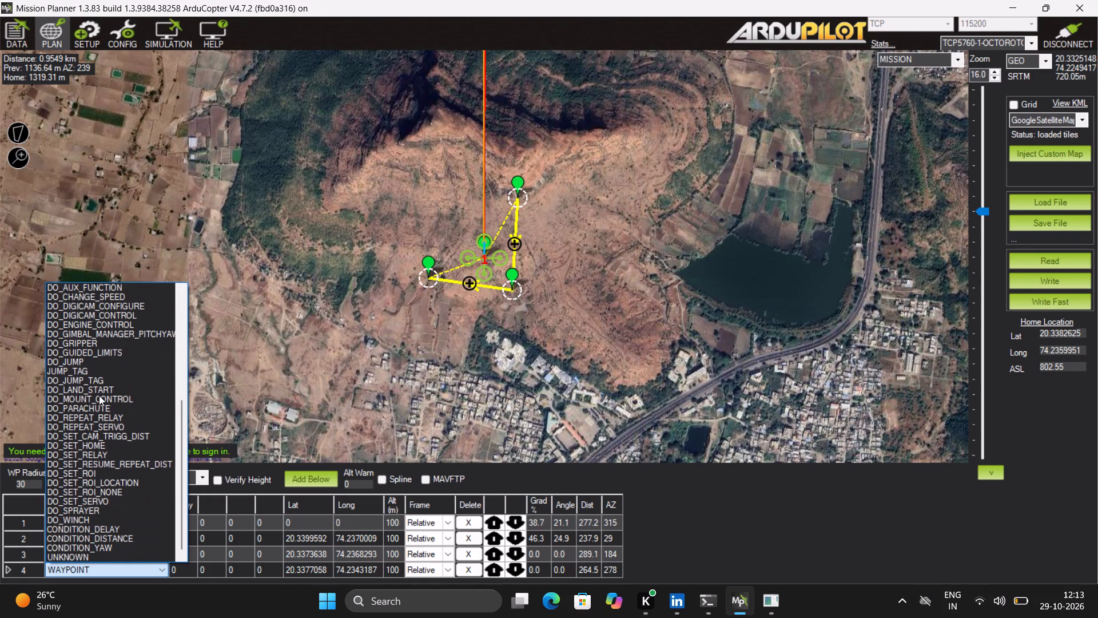
scroll(99, 395, down, 1)
scroll(99, 395, up, 5)
scroll(79, 308, up, 1)
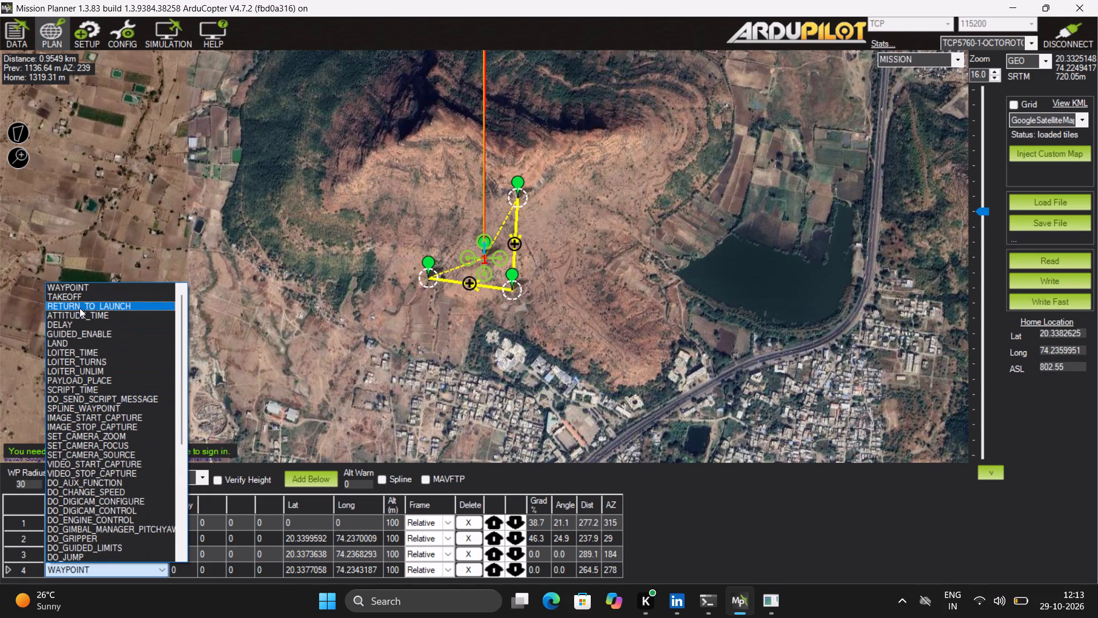
scroll(79, 308, up, 1)
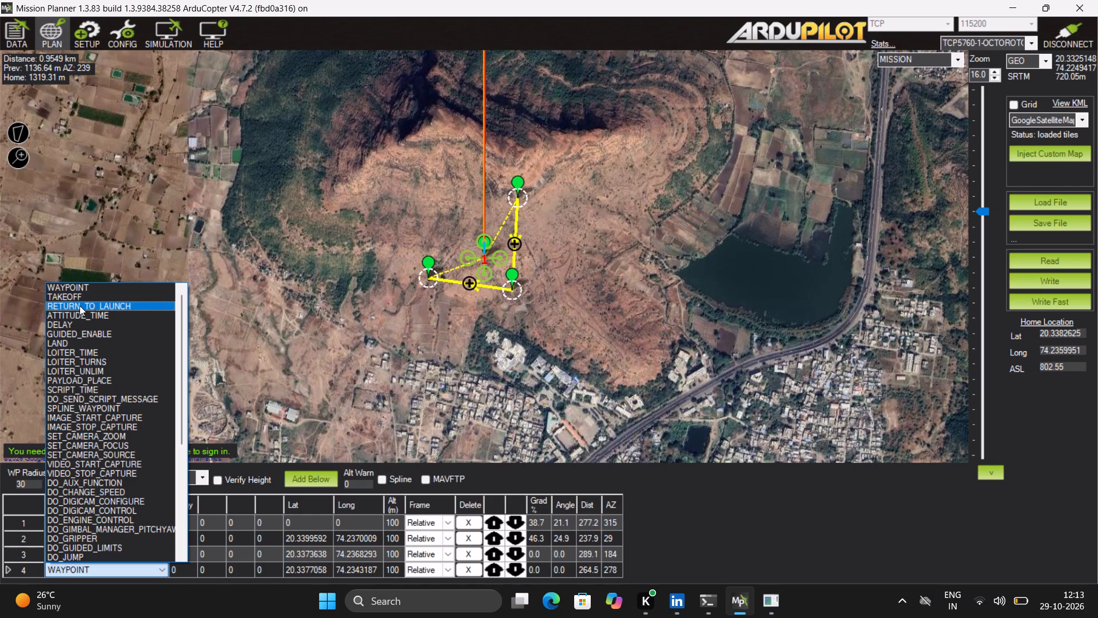
click(79, 306)
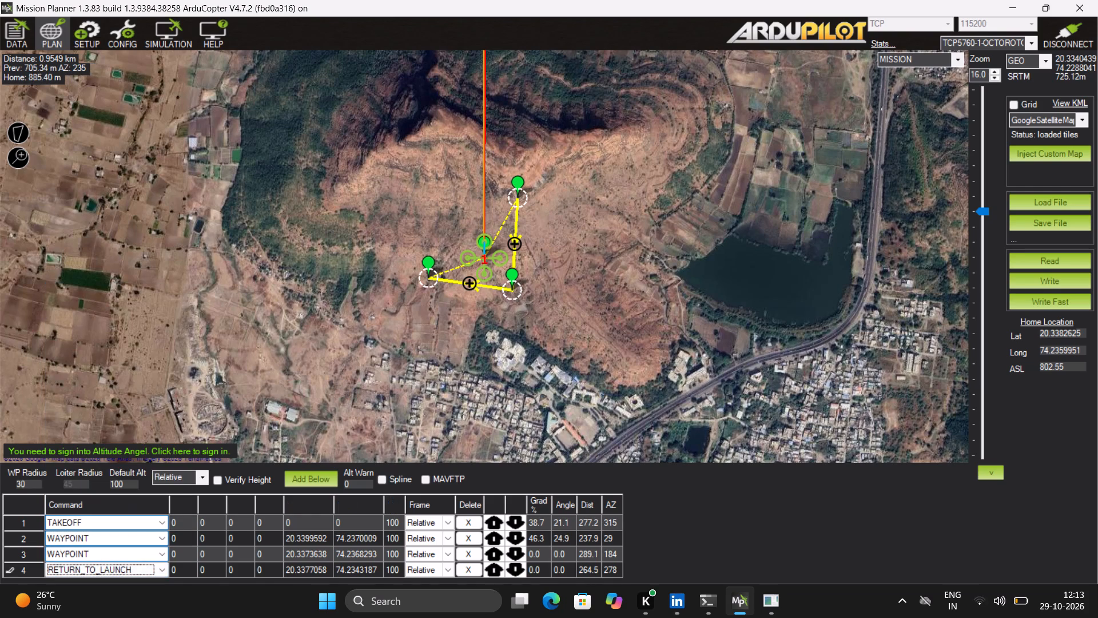
Write the planned mission to the vehicle.
click(1049, 276)
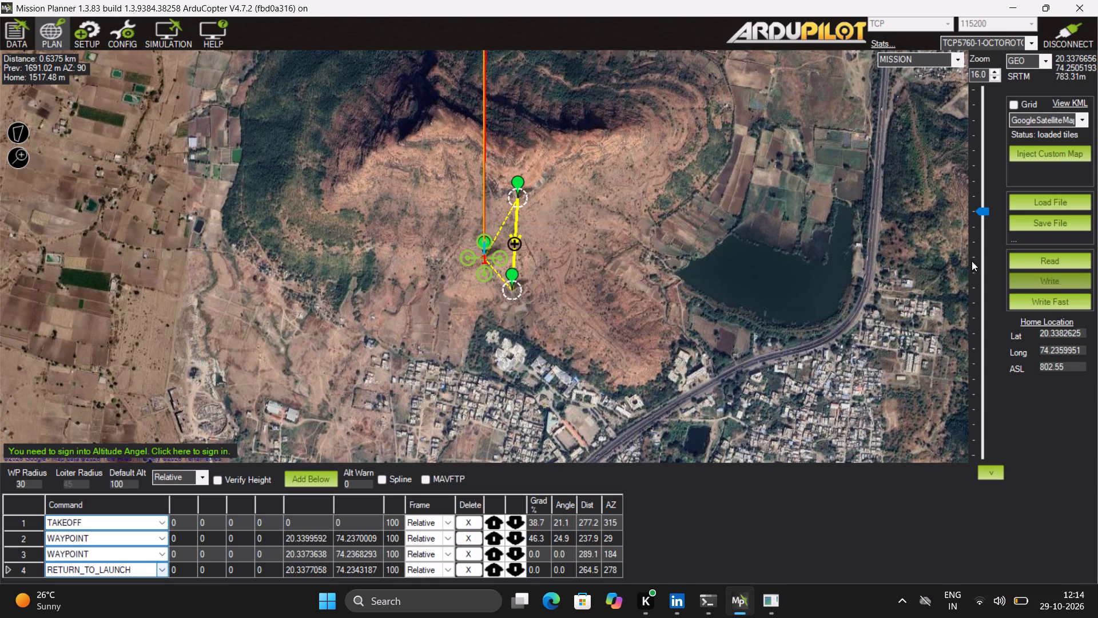
In the flight actions, choose Mission_Start as the action, 0 (Home) as the waypoint, Stabilize as the mode and home as the mount option.
click(25, 33)
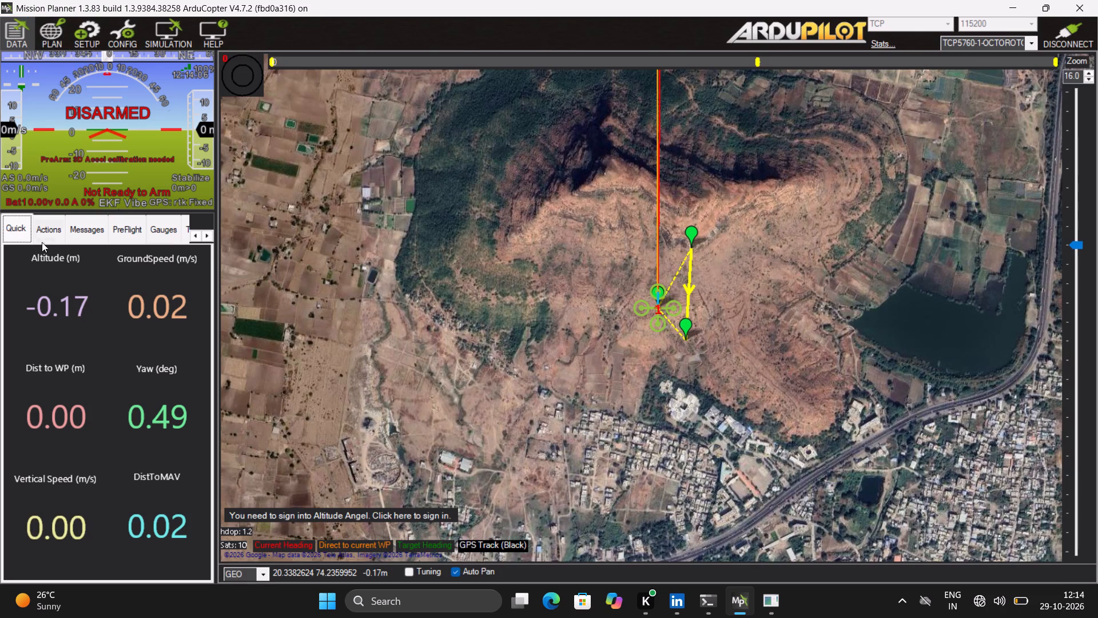
click(43, 217)
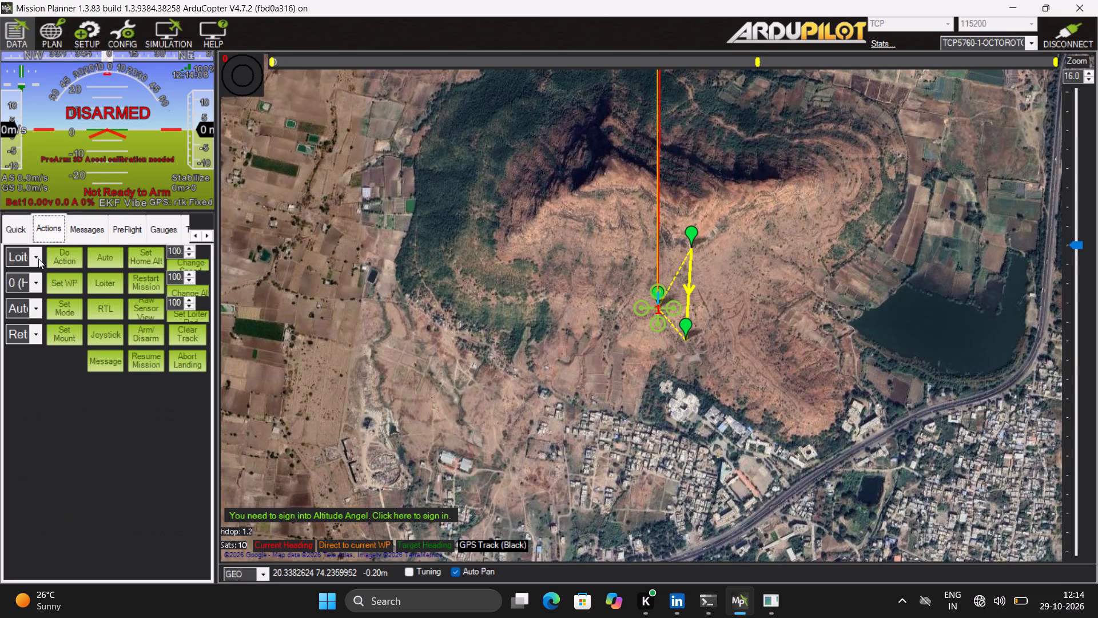
click(38, 256)
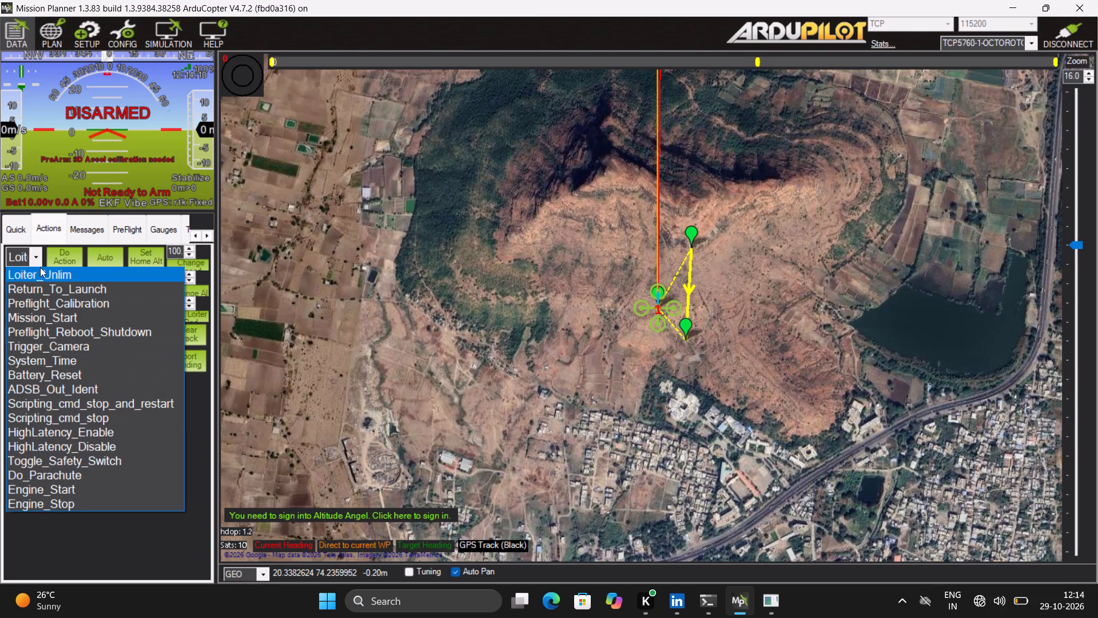
click(44, 272)
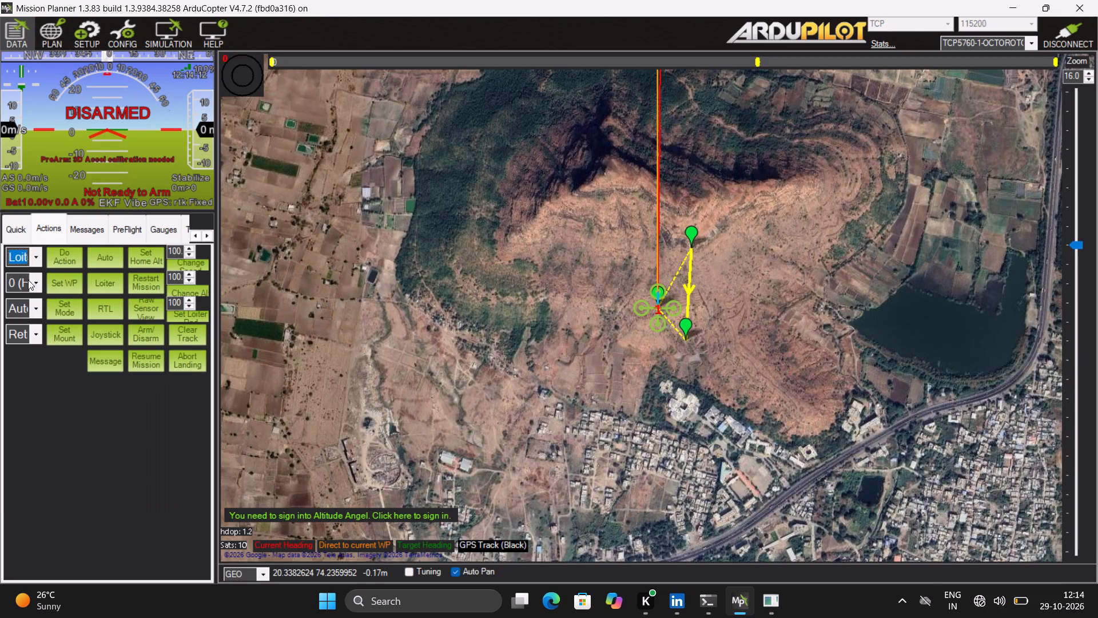
click(32, 286)
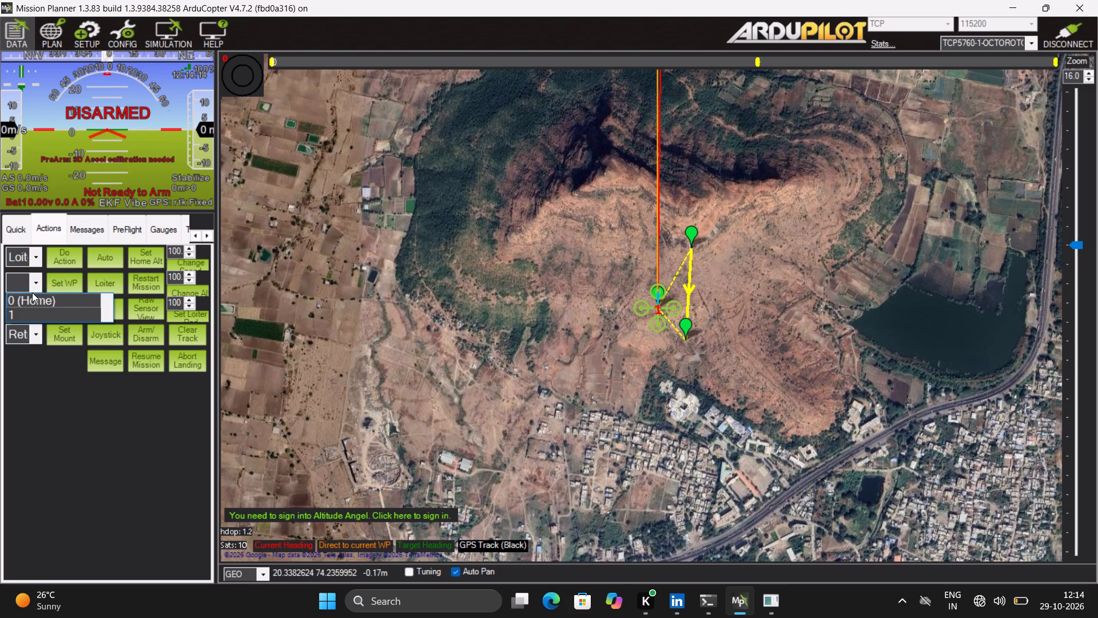
click(35, 294)
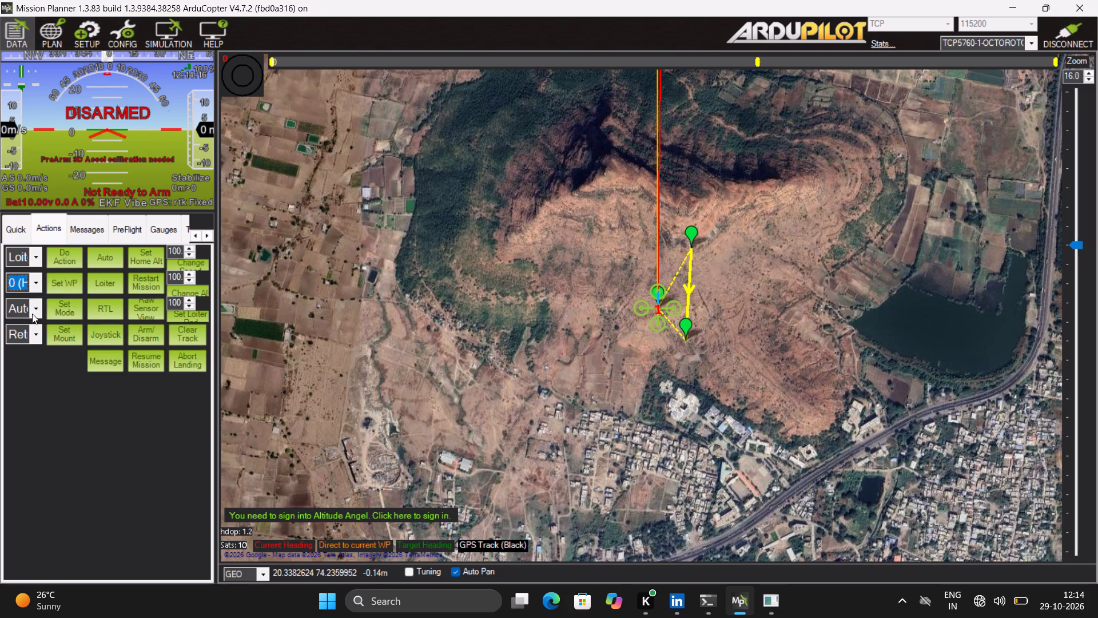
click(35, 314)
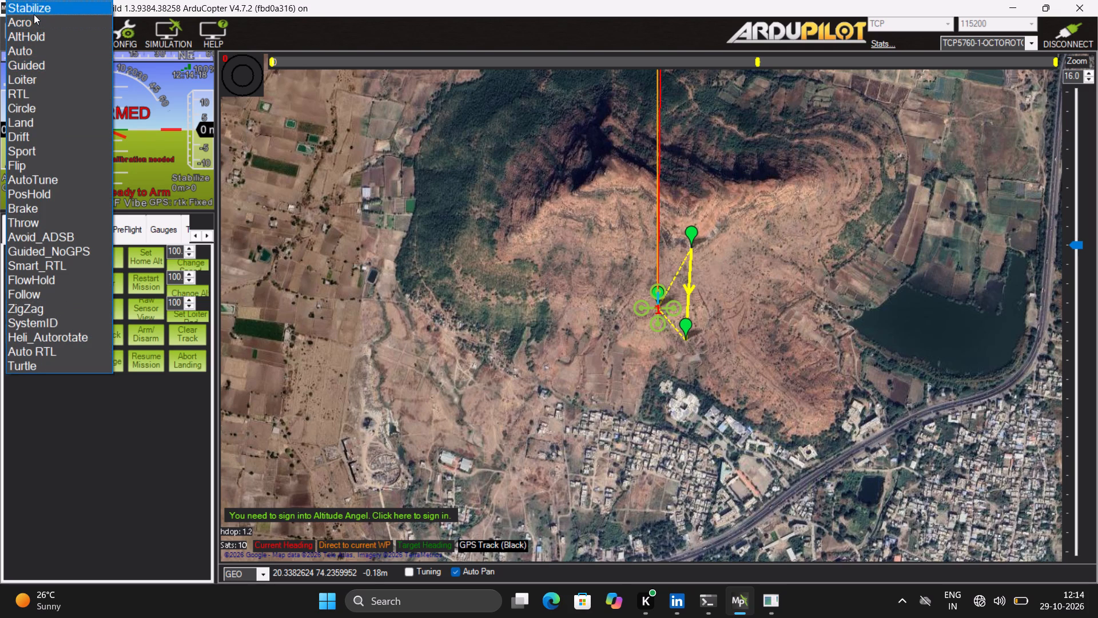
click(34, 14)
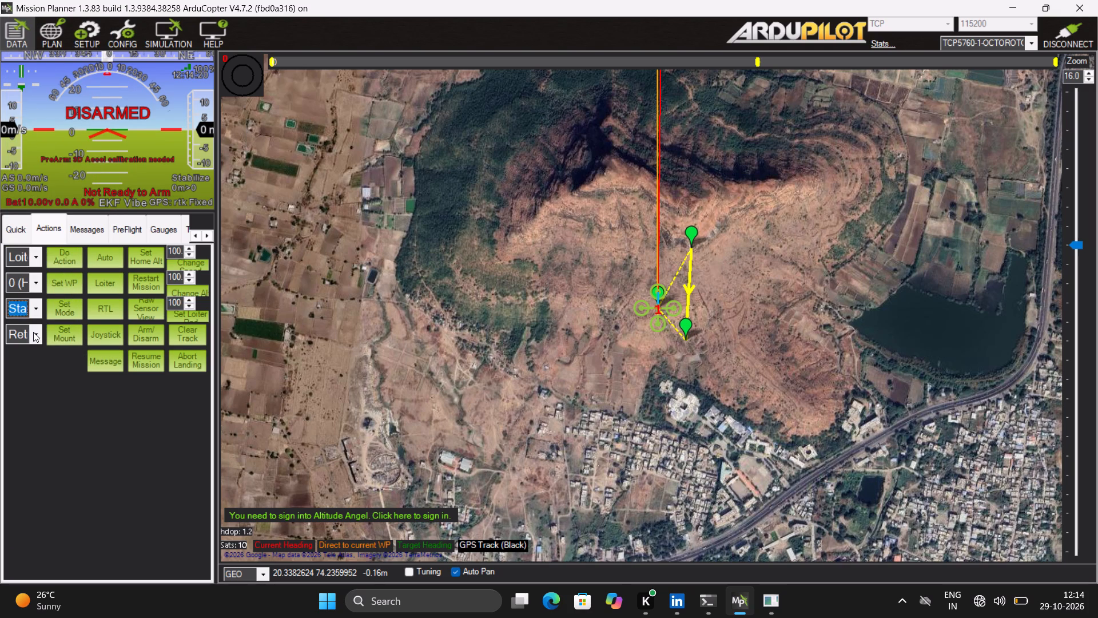
click(33, 332)
click(43, 439)
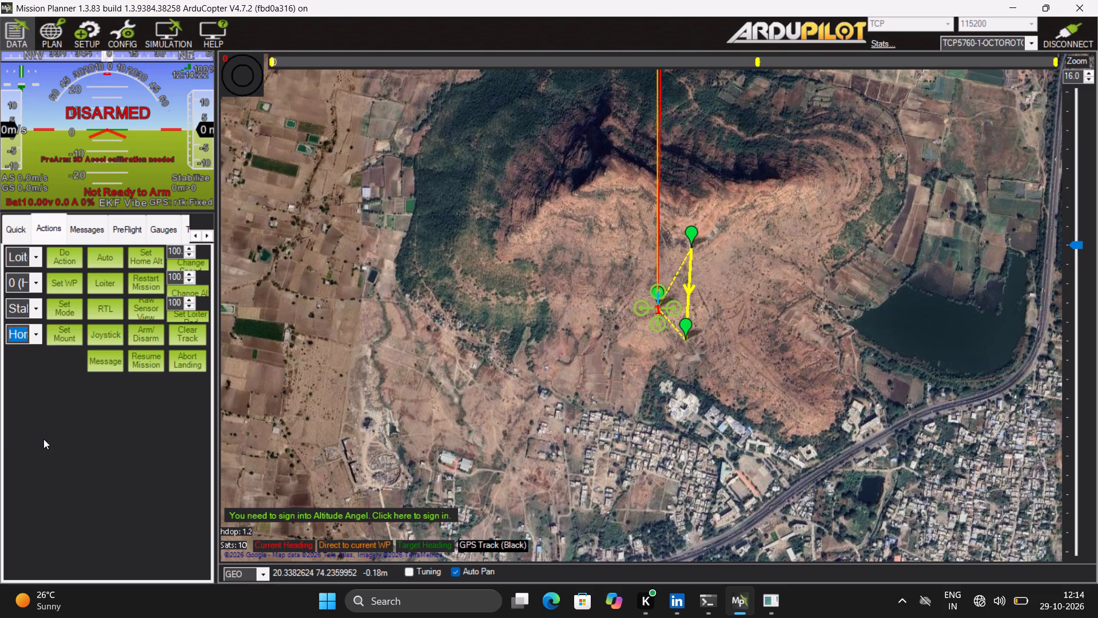
click(33, 257)
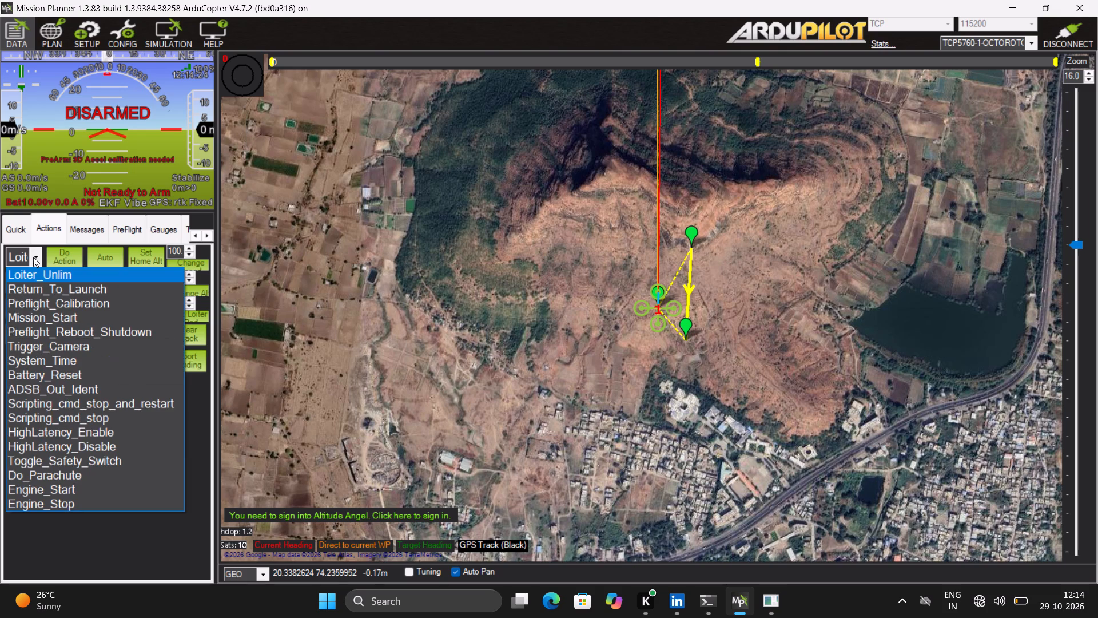
click(58, 320)
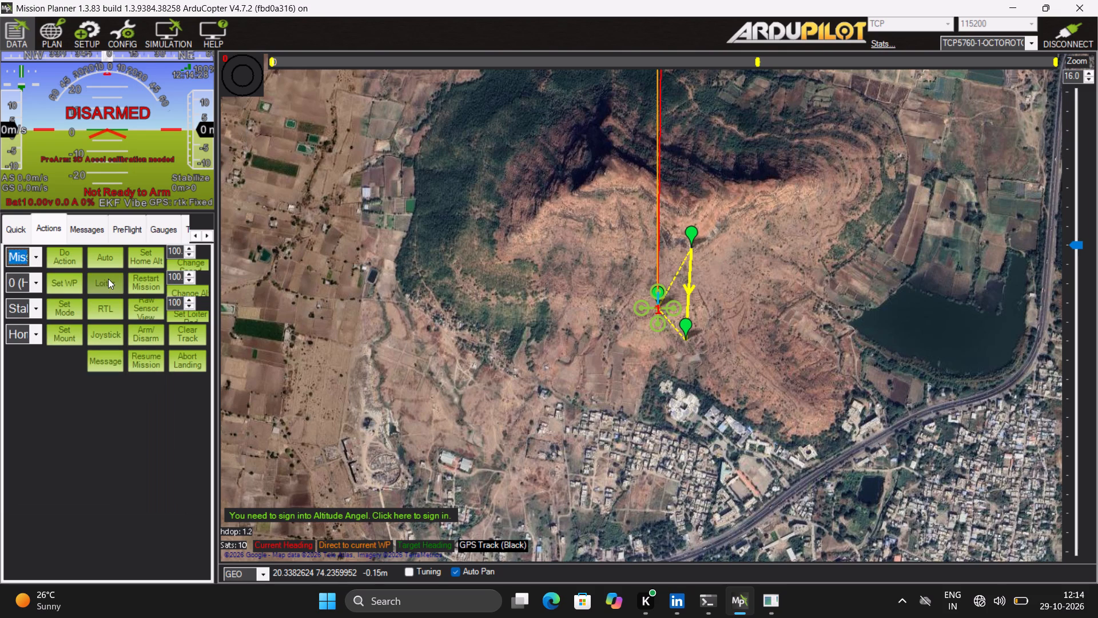
Switch the vehicle to Loiter mode and try to arm it, declining Force Arm.
click(108, 279)
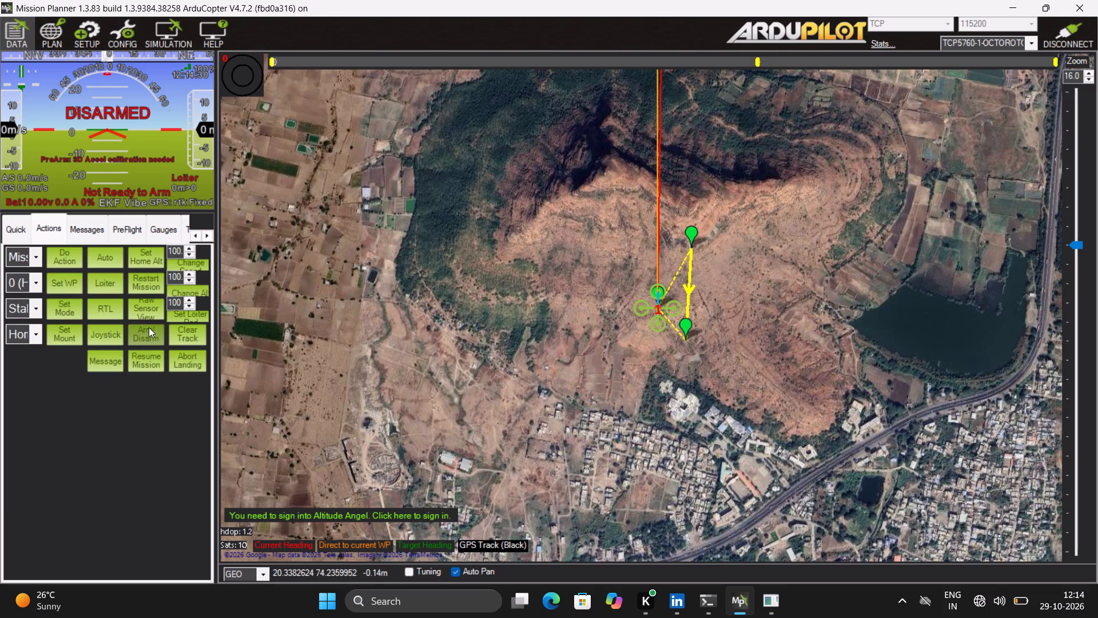
click(149, 329)
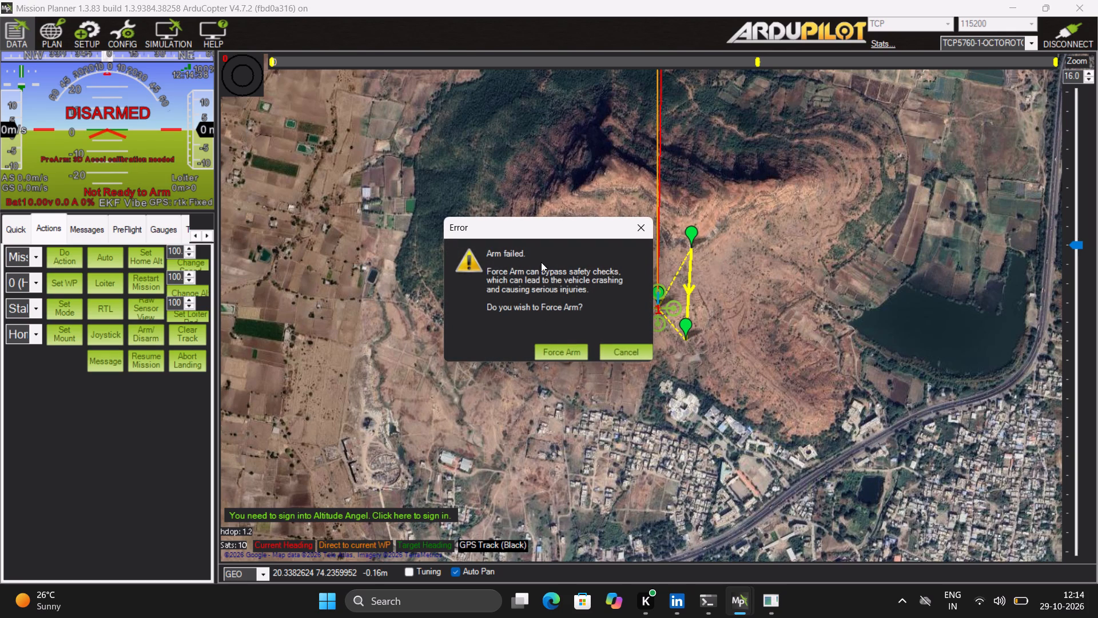
click(630, 345)
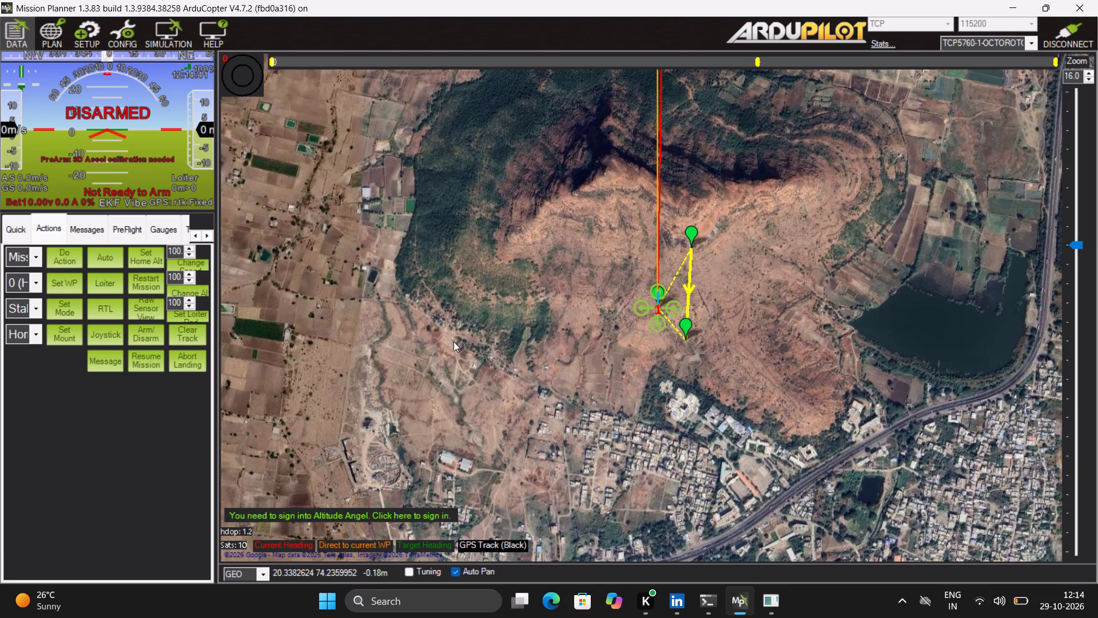
Switch the vehicle to Loiter mode and arm it using Force Arm.
click(113, 283)
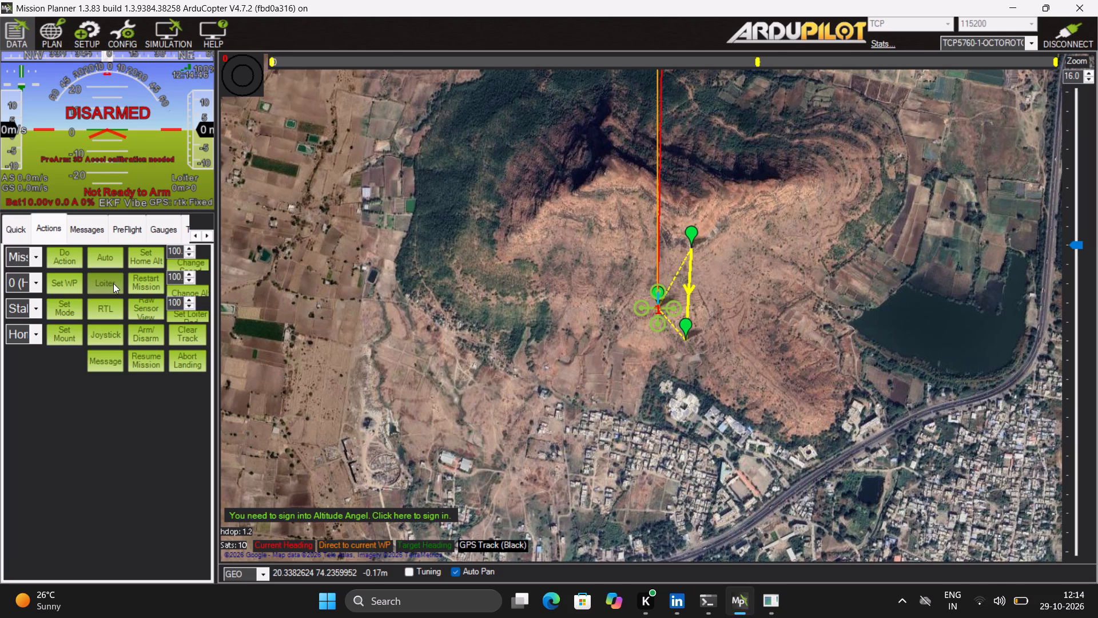
click(154, 330)
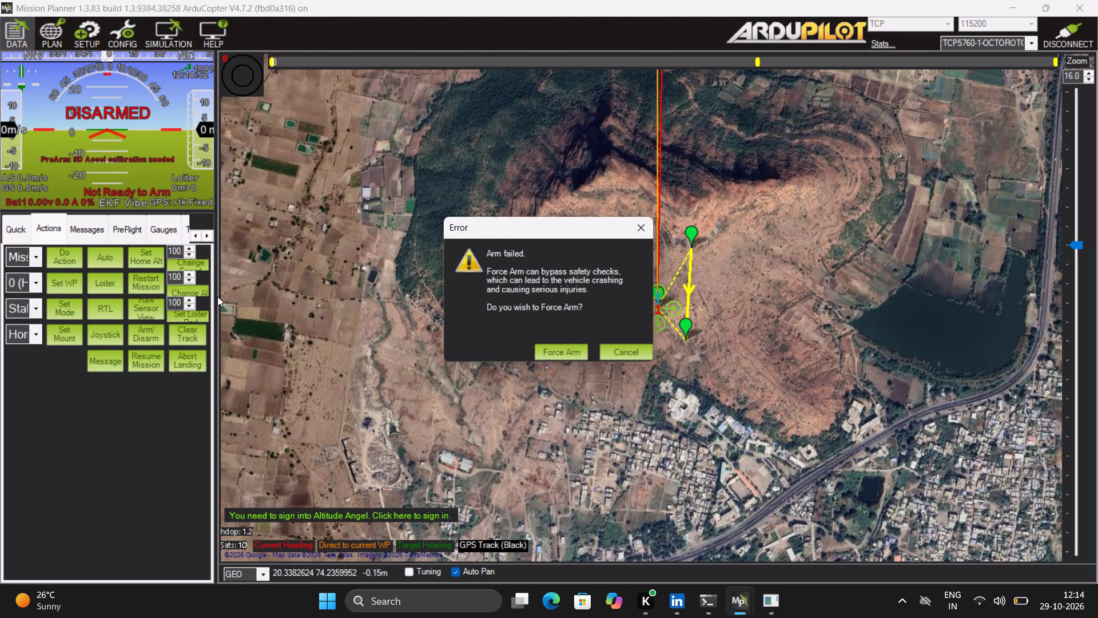
click(563, 348)
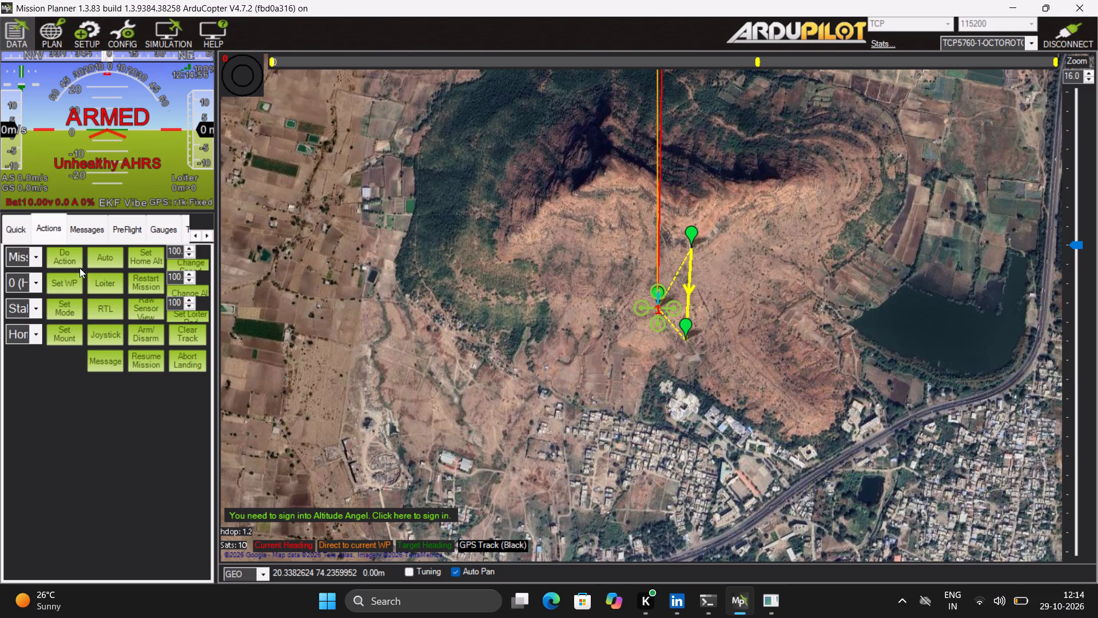
Execute the Mission_Start action on the armed vehicle and accept its confirmation.
click(61, 257)
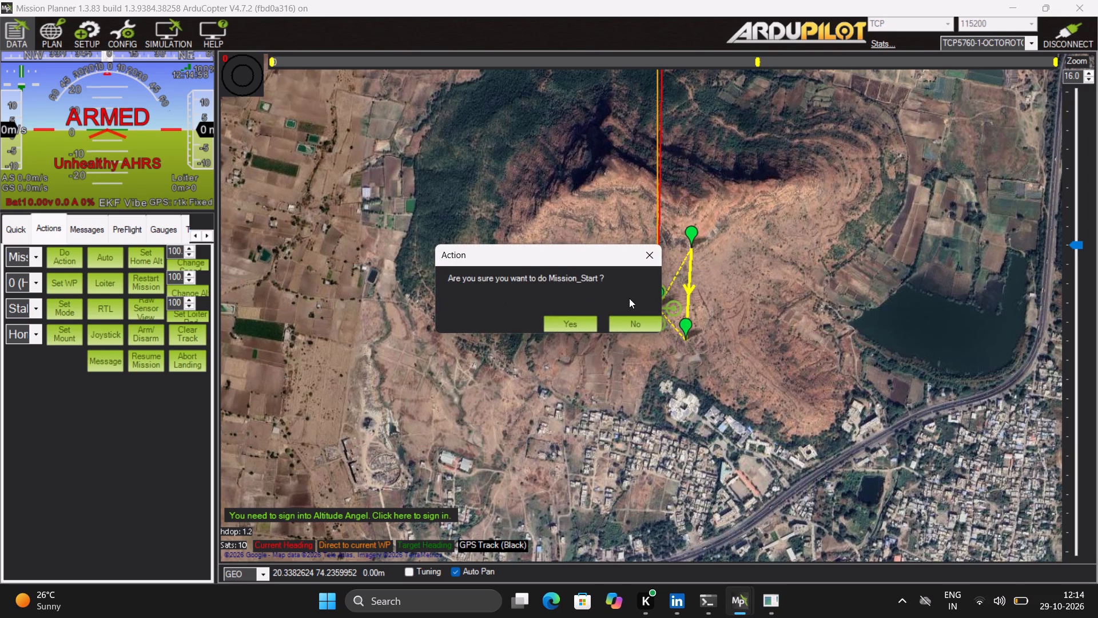
click(578, 318)
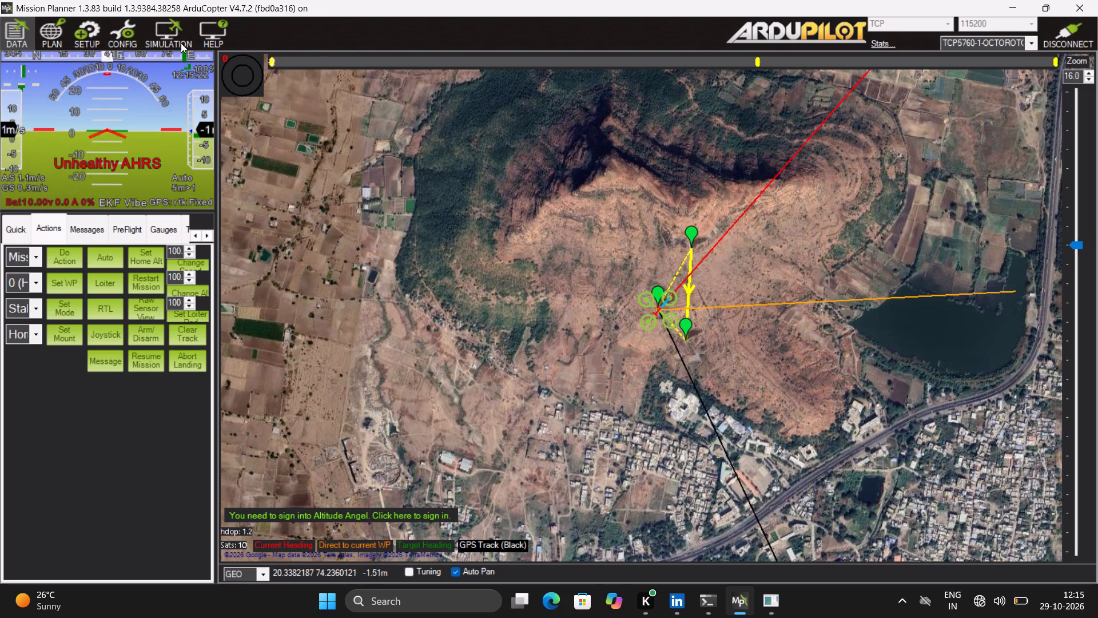
Look over the simulation setup, then return to the flight plan and view the command options for mission item 2.
click(171, 30)
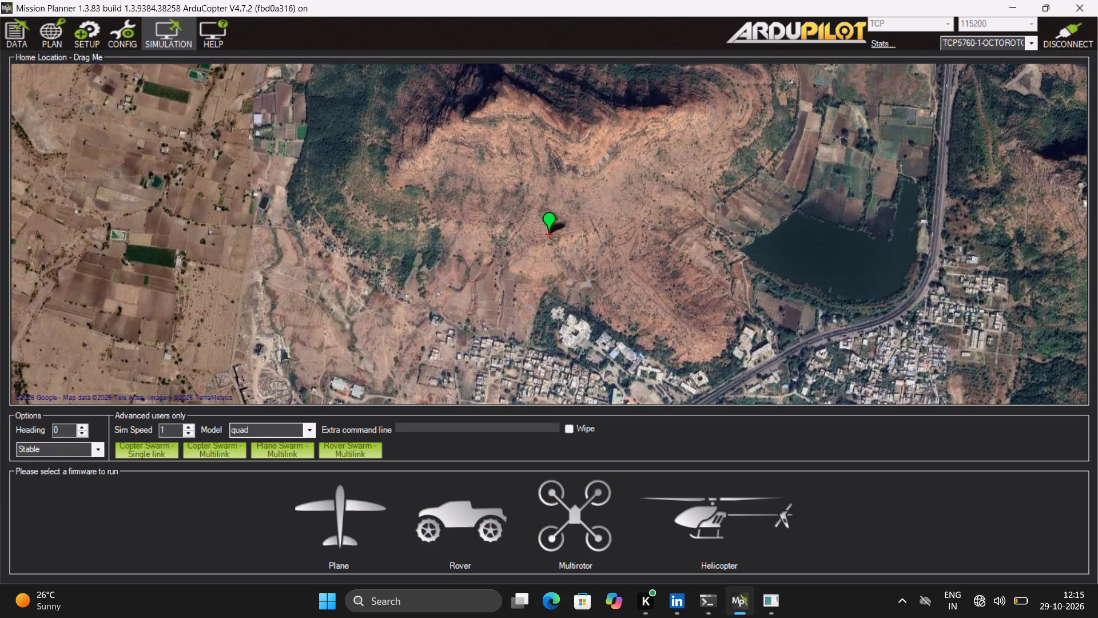
click(40, 28)
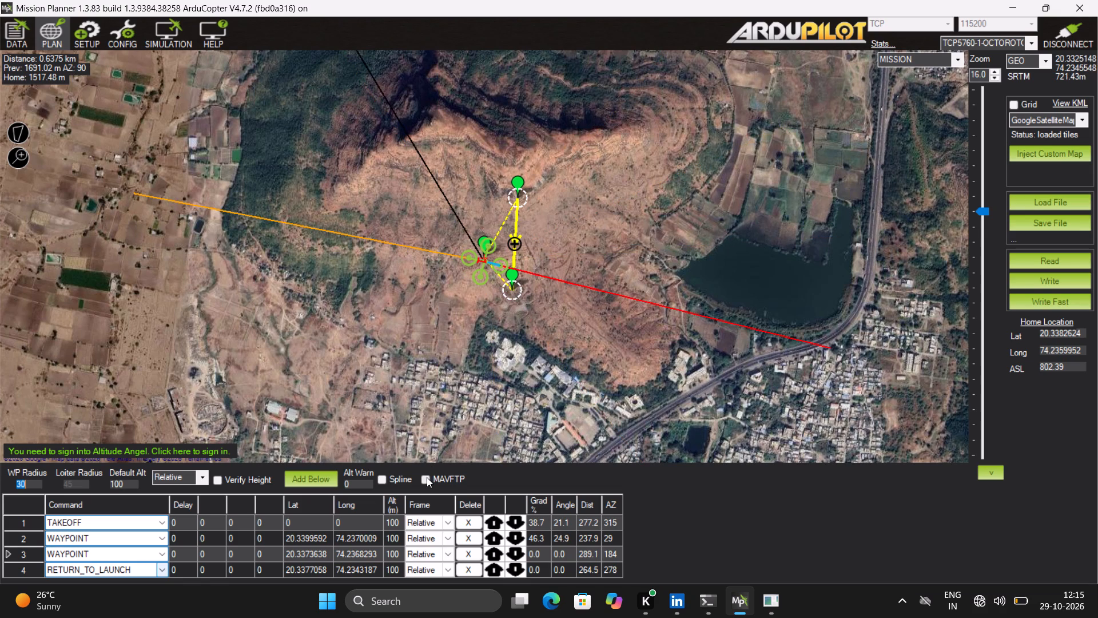
click(162, 544)
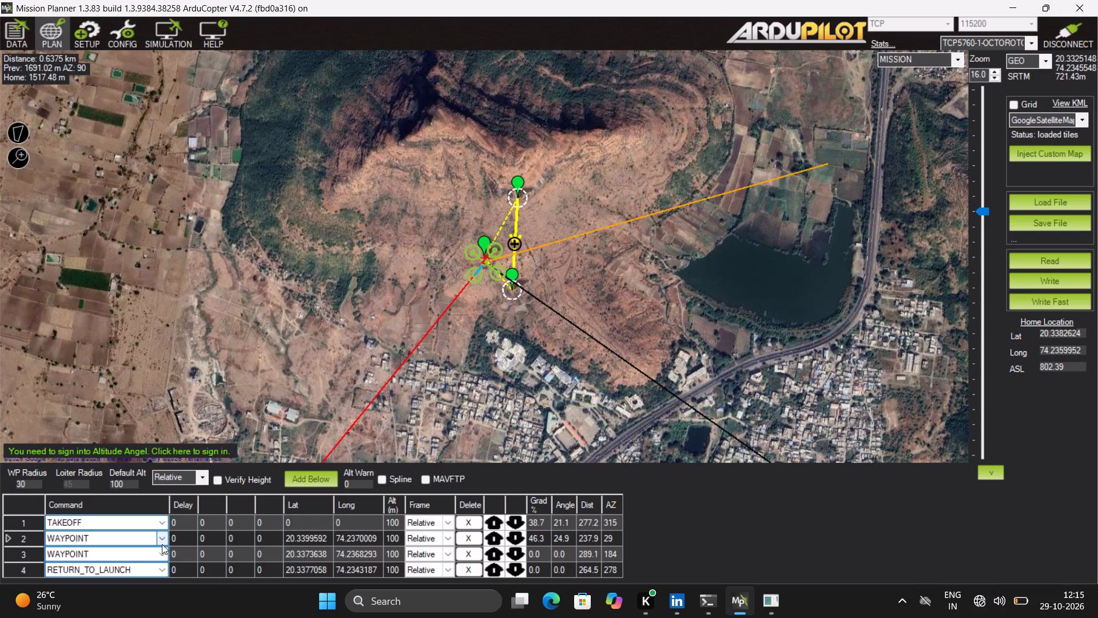
click(162, 544)
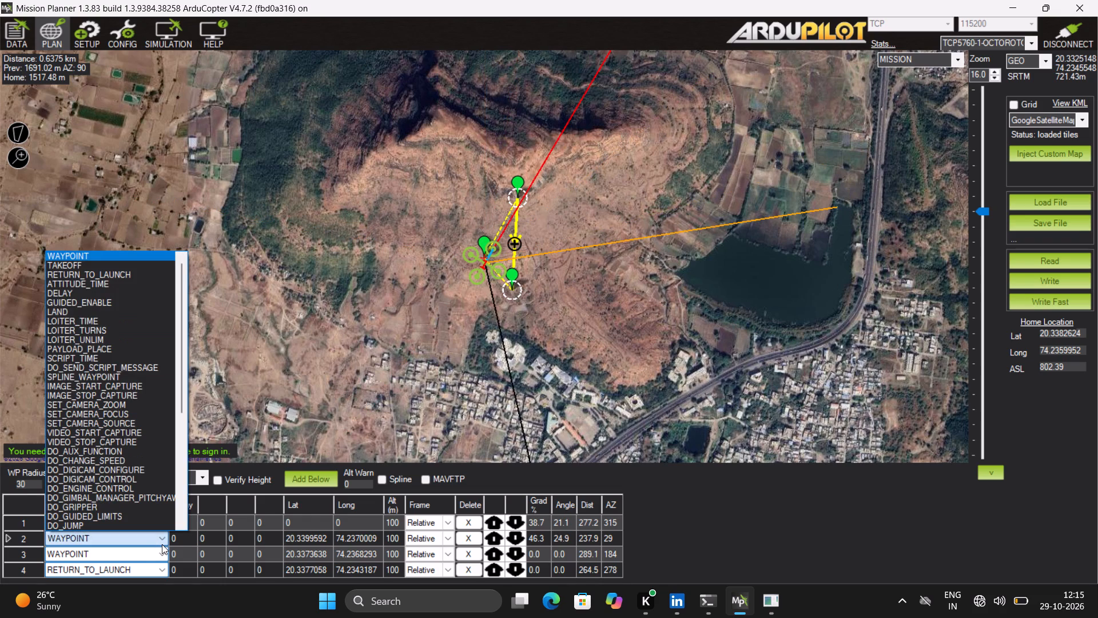
click(303, 393)
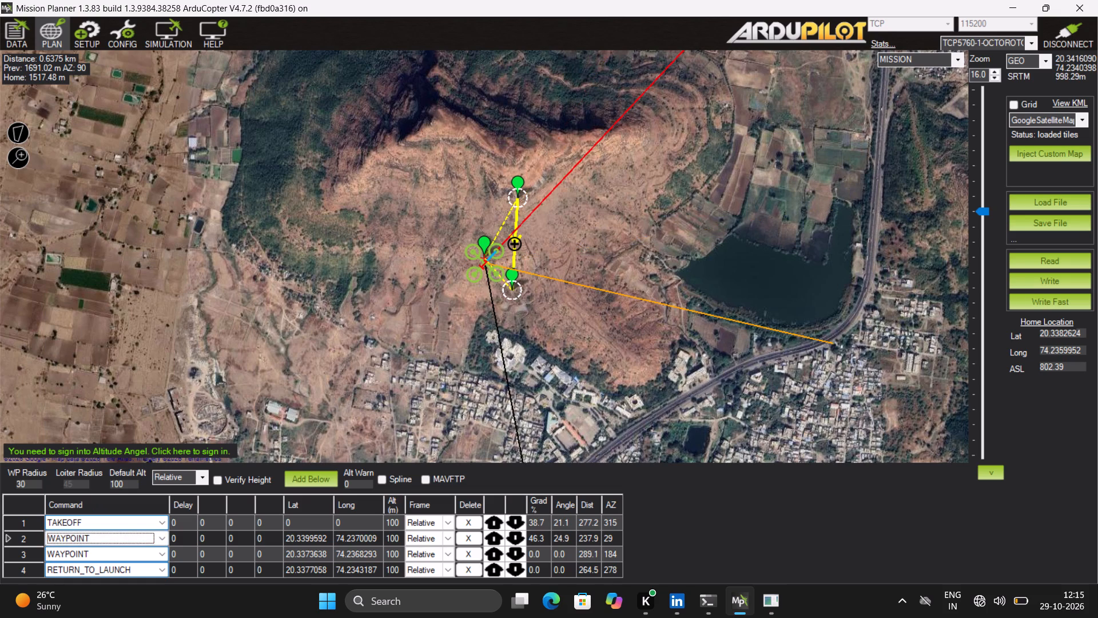
Add two waypoints after the RETURN_TO_LAUNCH item, one northwest of home and one on the hillside directly north of home.
click(428, 201)
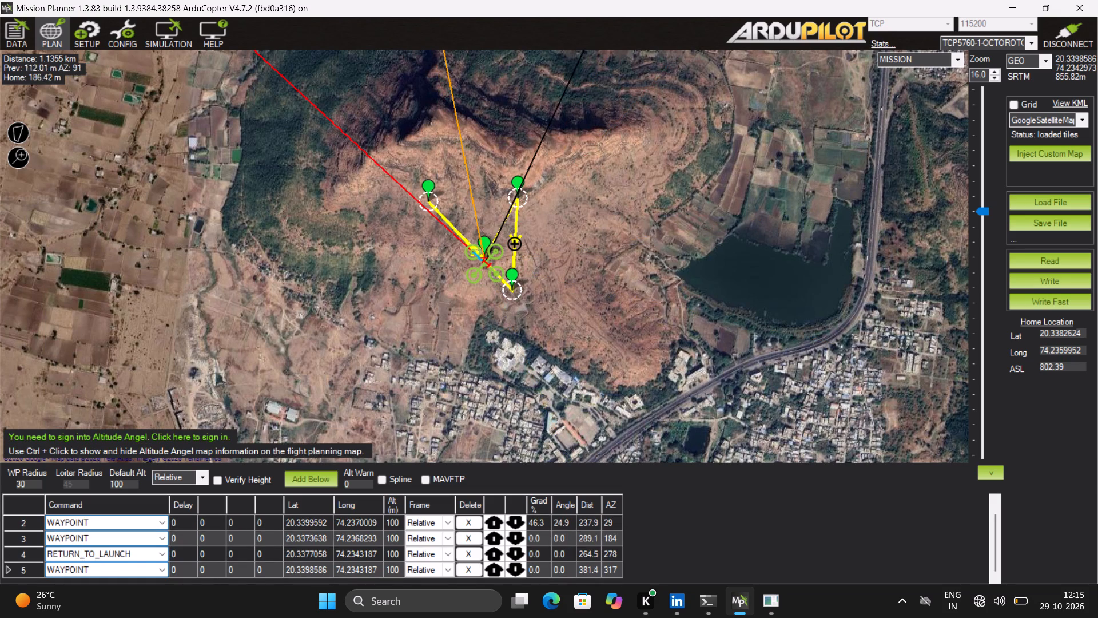
click(519, 181)
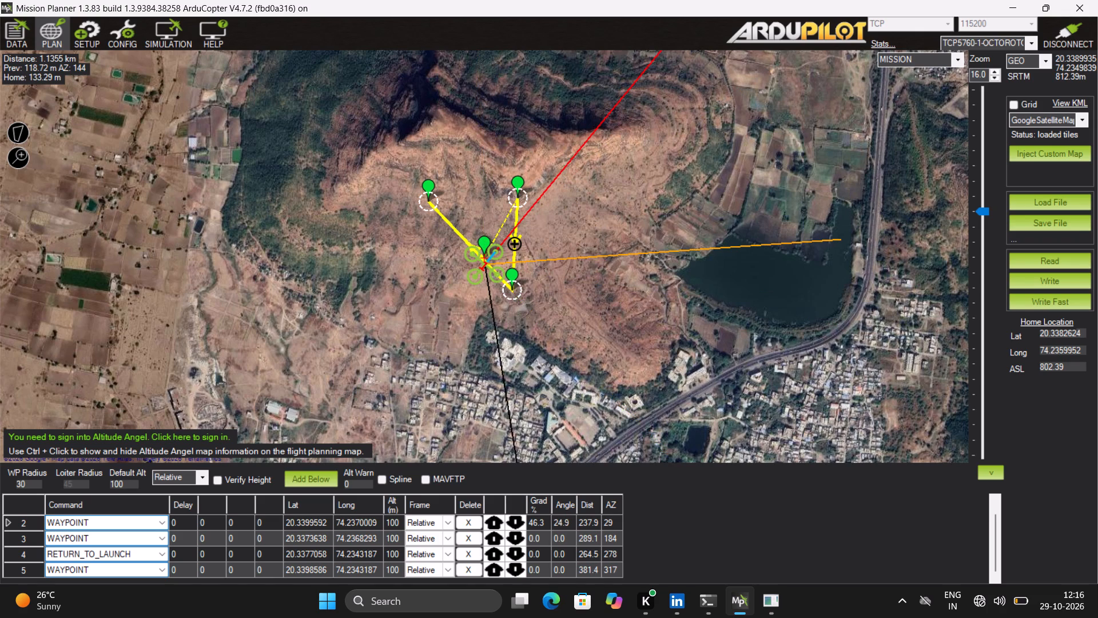
click(481, 167)
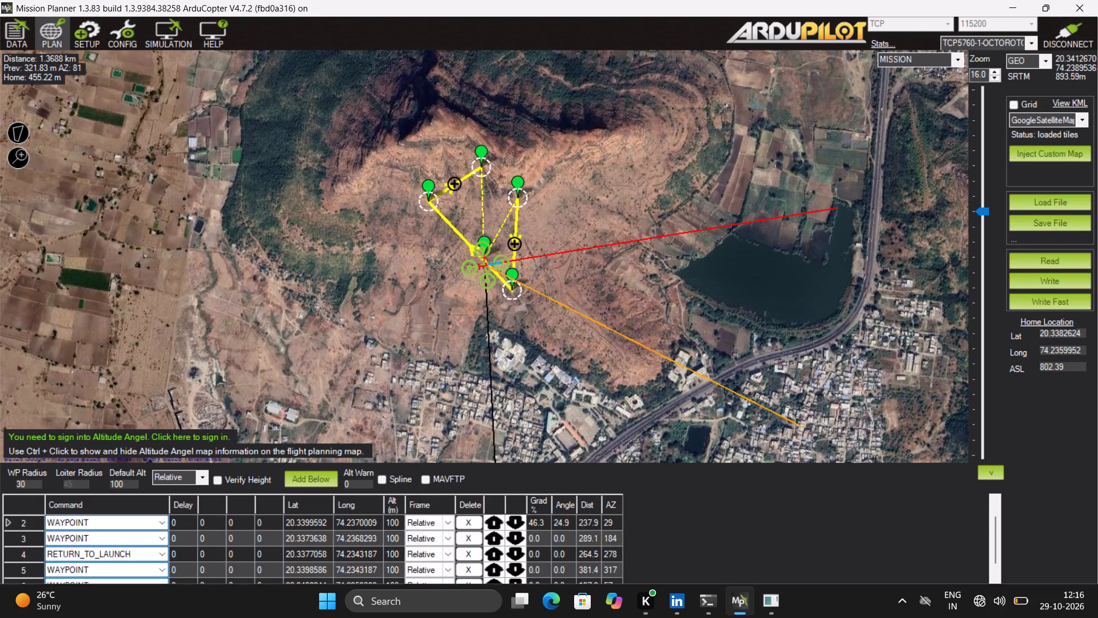
Close Mission Planner.
click(1083, 7)
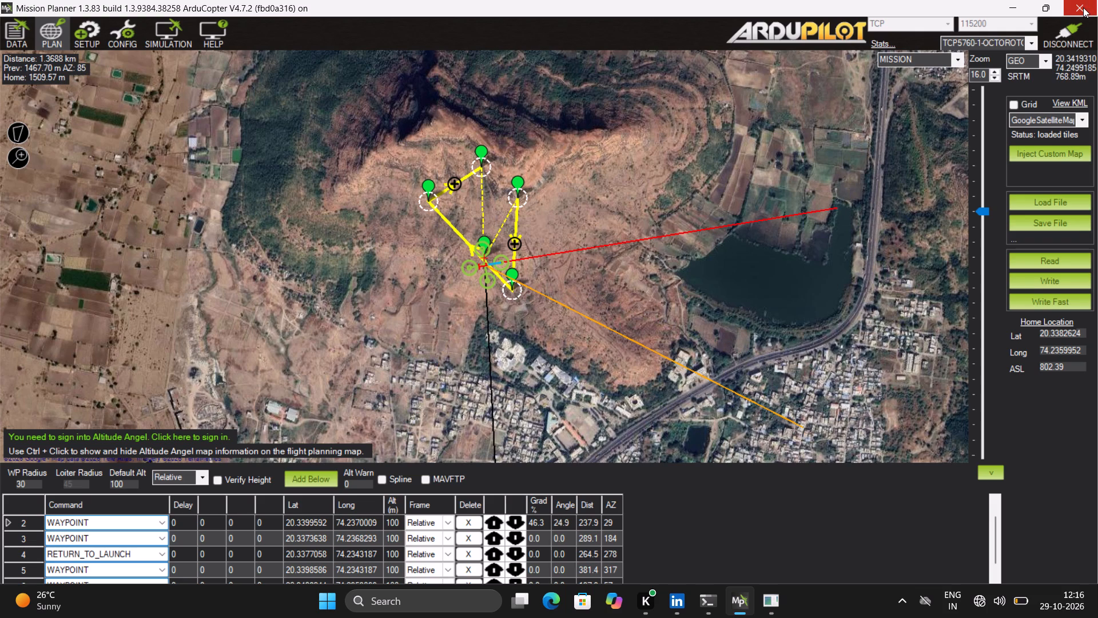
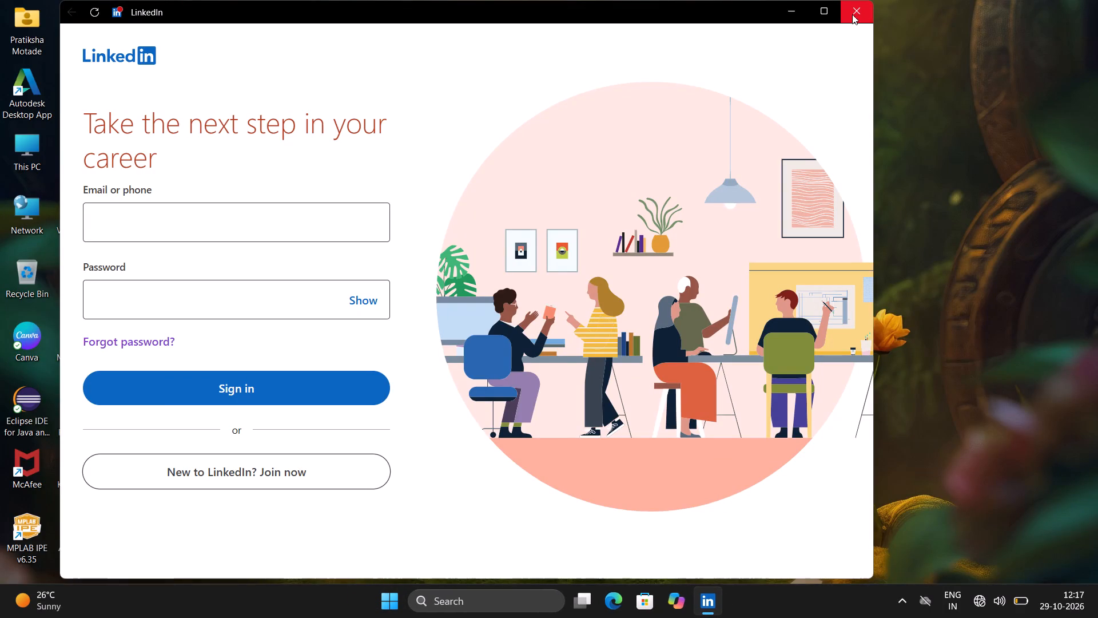
Close the LinkedIn sign-in window.
click(858, 10)
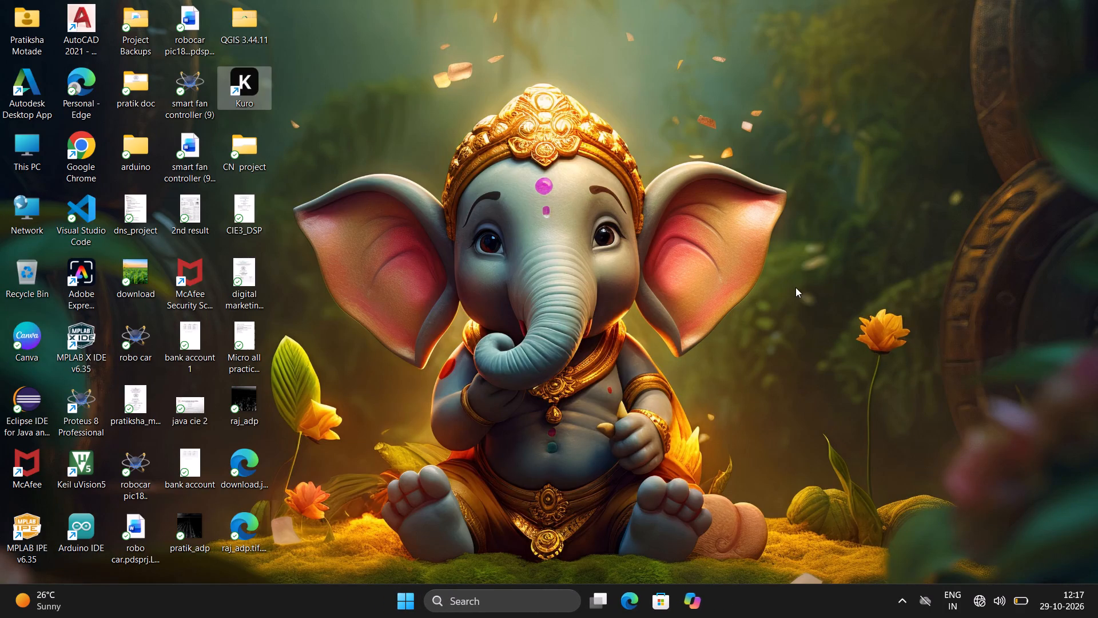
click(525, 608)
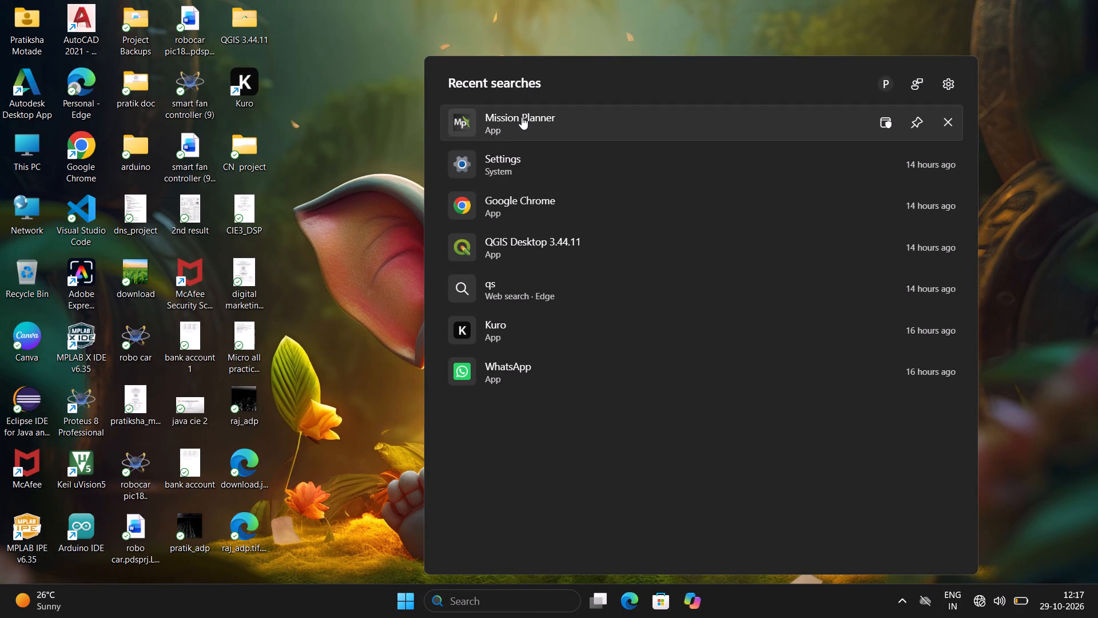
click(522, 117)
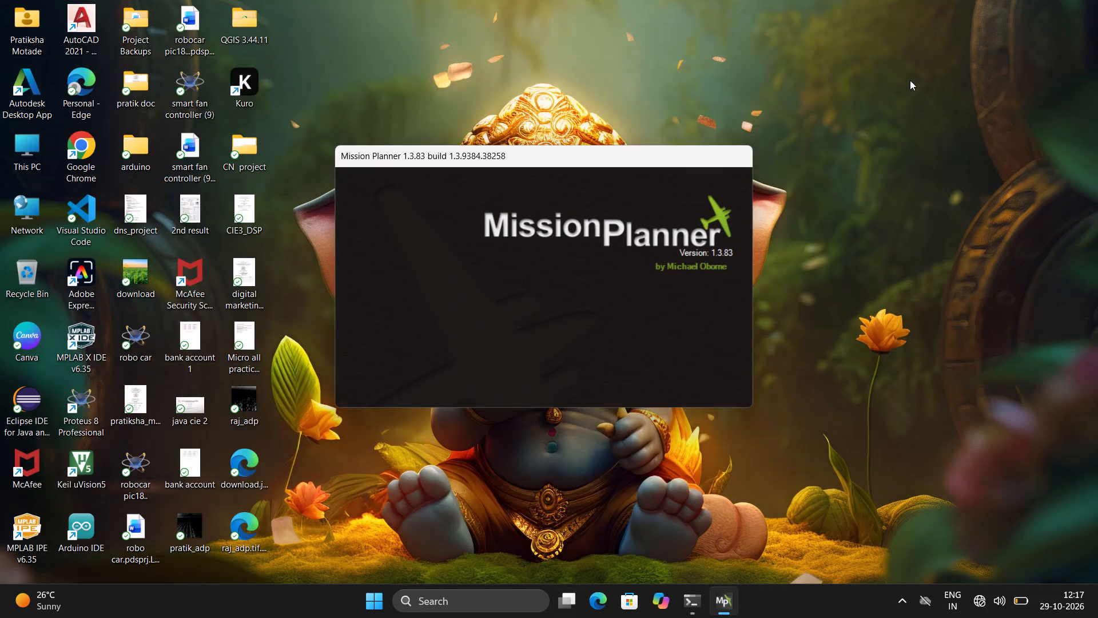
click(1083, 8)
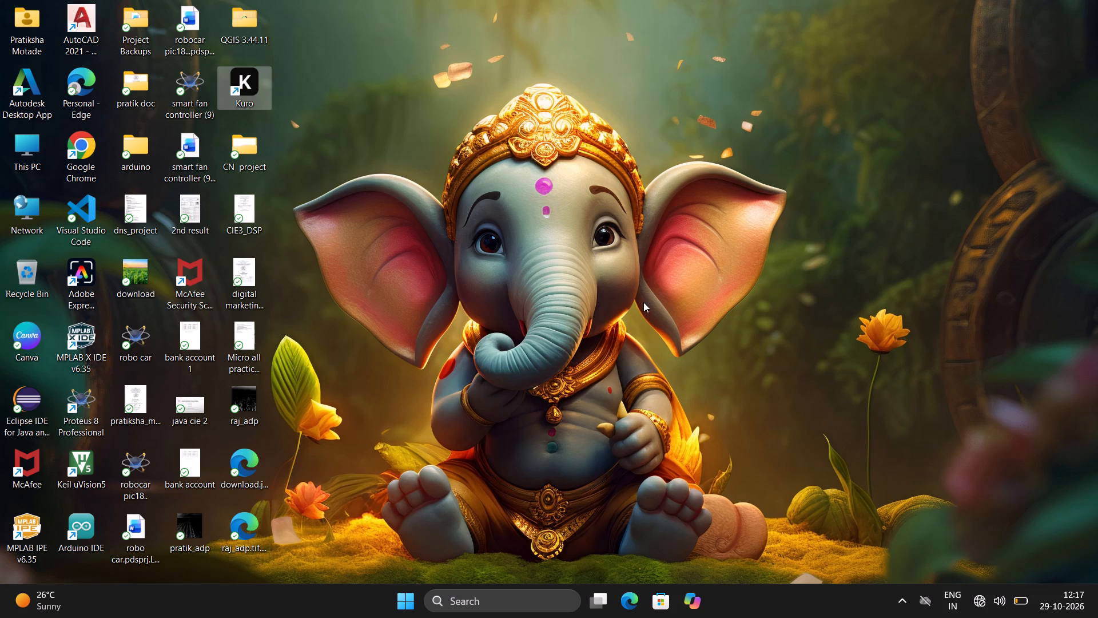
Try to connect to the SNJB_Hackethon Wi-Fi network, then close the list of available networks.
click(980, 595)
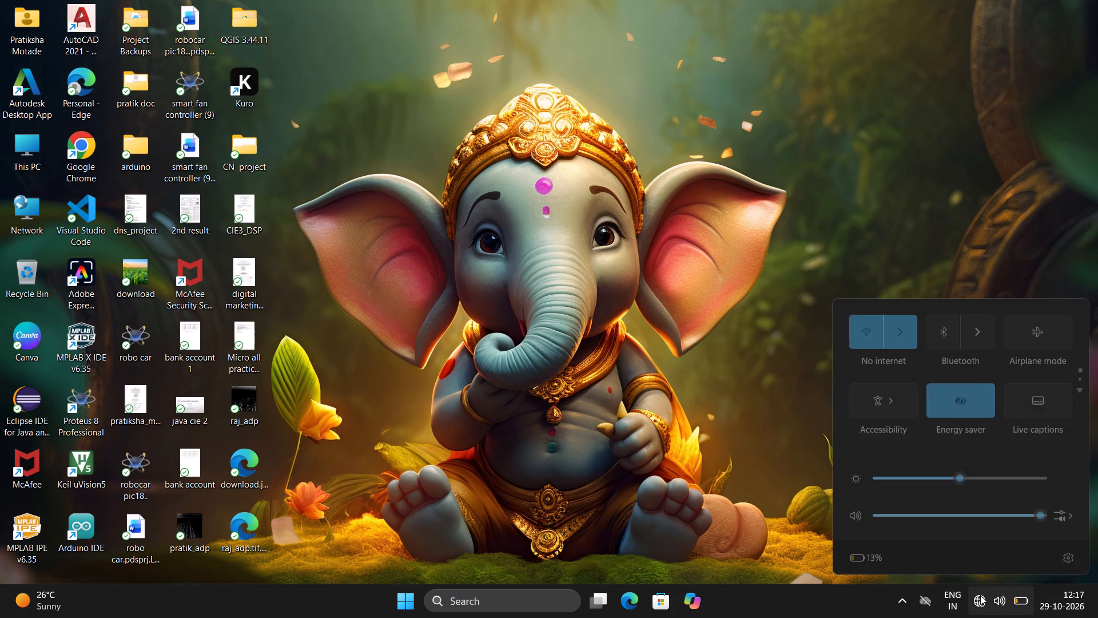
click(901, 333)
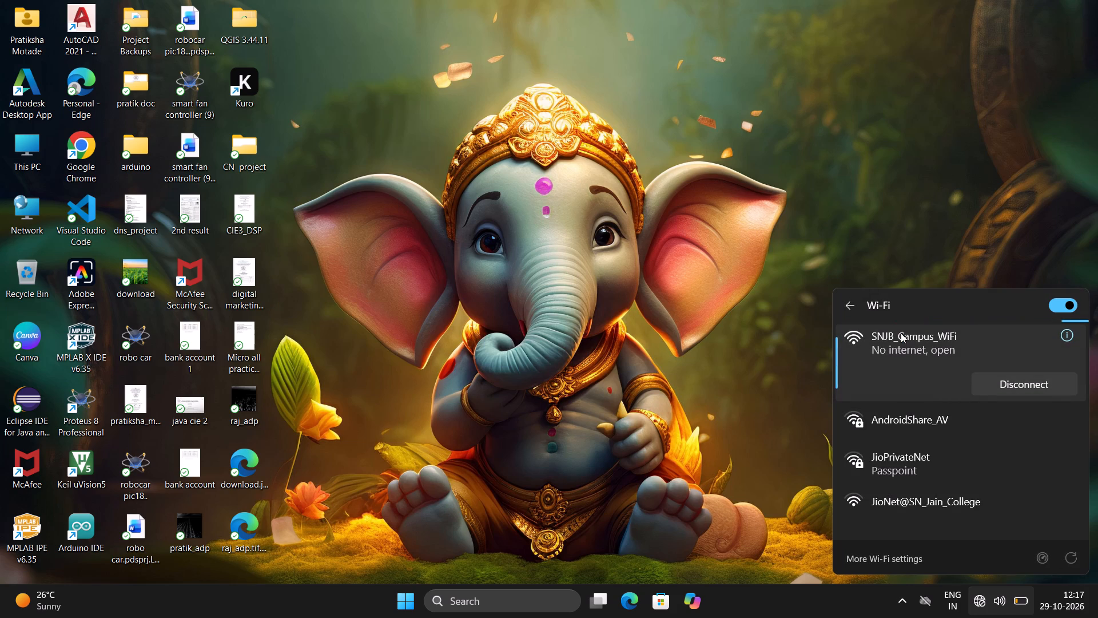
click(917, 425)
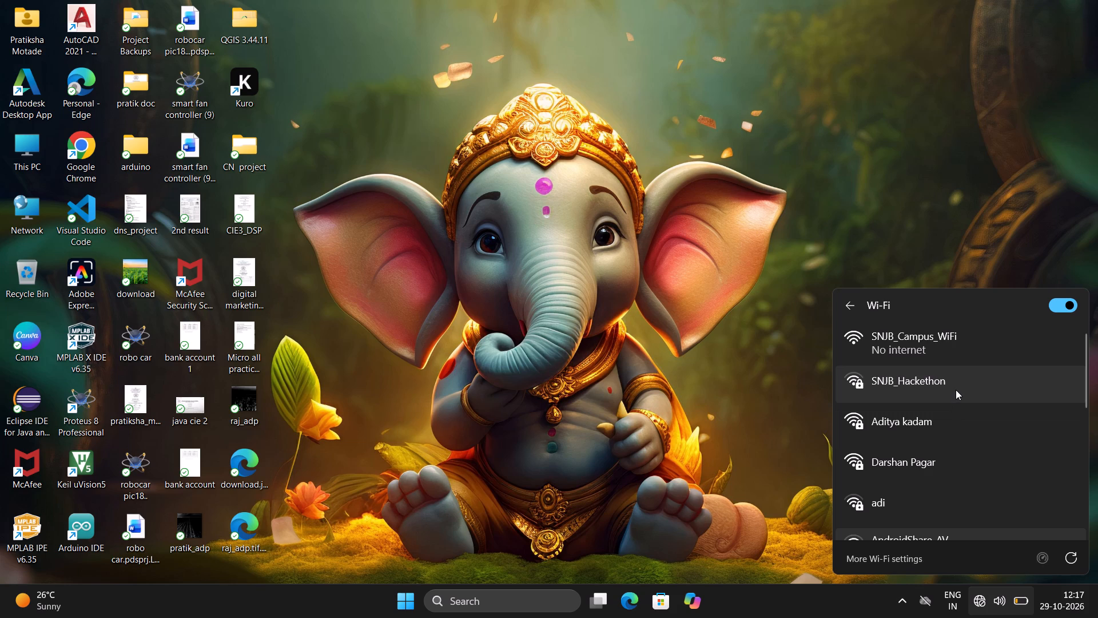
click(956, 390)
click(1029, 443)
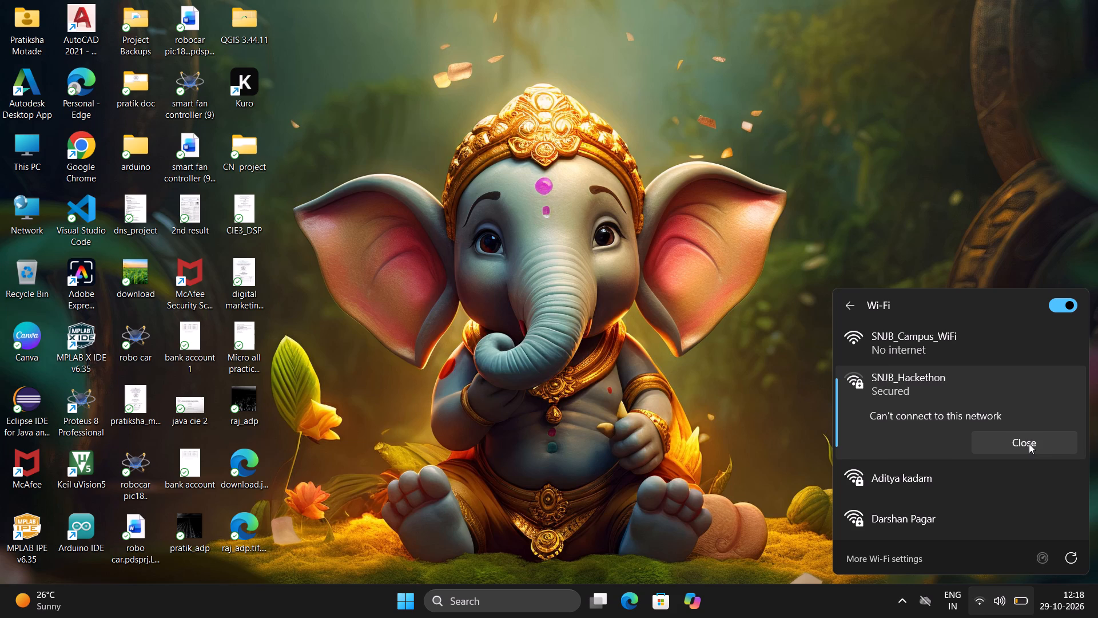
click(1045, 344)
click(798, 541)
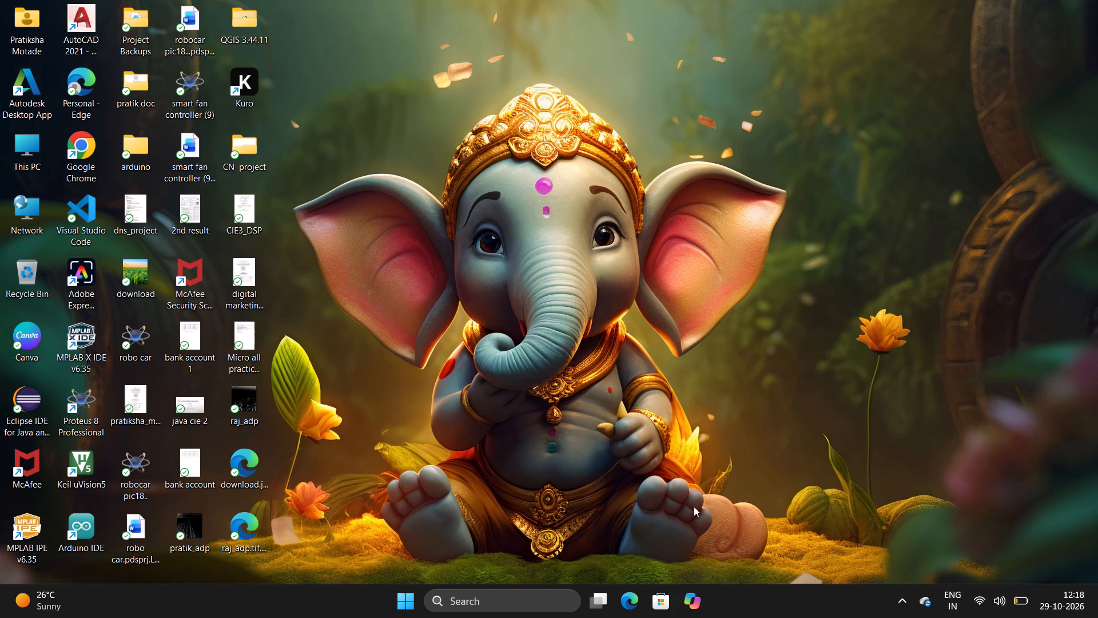
Launch QGIS Desktop 3.44.11 from the recent searches.
click(230, 79)
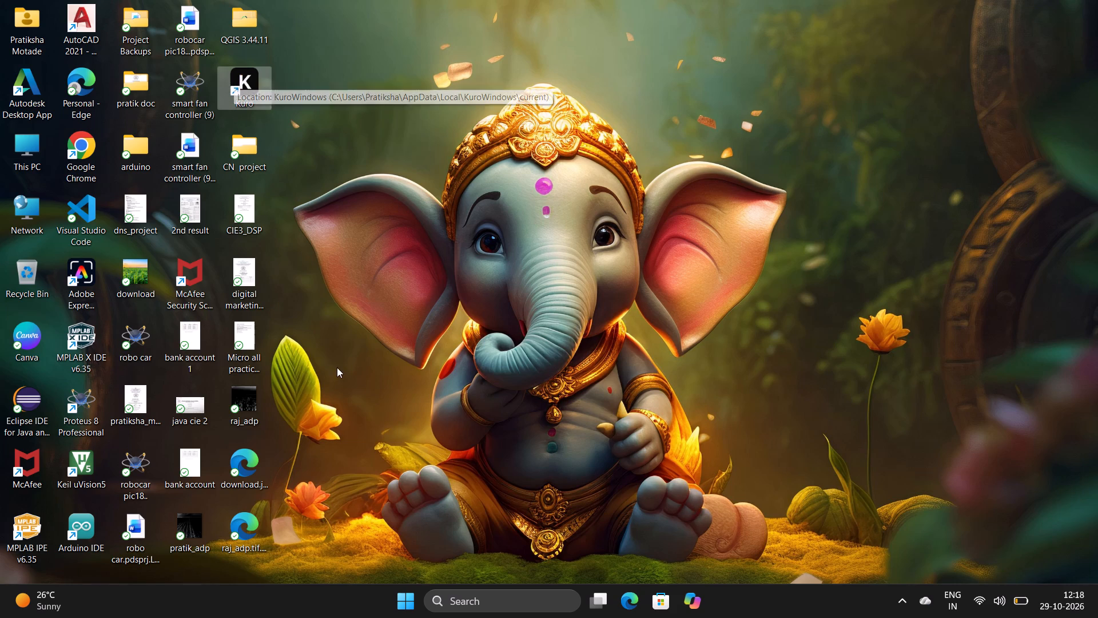
click(497, 600)
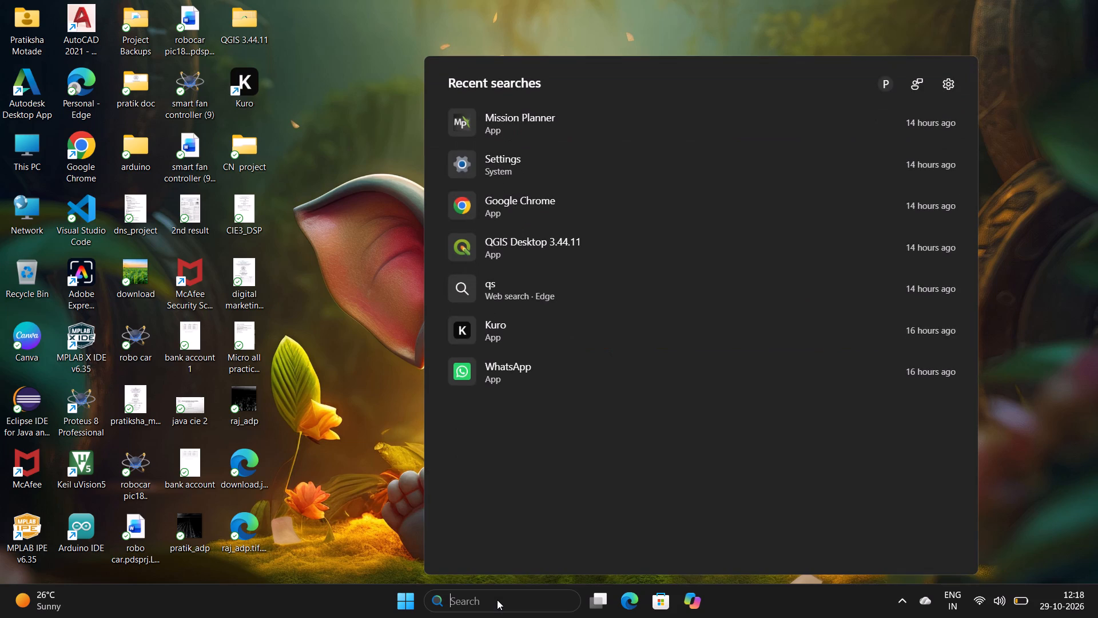
click(575, 236)
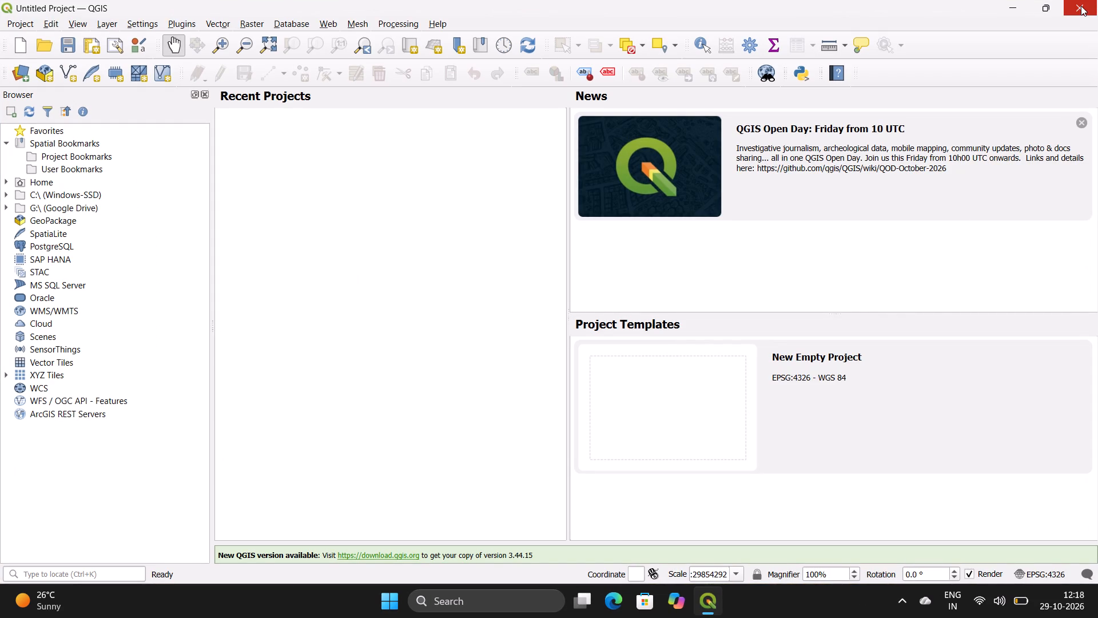
Close the untitled QGIS project window.
click(1081, 6)
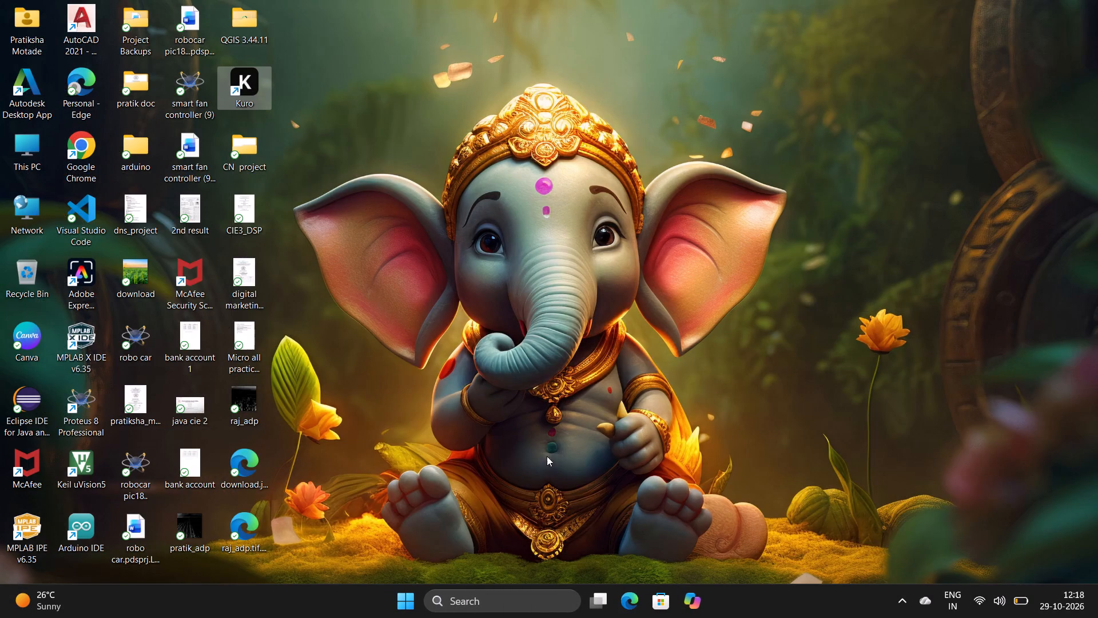
Launch Mission Planner from the desktop.
double_click(483, 616)
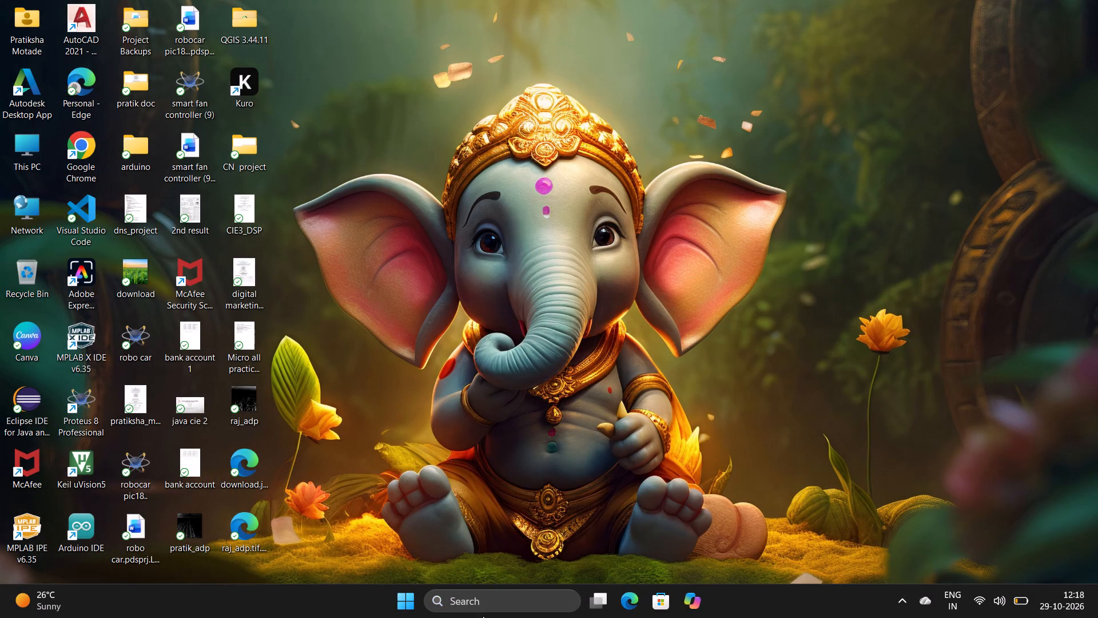
click(495, 597)
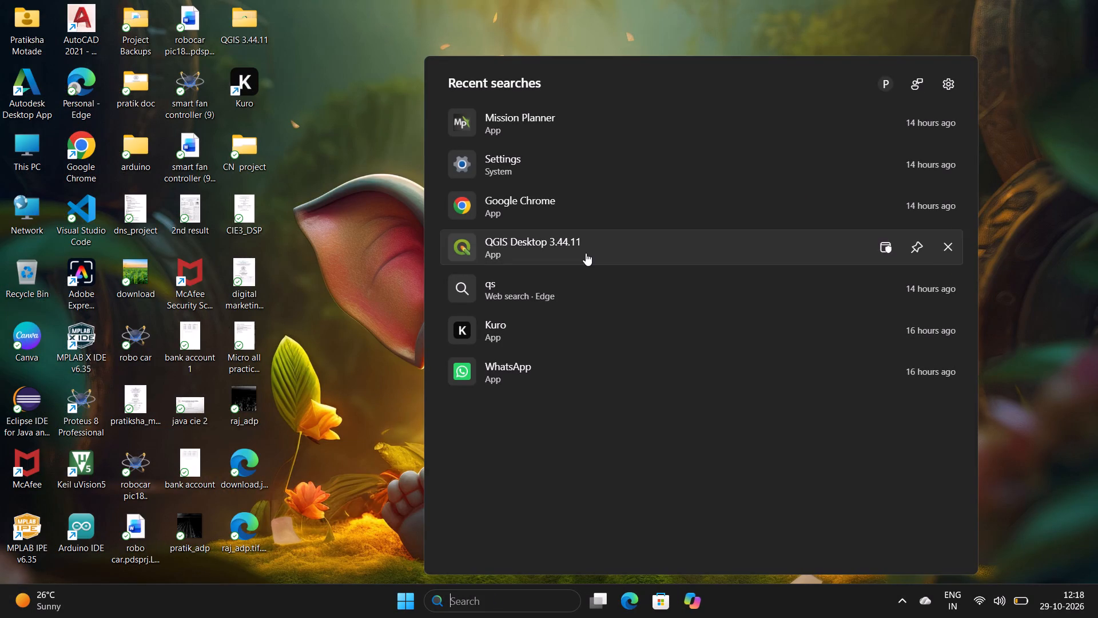
click(615, 117)
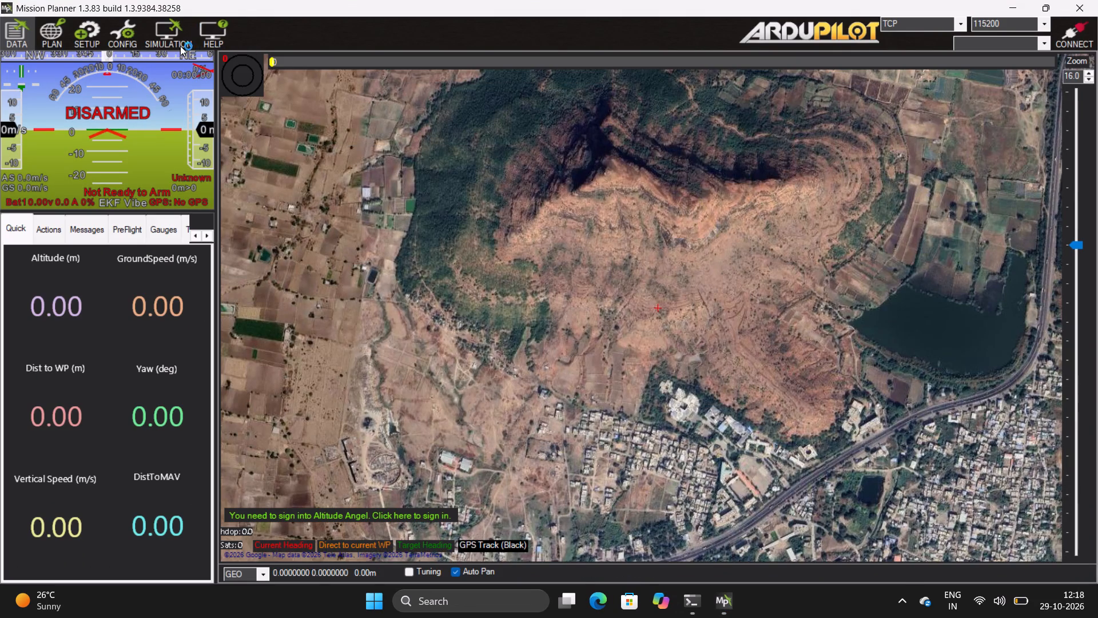
Start a simulated vehicle with the Multirotor firmware at the existing home location.
click(173, 42)
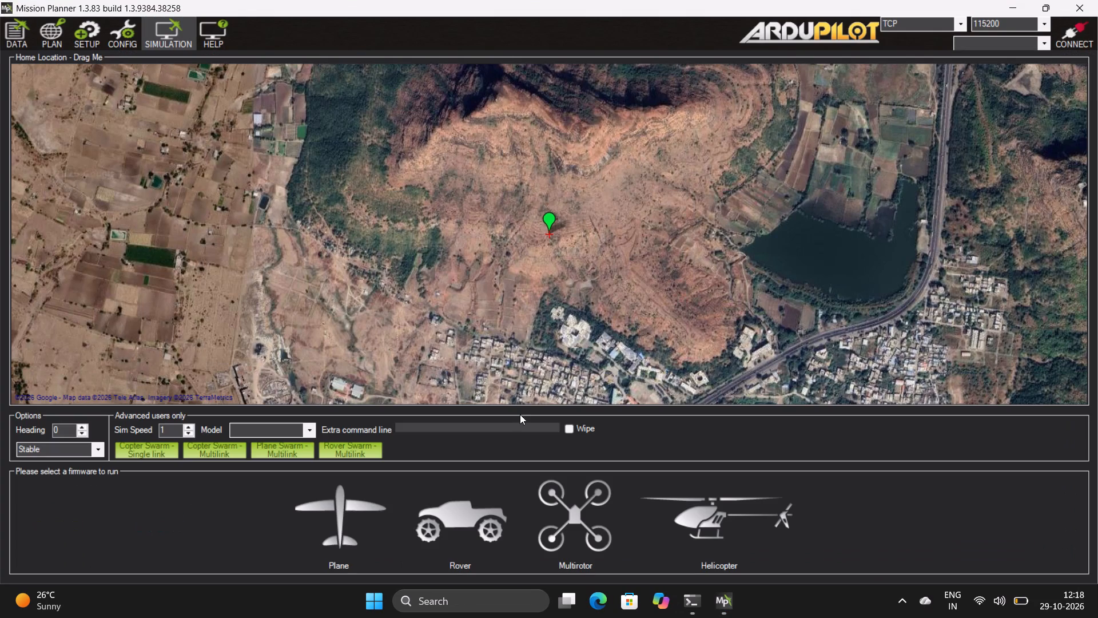
click(579, 514)
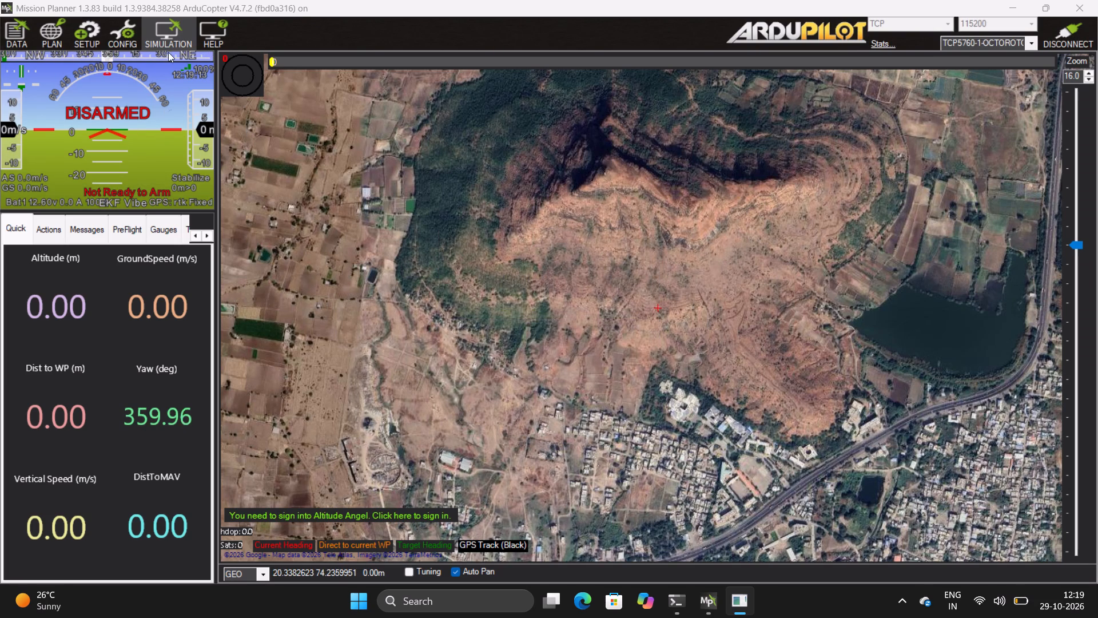
Set the simulation's vehicle model to quad.
click(166, 34)
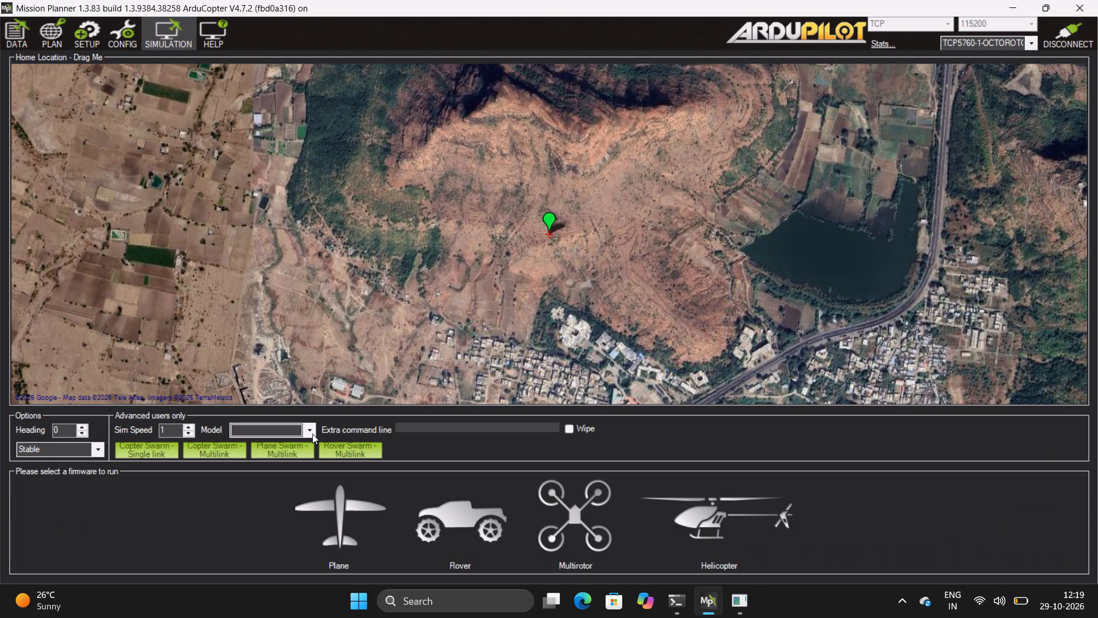
click(309, 431)
click(285, 203)
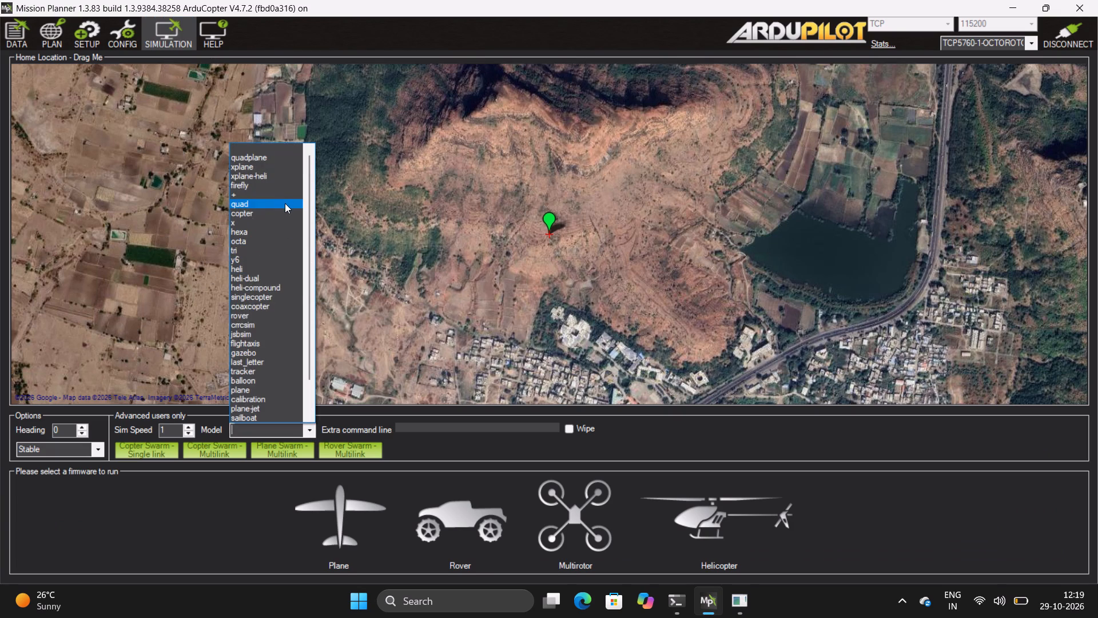
Plot a loop of five waypoints west of home with legs about 338, 374, 372 and 407 m, ending beside waypoint 1.
click(61, 22)
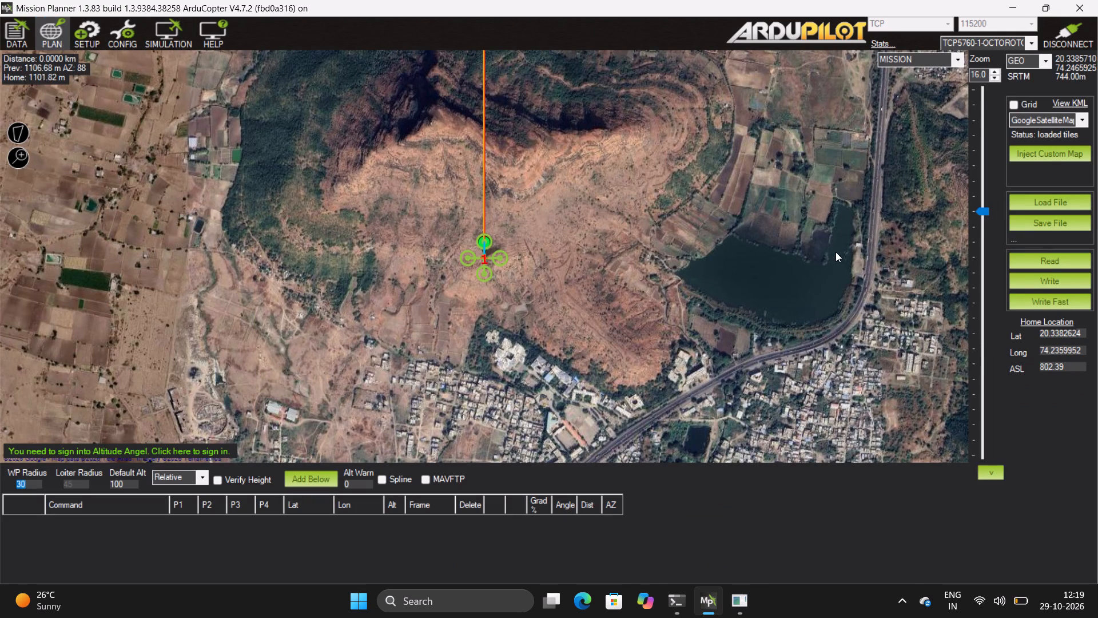
click(332, 200)
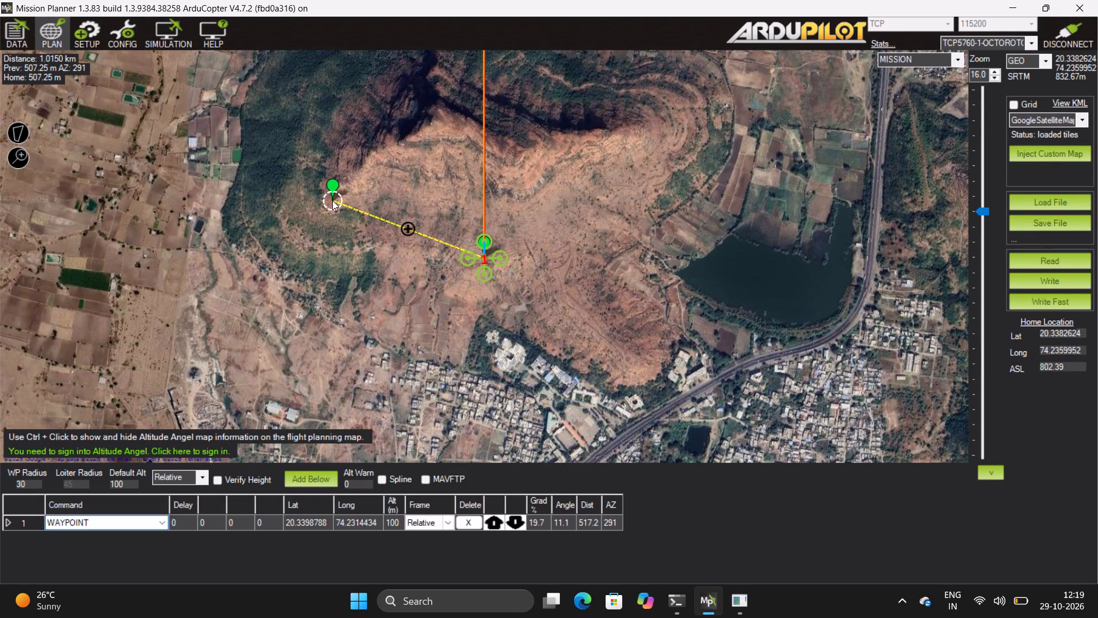
click(335, 308)
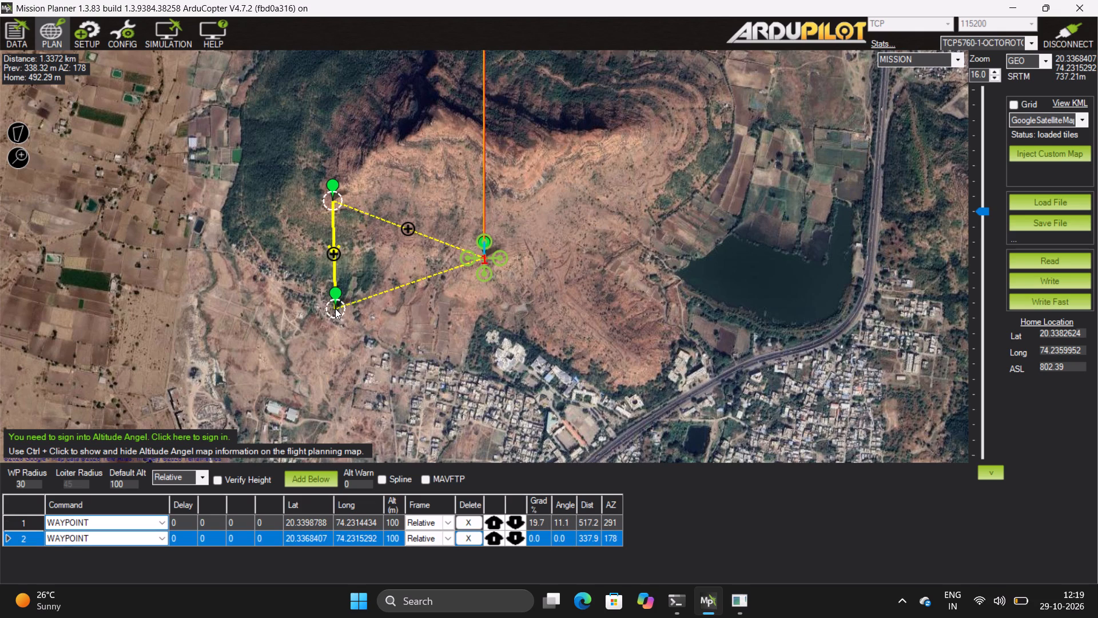
click(455, 306)
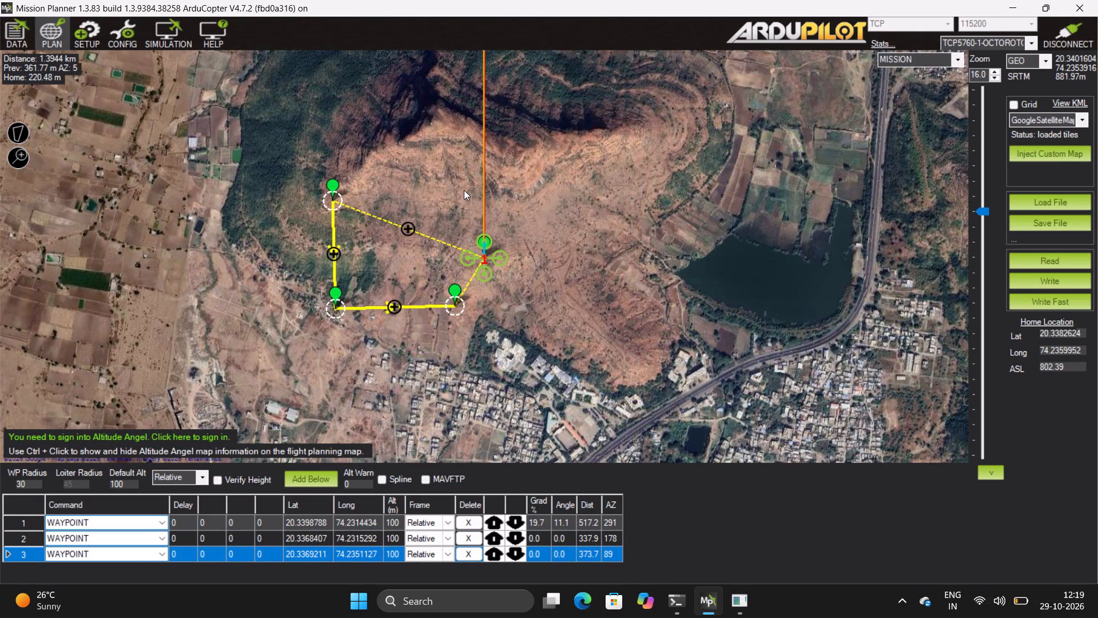
click(463, 187)
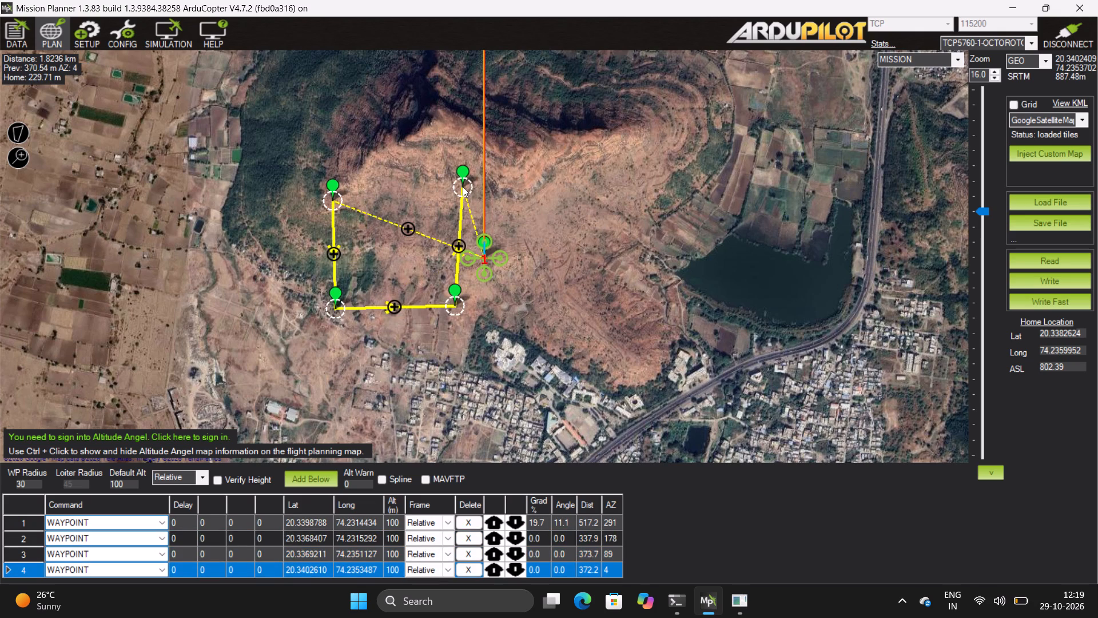
click(333, 193)
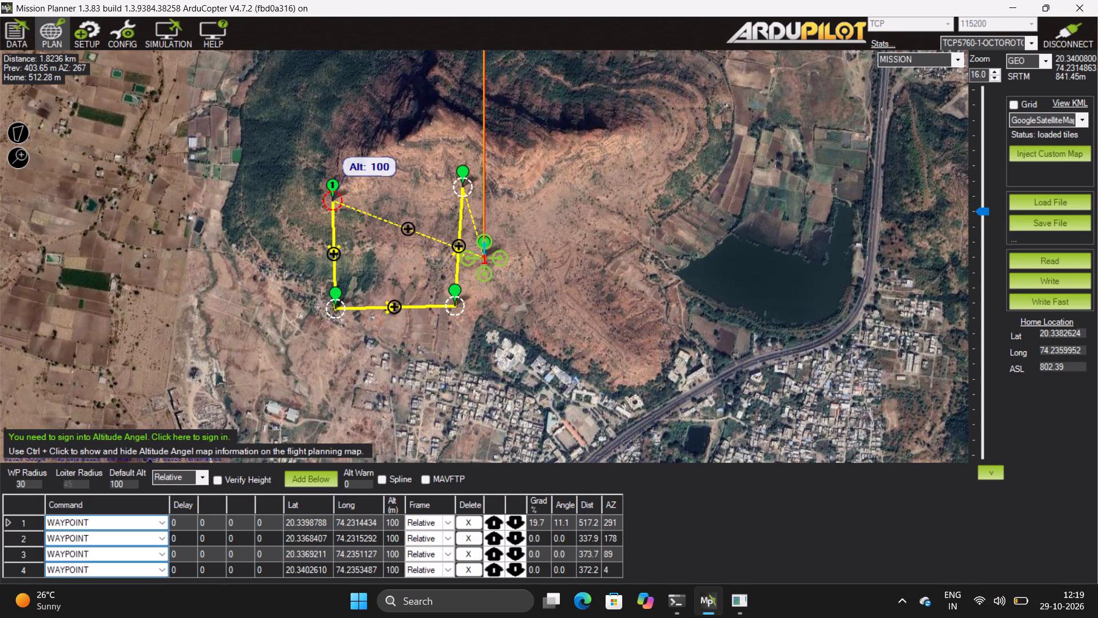
double_click(333, 193)
click(330, 190)
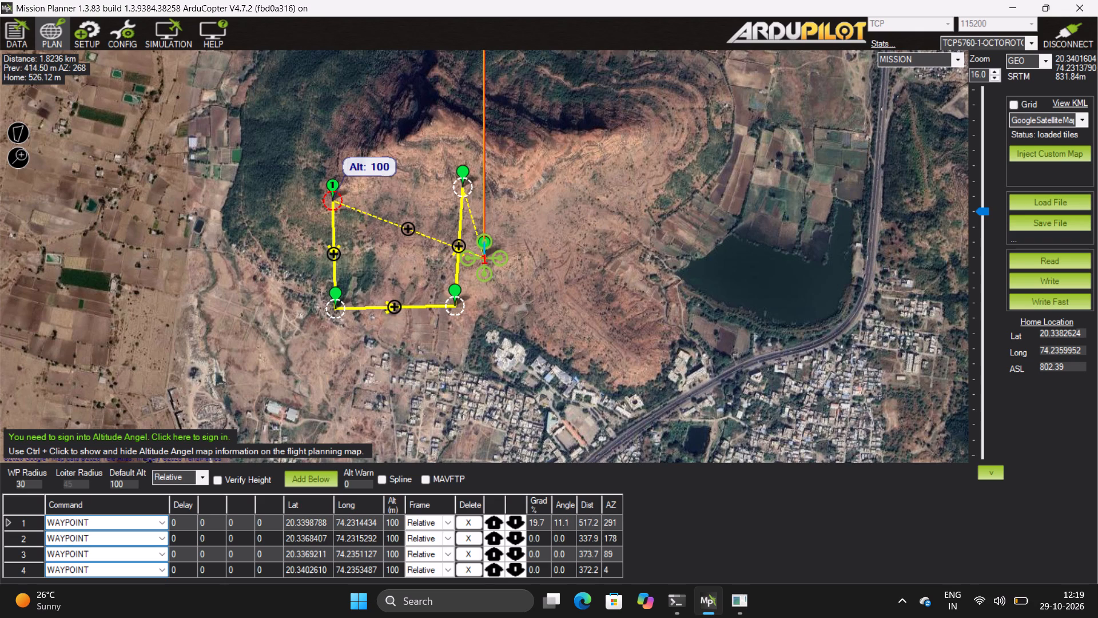
click(334, 204)
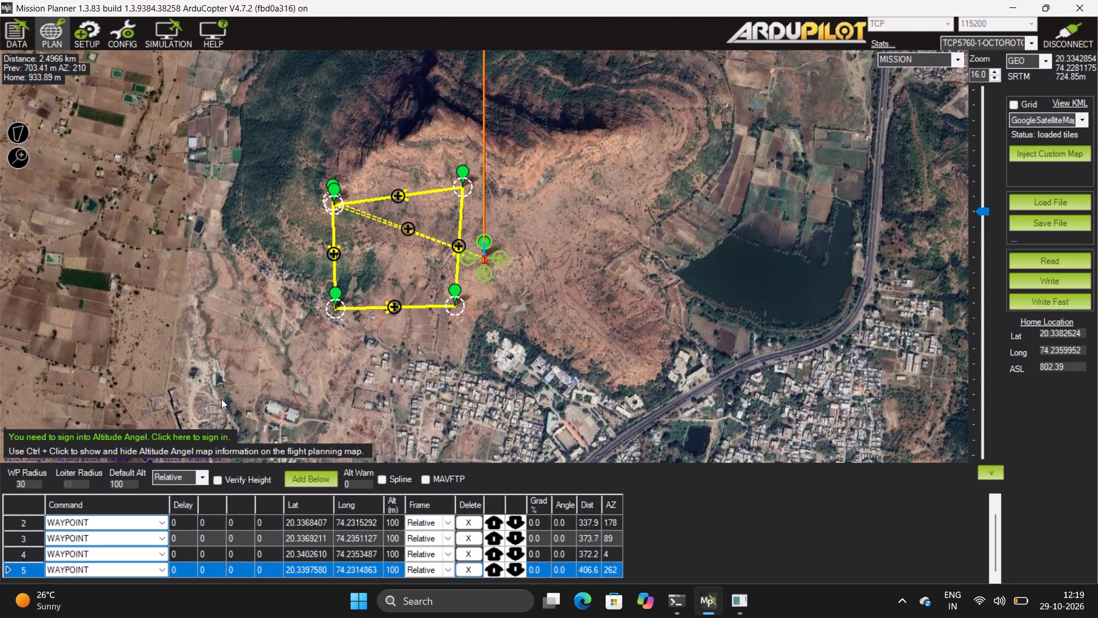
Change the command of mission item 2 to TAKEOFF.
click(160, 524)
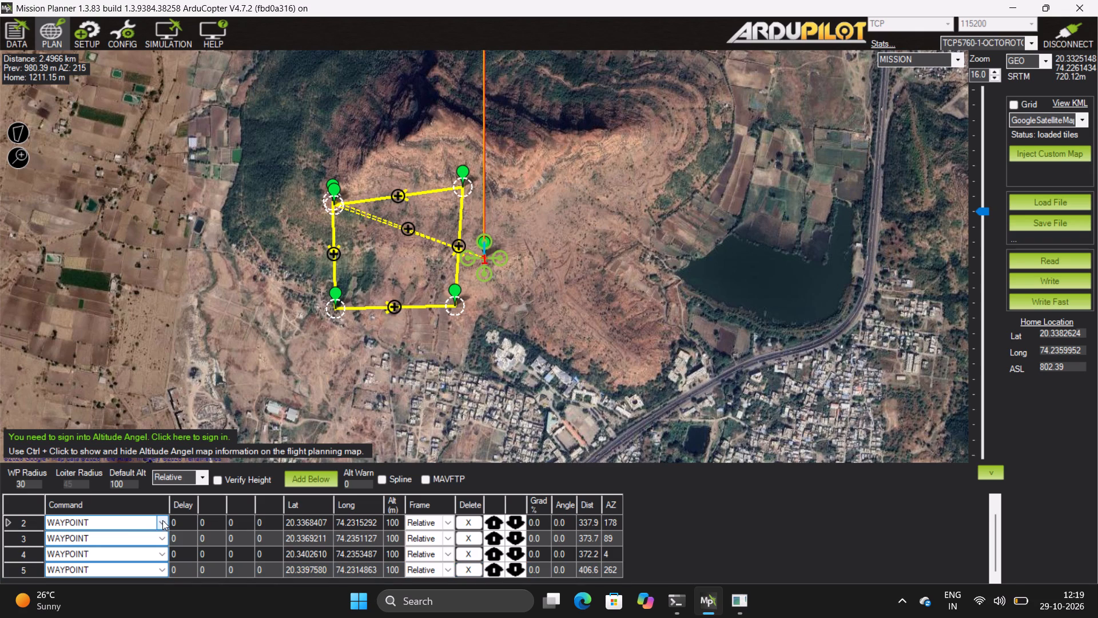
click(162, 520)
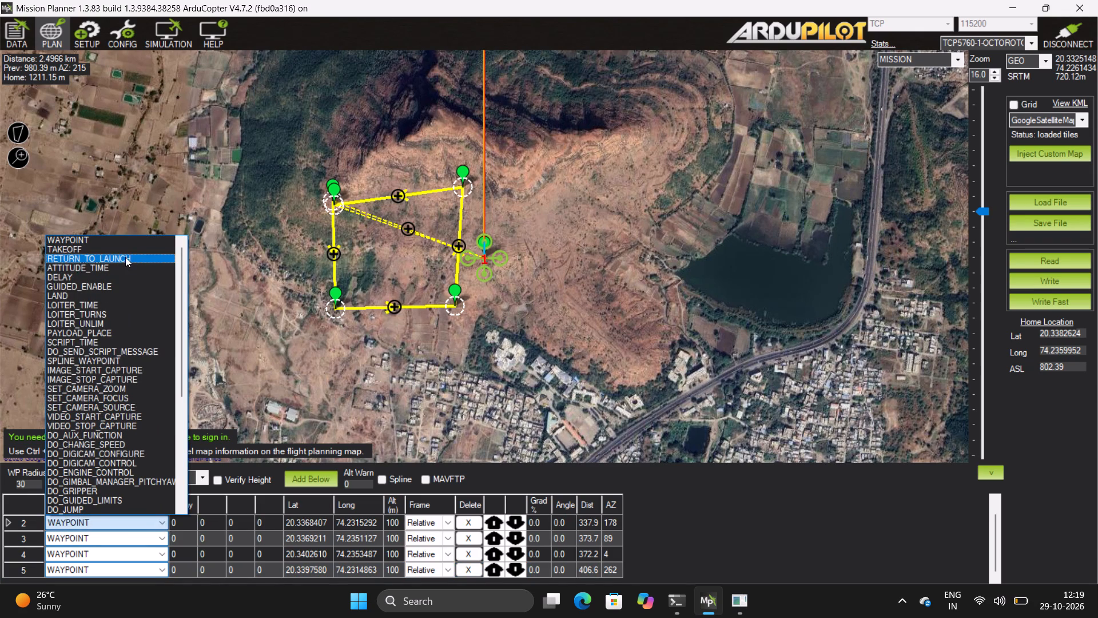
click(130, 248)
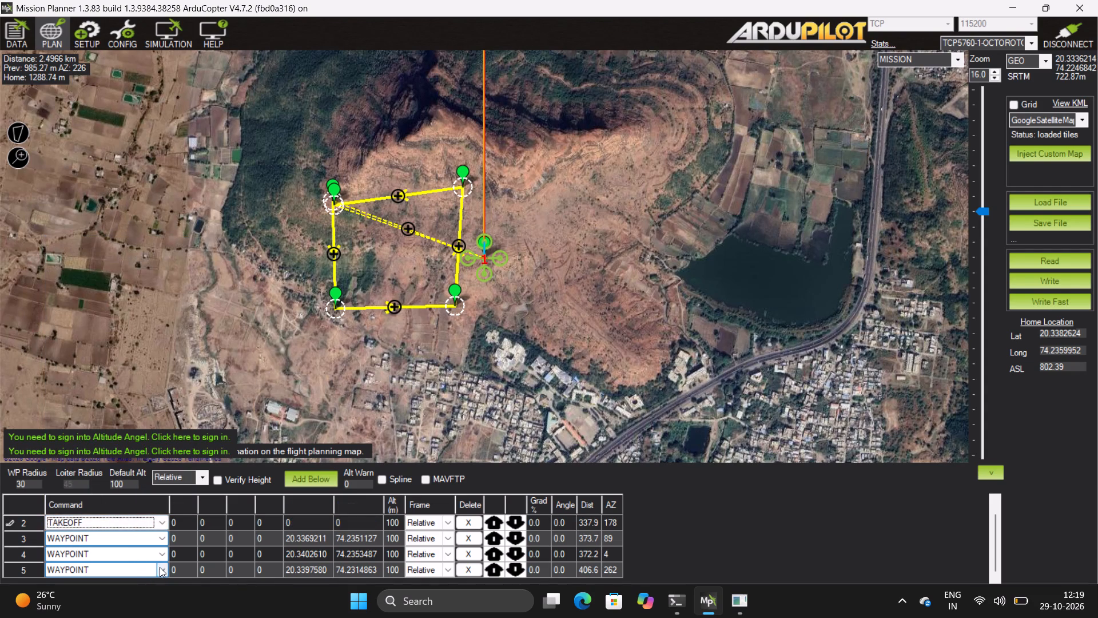
Change the command of mission item 1 to TAKEOFF.
scroll(158, 538, up, 1)
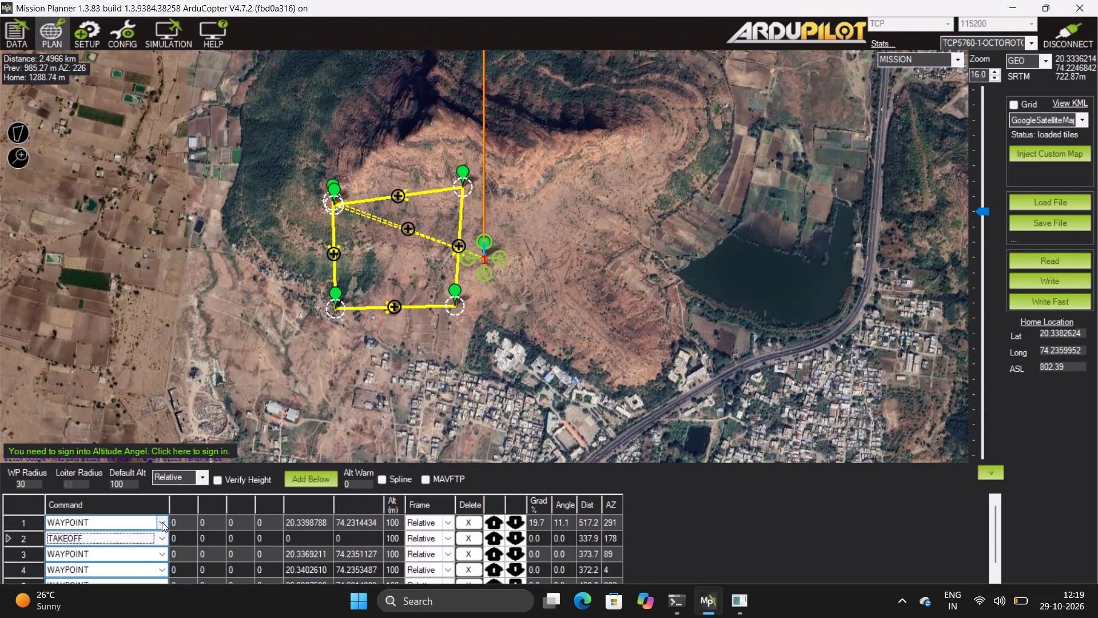
click(163, 521)
click(160, 523)
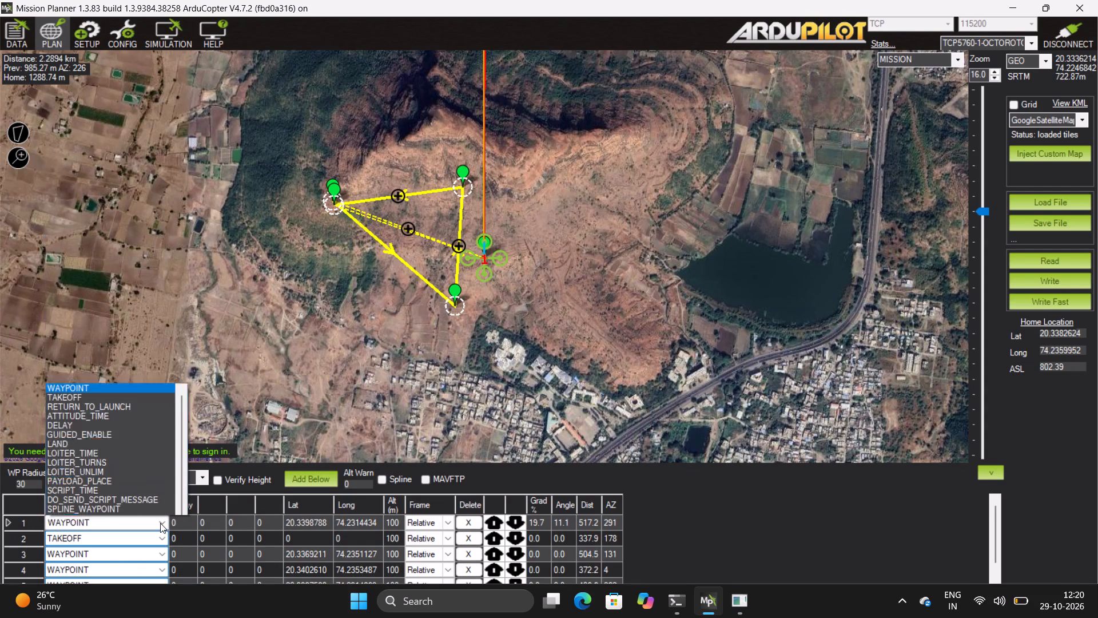
click(140, 249)
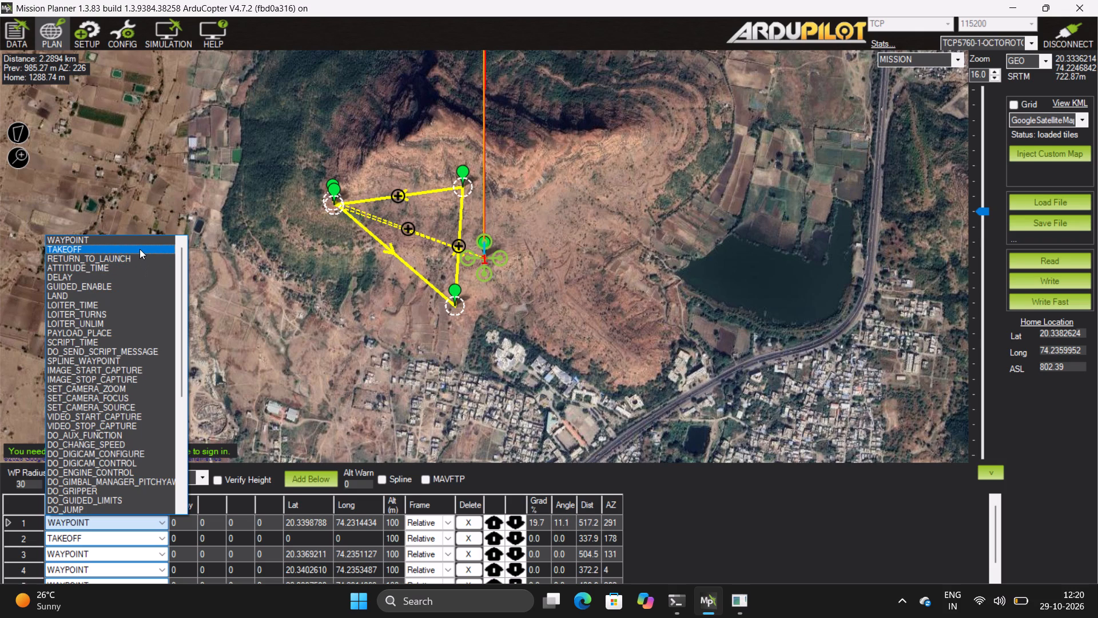
Look through the available command options for mission item 2 without choosing another one.
click(160, 536)
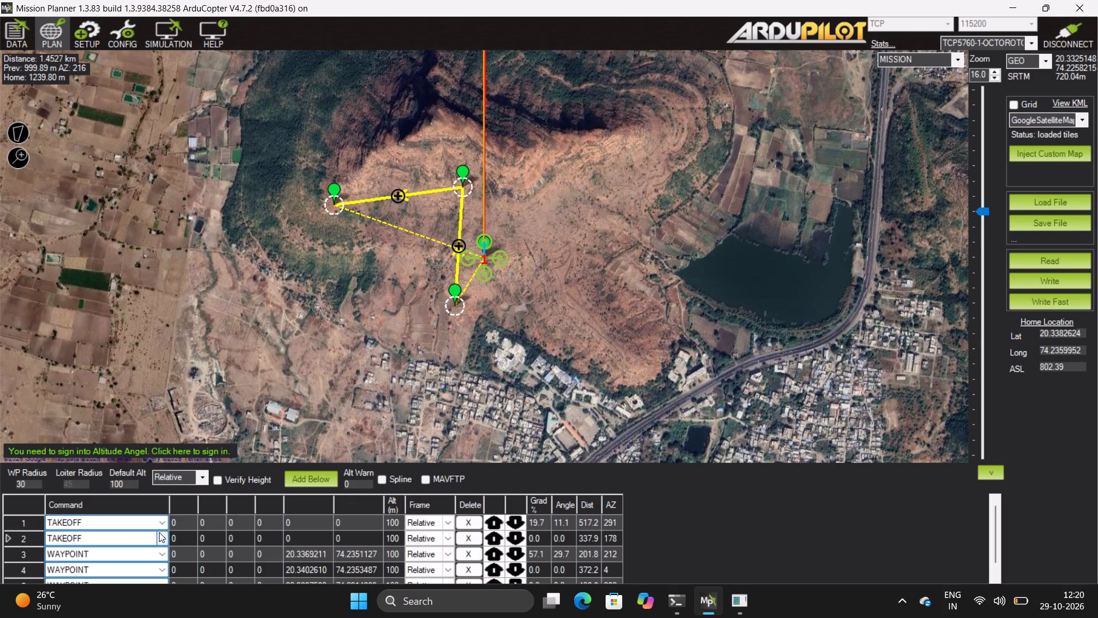
click(159, 532)
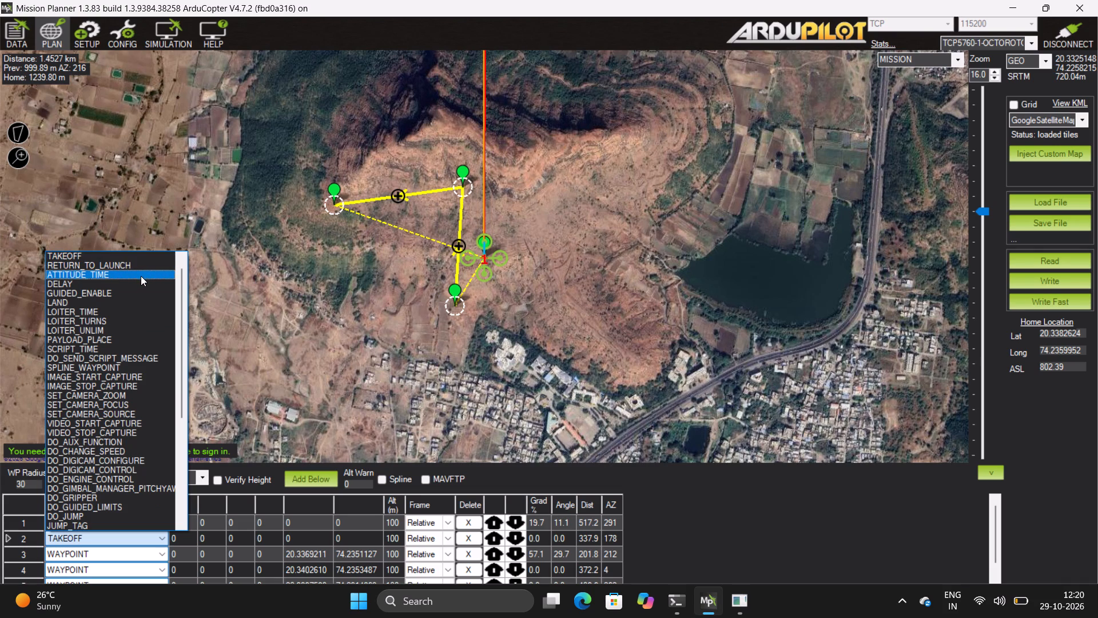
scroll(140, 486, down, 3)
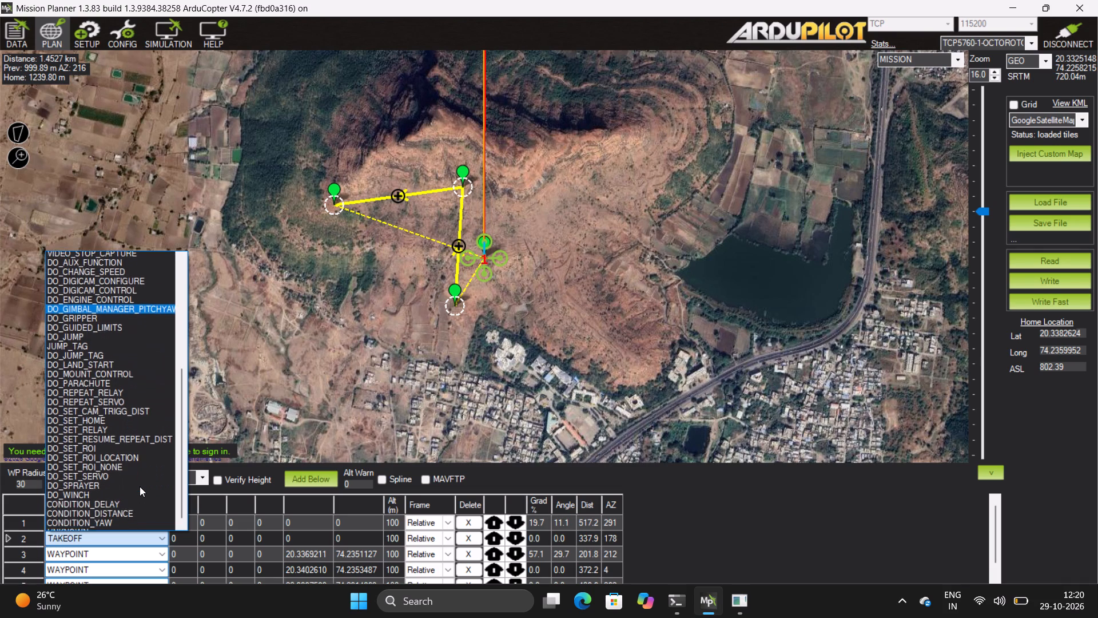
scroll(140, 486, down, 3)
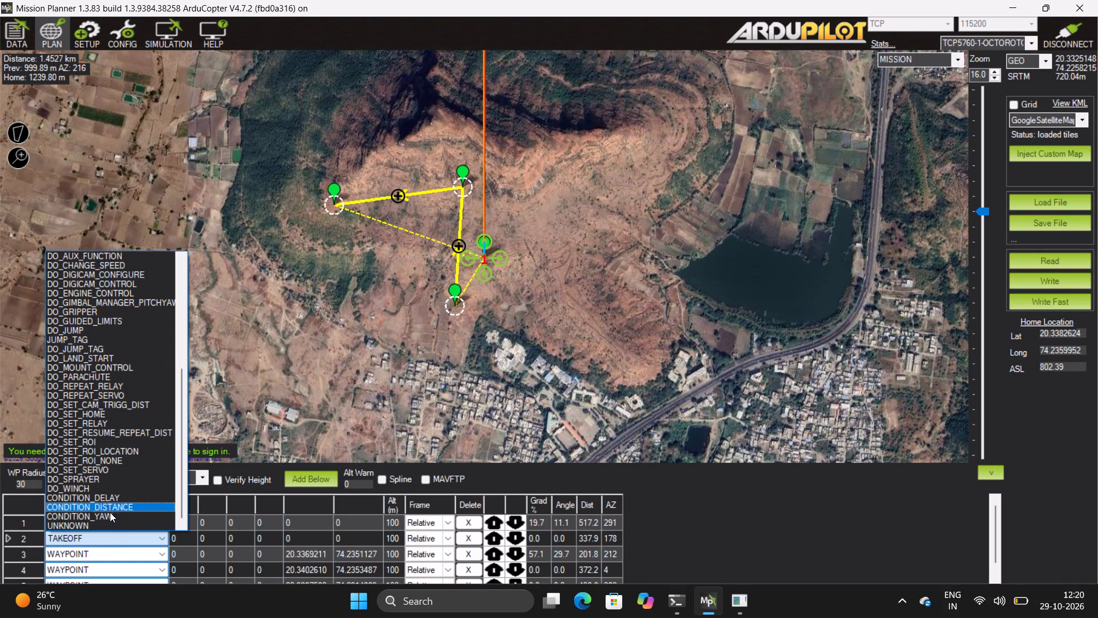
click(234, 268)
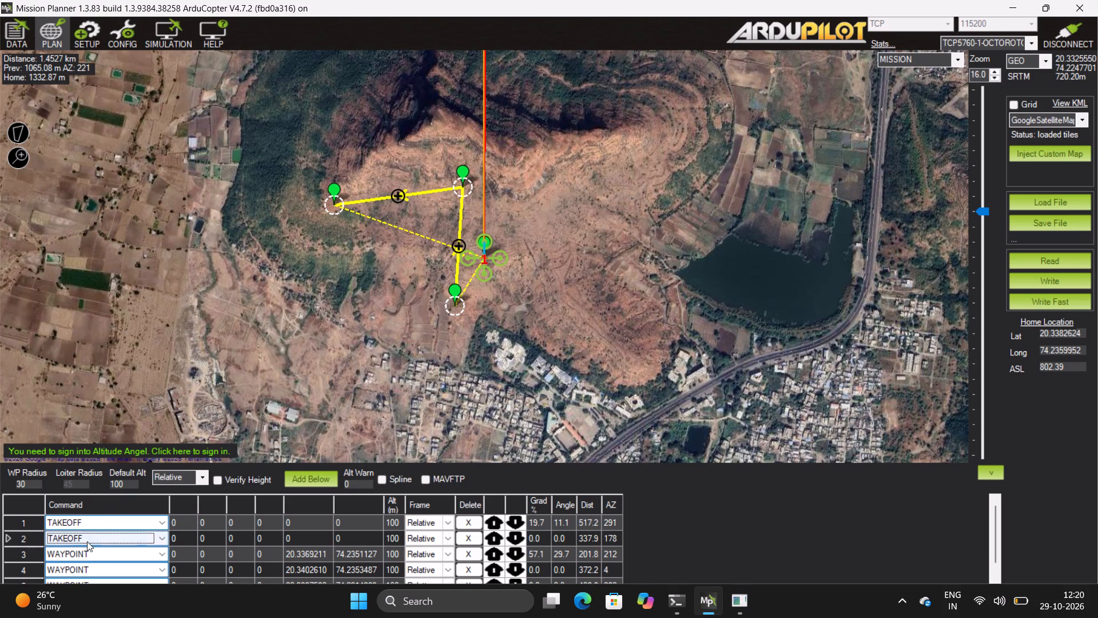
click(83, 535)
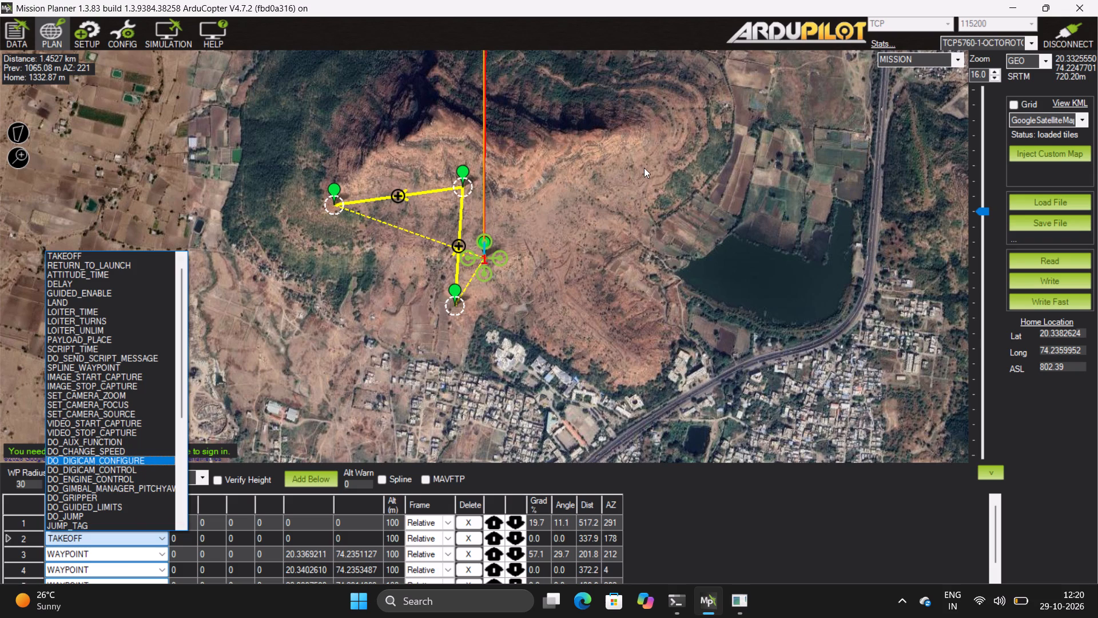
click(681, 248)
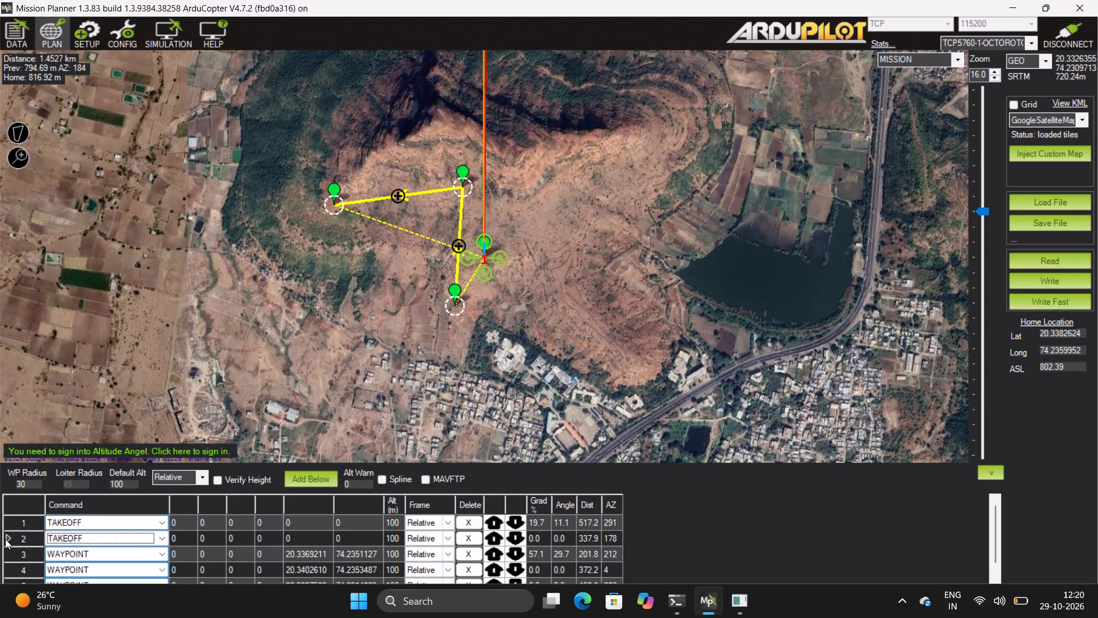
Change the command of mission item 2 back to WAYPOINT.
drag(205, 510, 131, 543)
key(BackSpace)
key(BackSpace)
key(BackSpace)
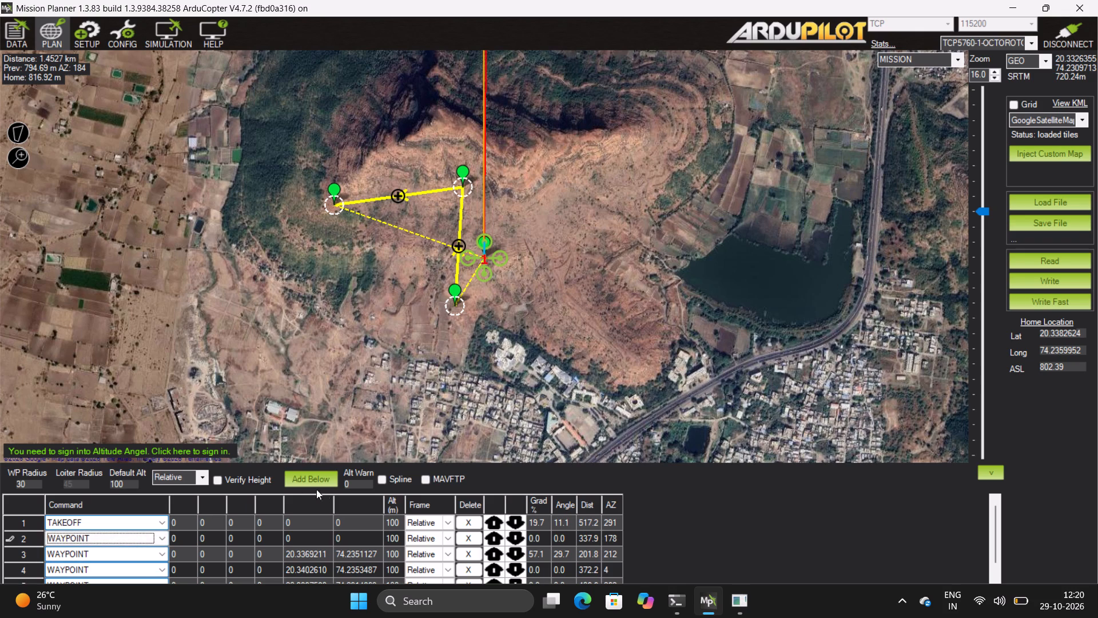
Delete all the existing mission items, including the TAKEOFF item, so the mission list is empty.
scroll(470, 572, down, 1)
click(470, 572)
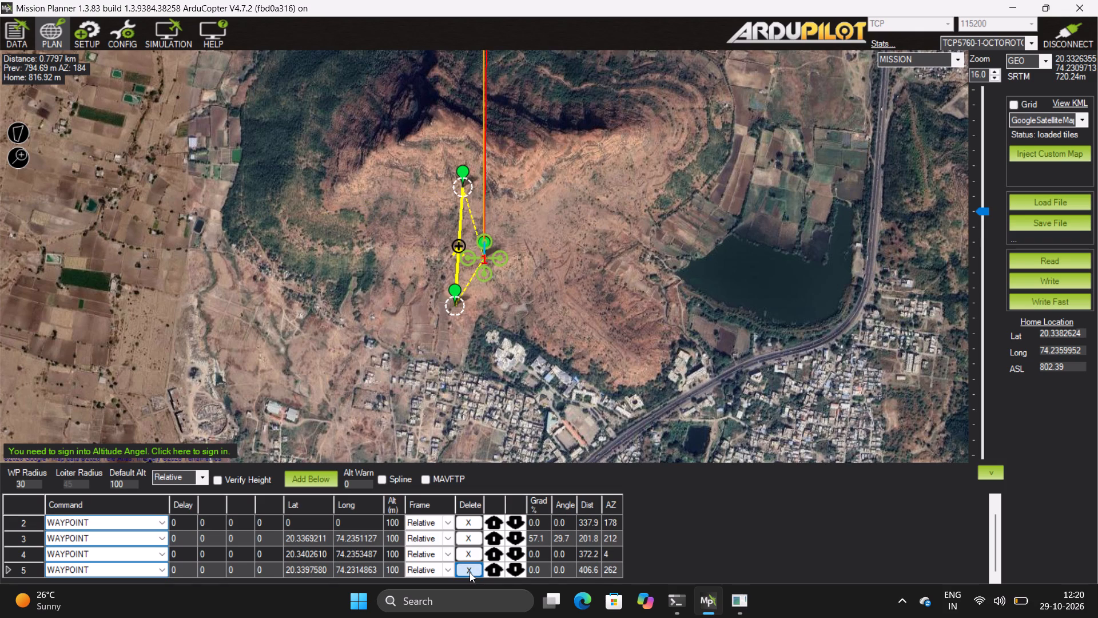
click(470, 572)
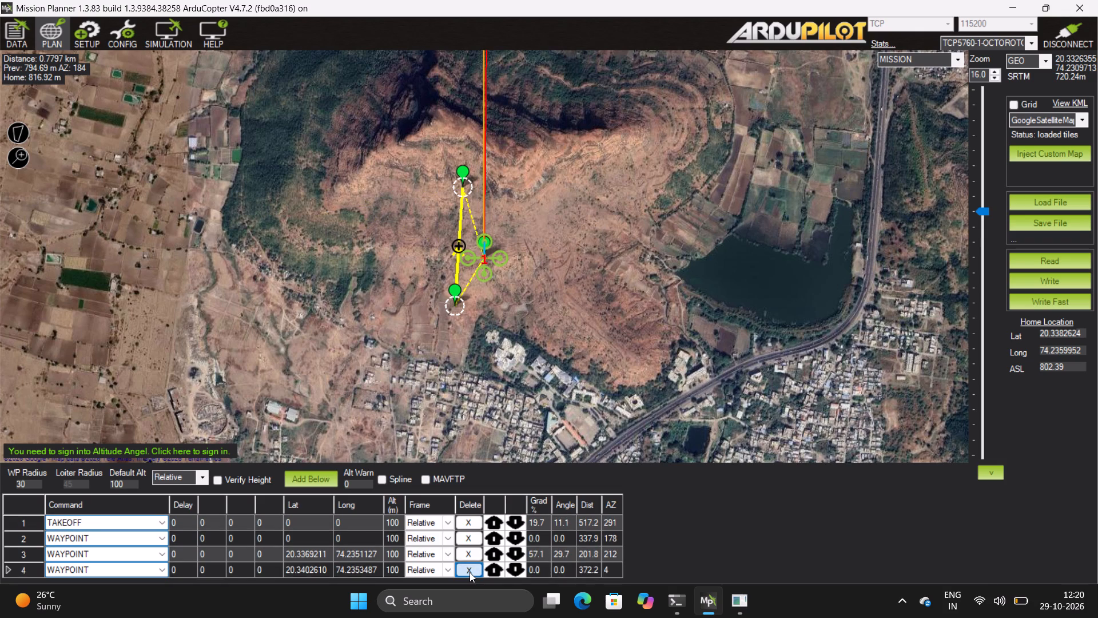
click(470, 572)
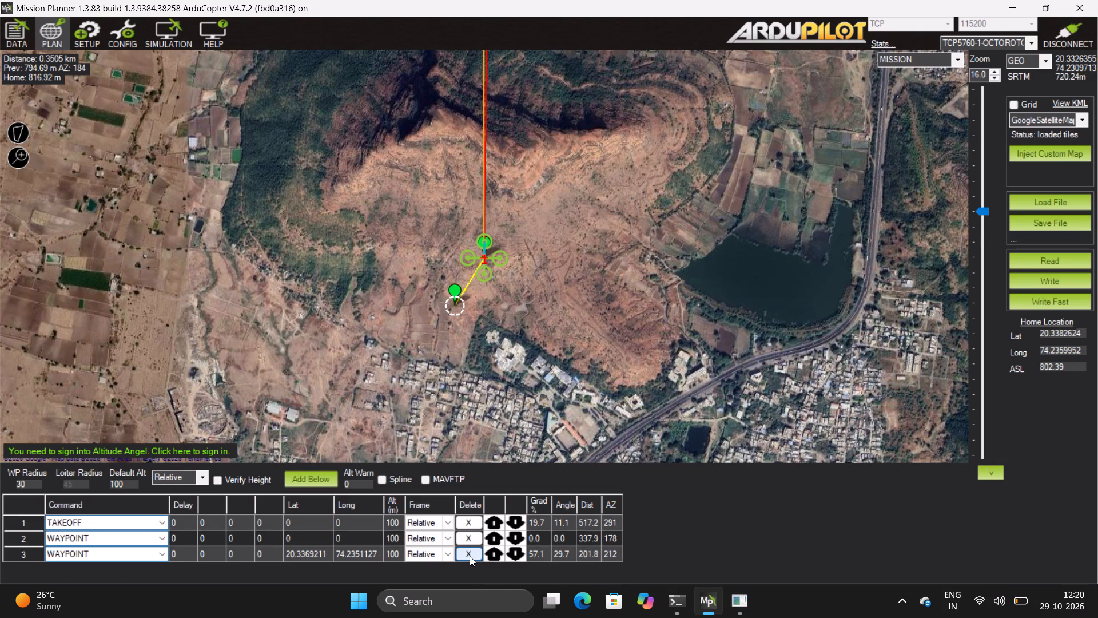
click(470, 556)
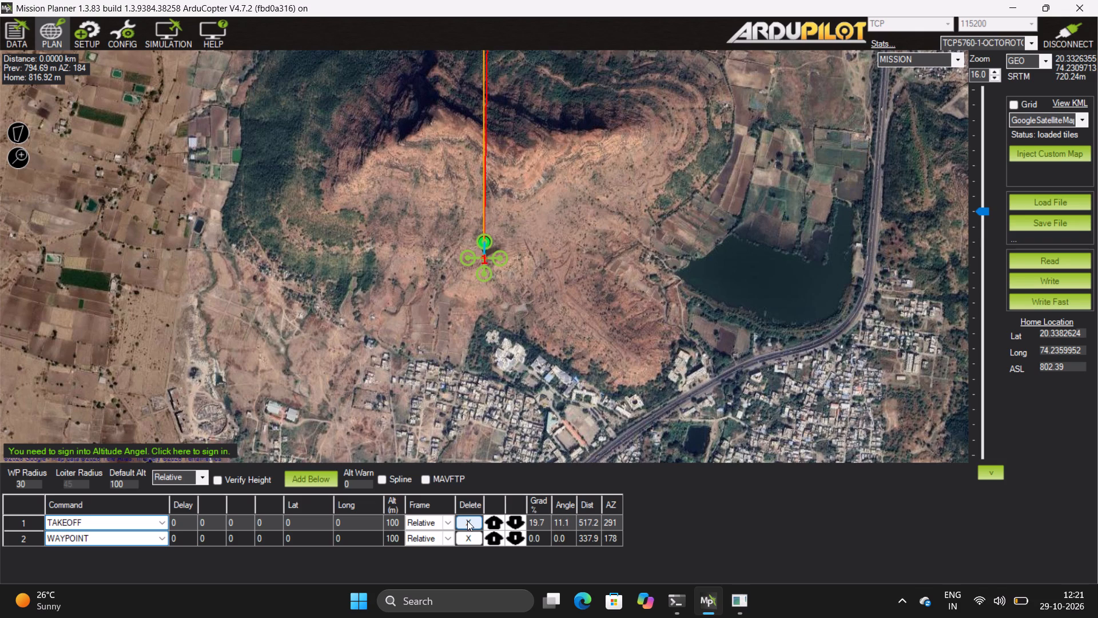
click(467, 521)
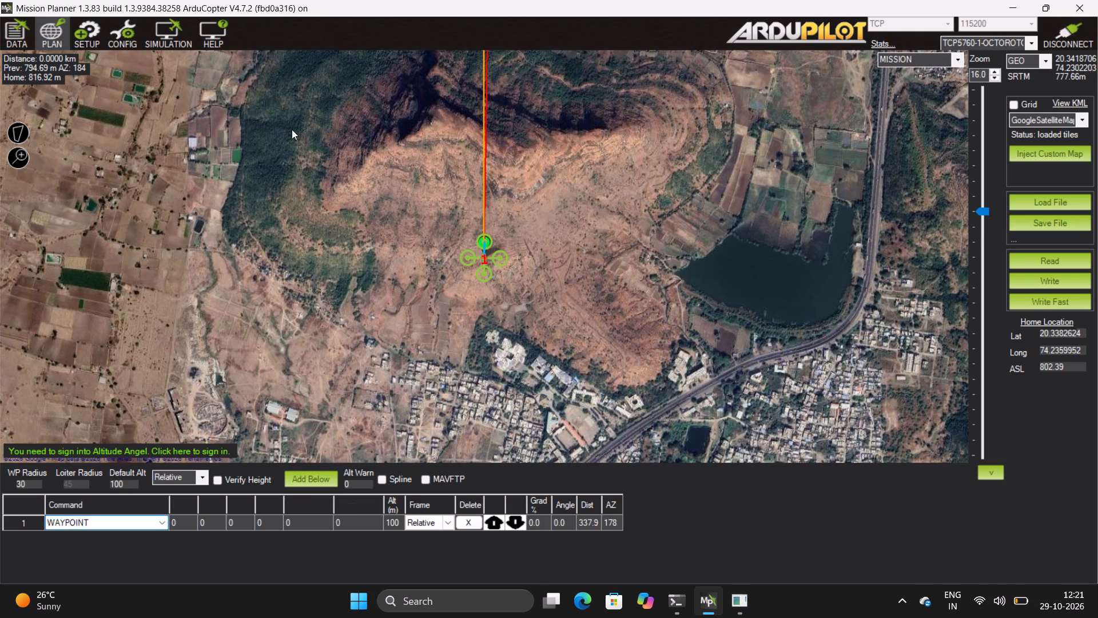
click(467, 516)
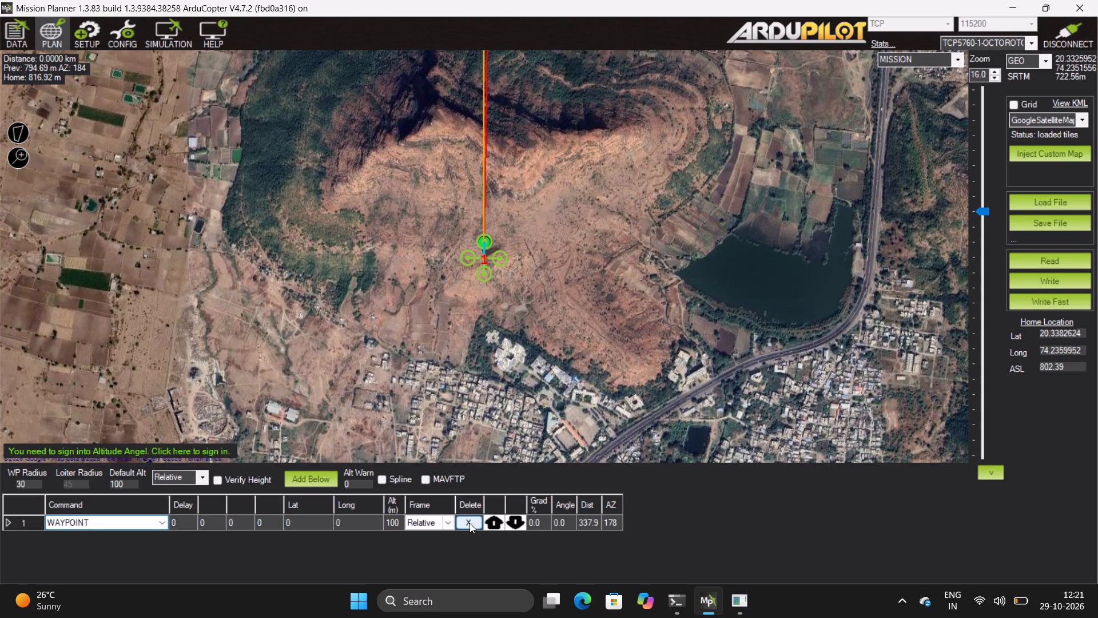
click(470, 523)
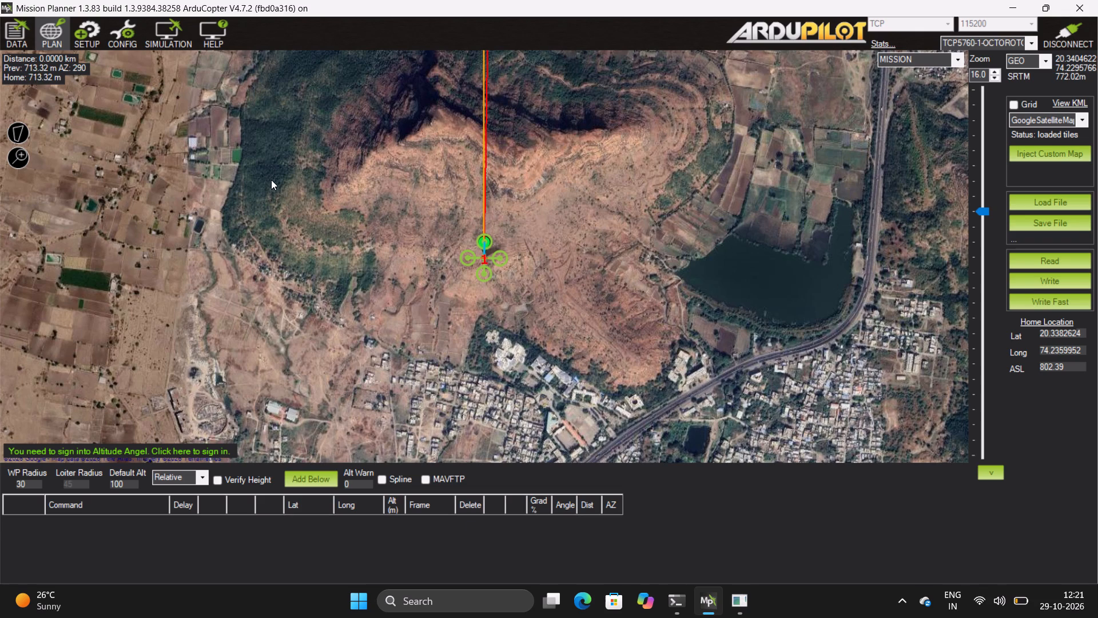
Place four waypoints west of home as corners of a rectangle about 500 by 400 m, going clockwise from the northwest corner.
click(271, 180)
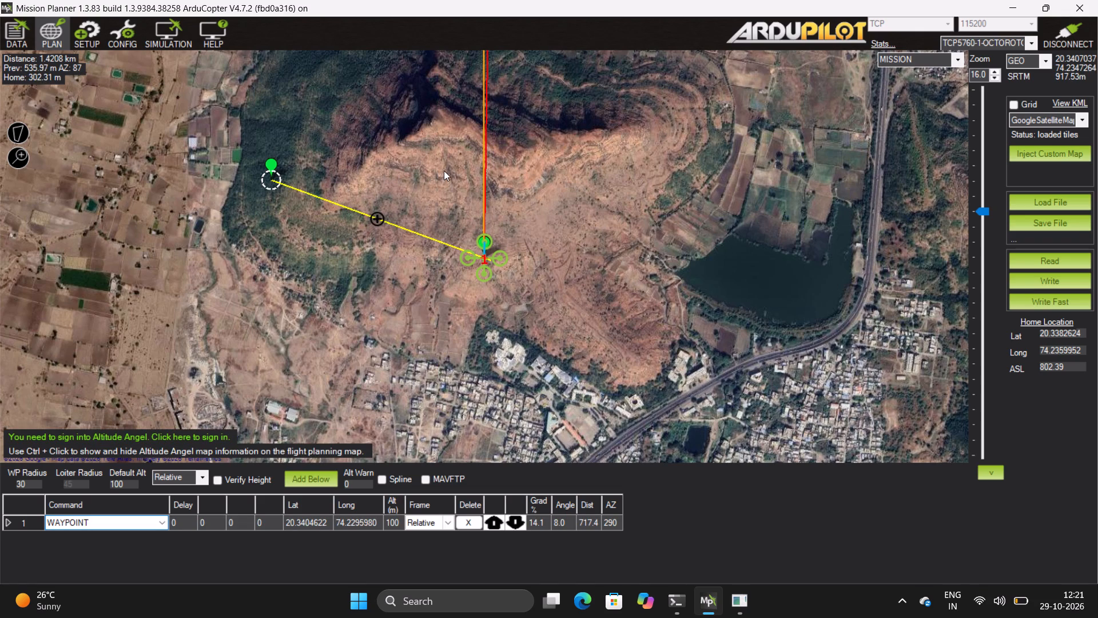
click(443, 170)
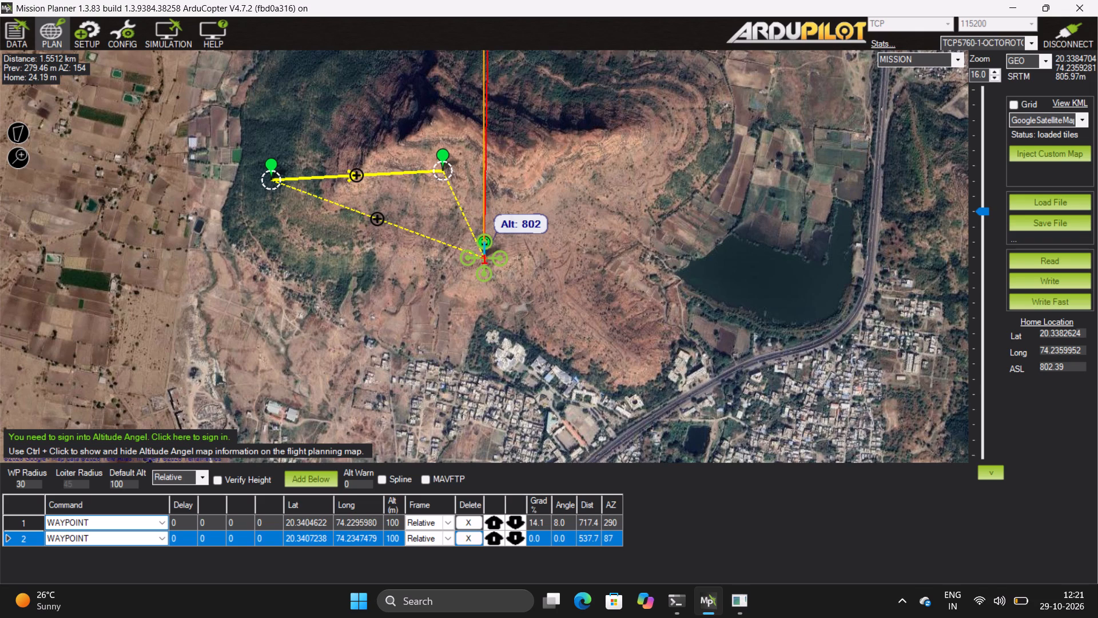
click(482, 251)
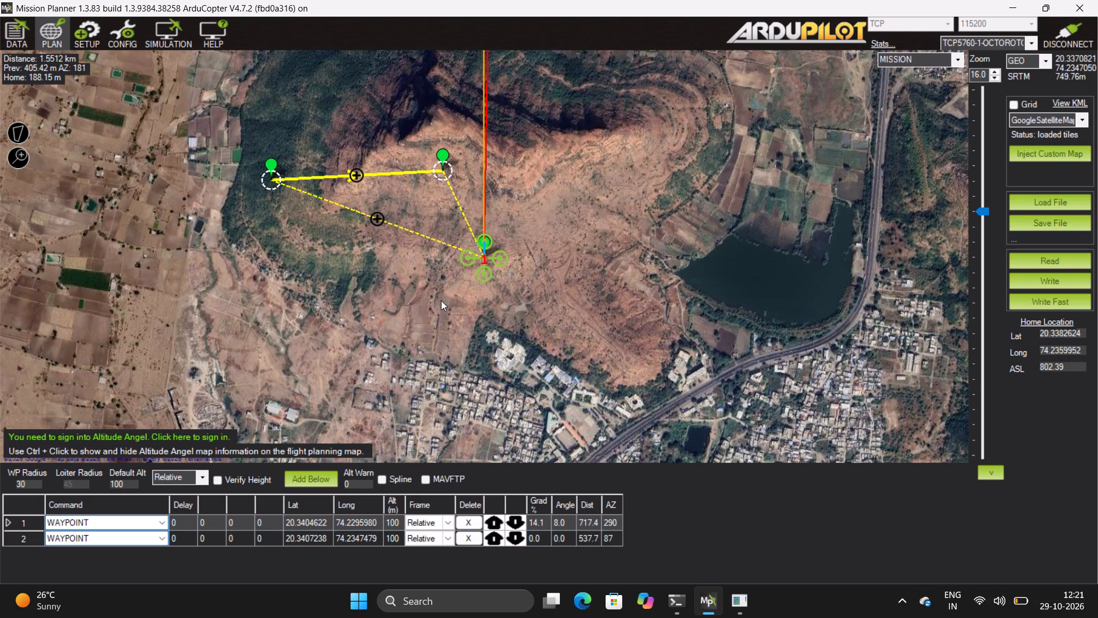
click(441, 299)
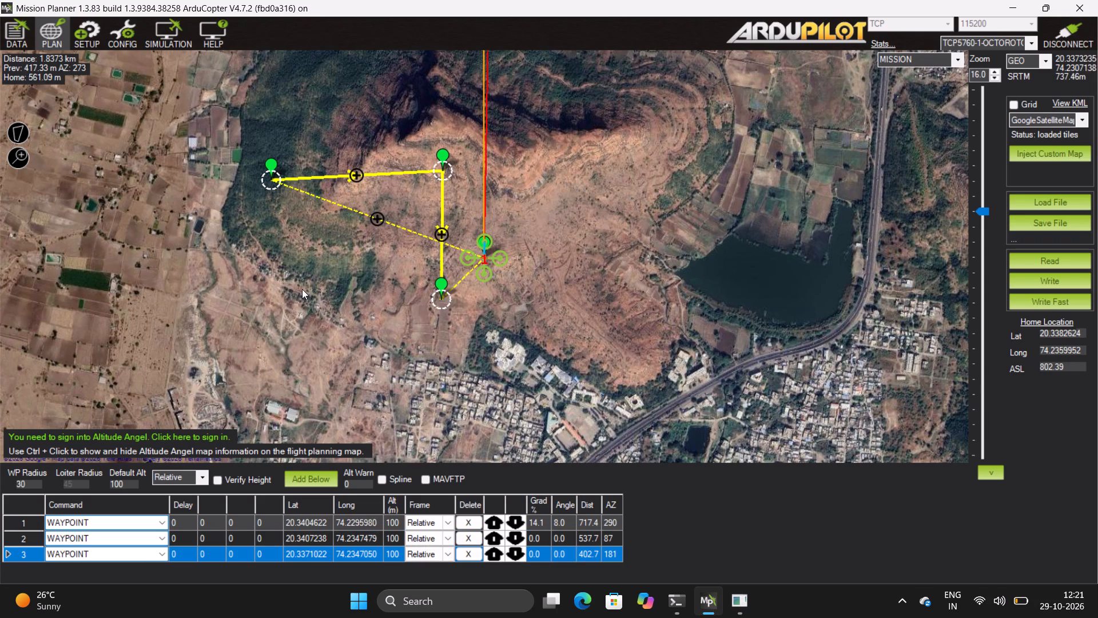
click(282, 284)
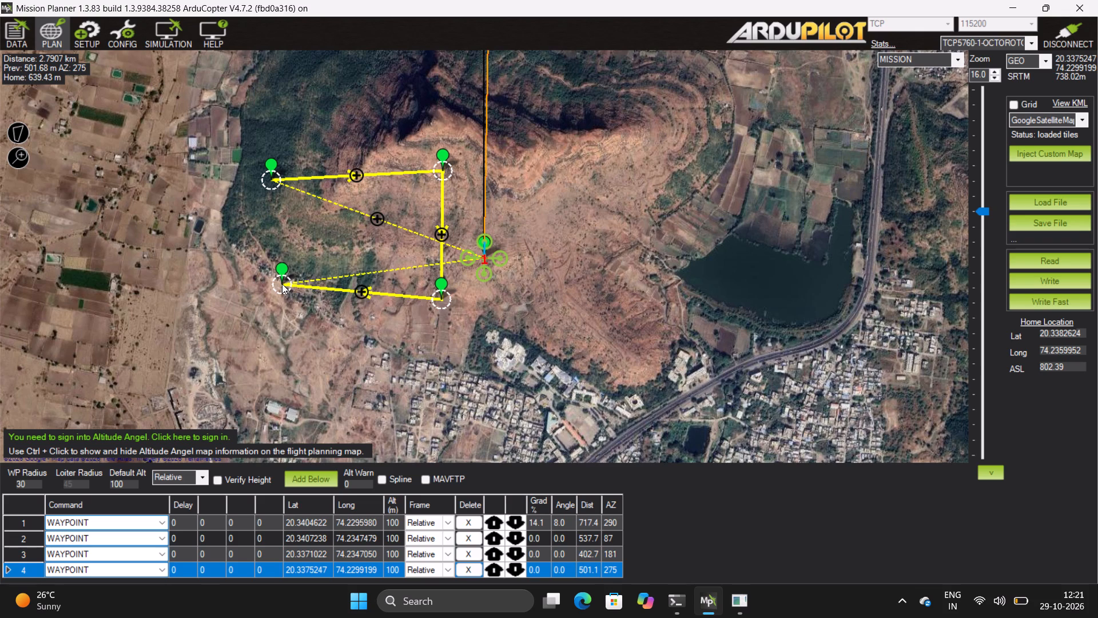
Change the command of mission item 1 to TAKEOFF.
click(164, 524)
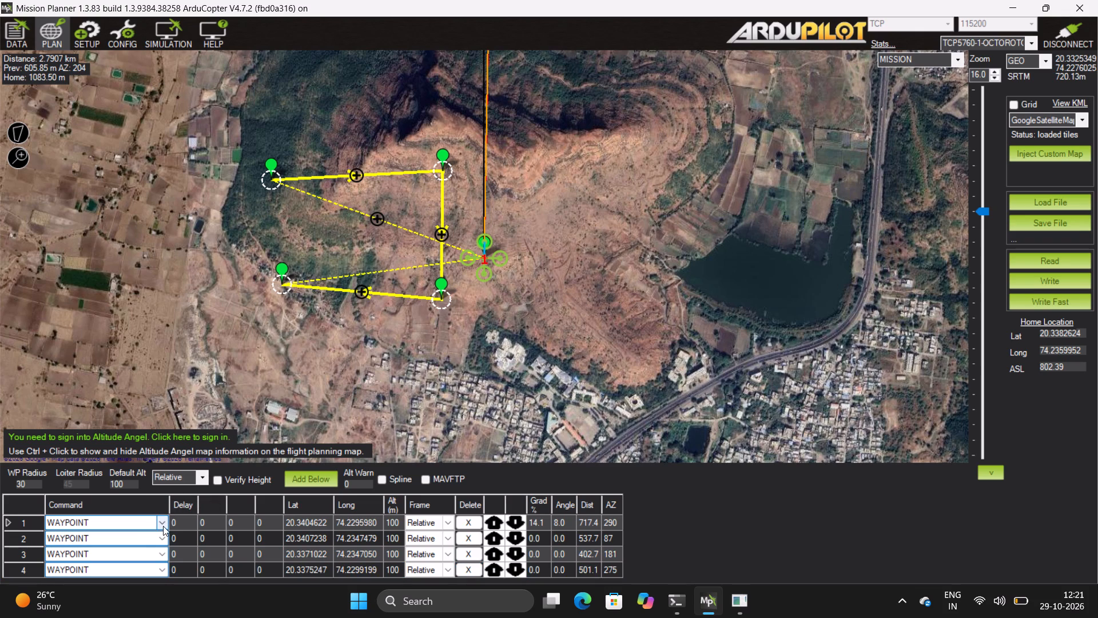
click(164, 525)
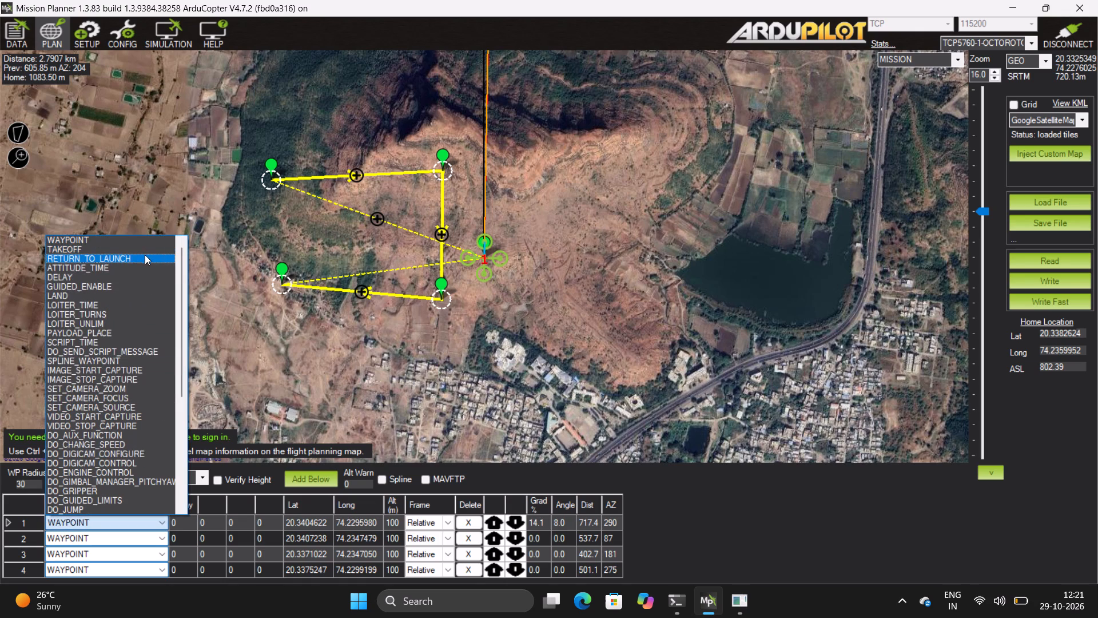
click(142, 248)
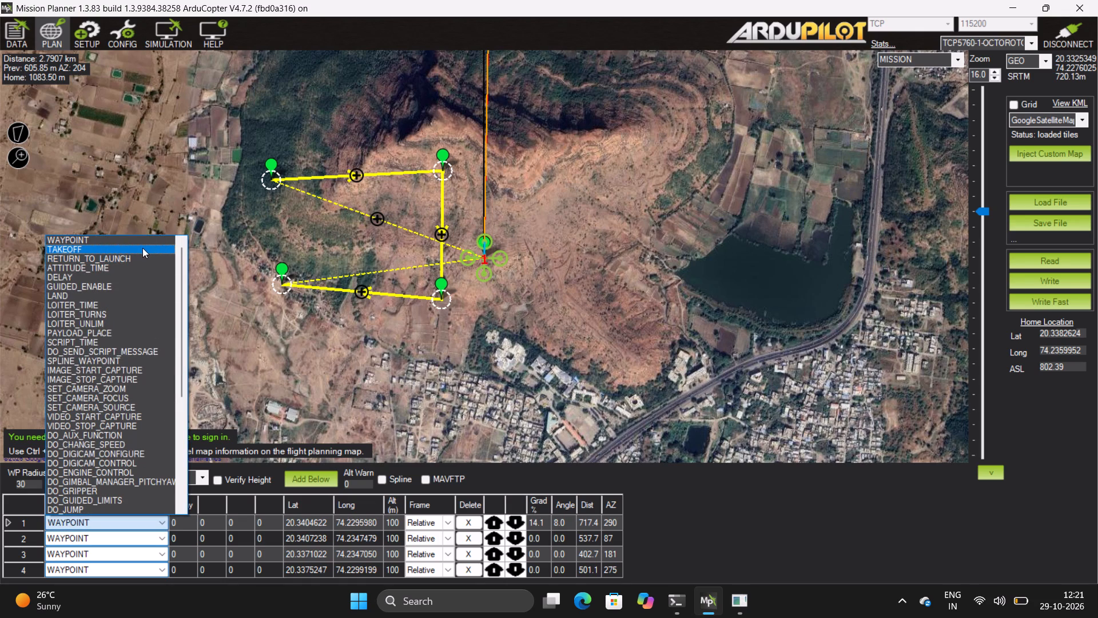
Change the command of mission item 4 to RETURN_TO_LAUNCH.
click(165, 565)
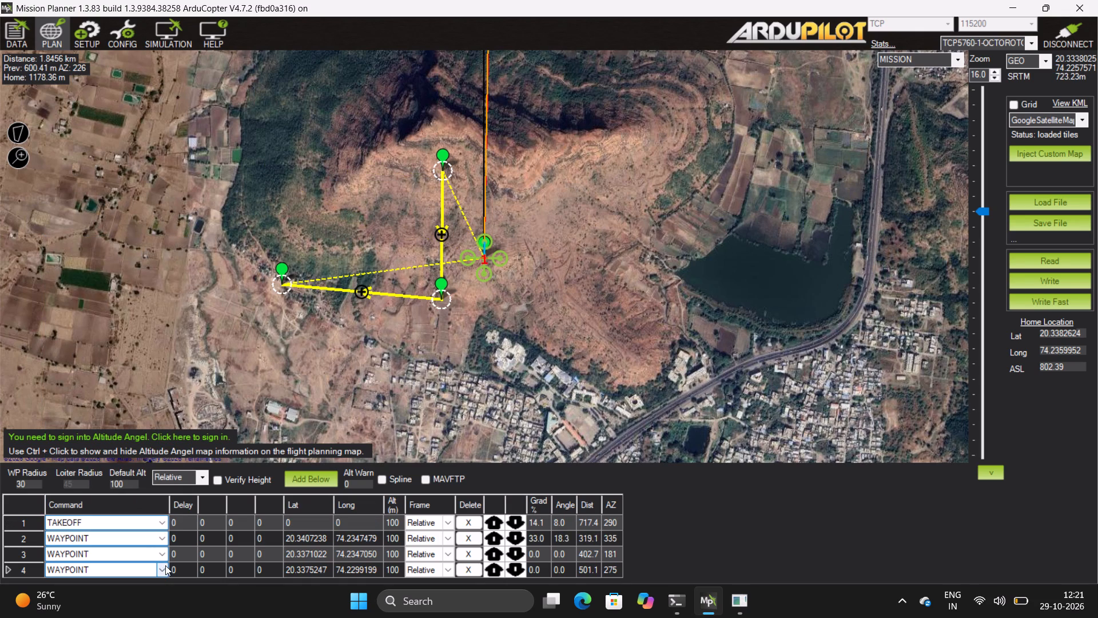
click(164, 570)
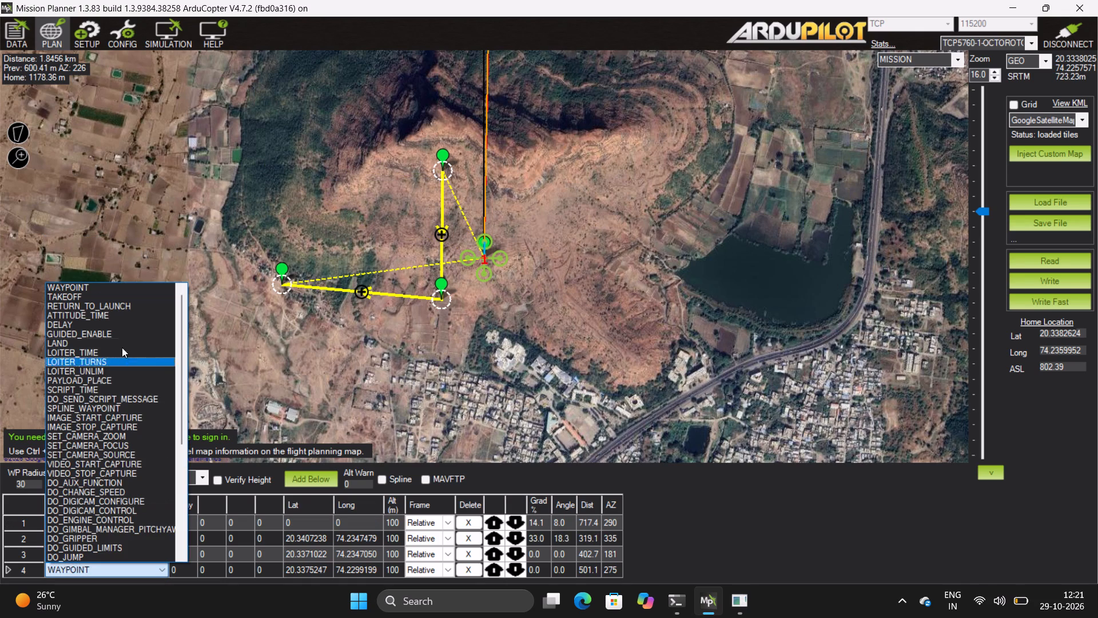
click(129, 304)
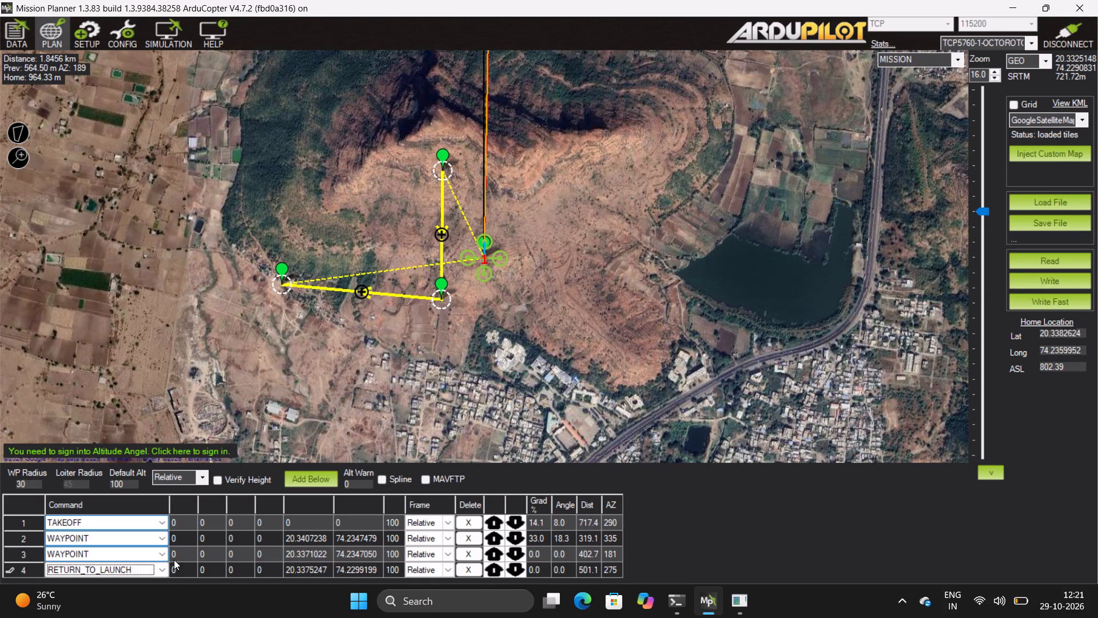
Look through the other command options for mission item 4 and delete that item from the mission.
click(164, 572)
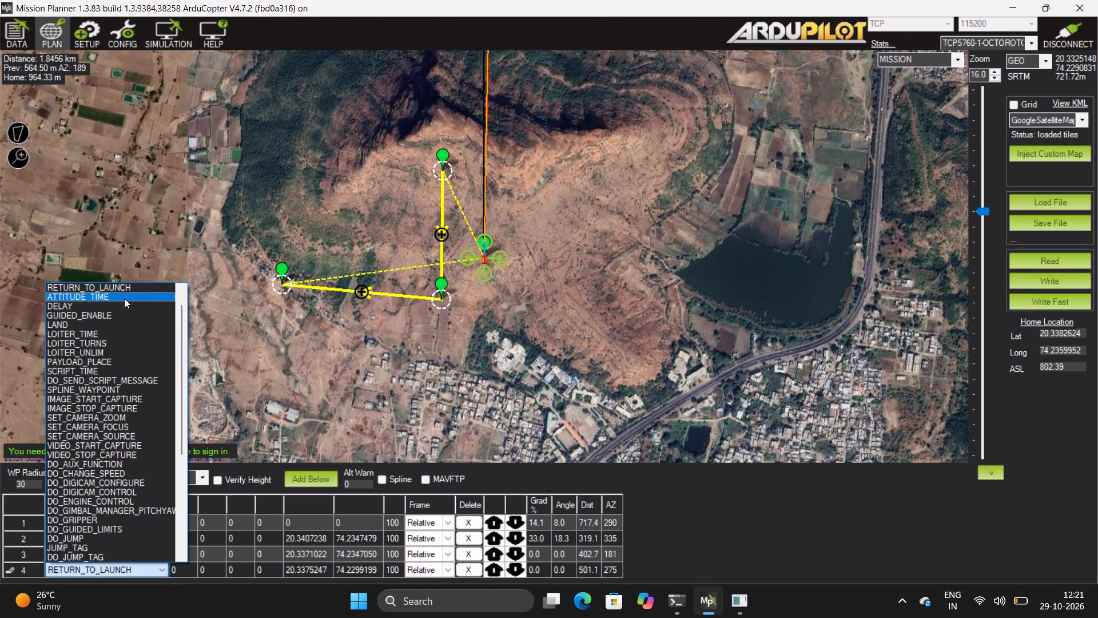
scroll(126, 322, down, 5)
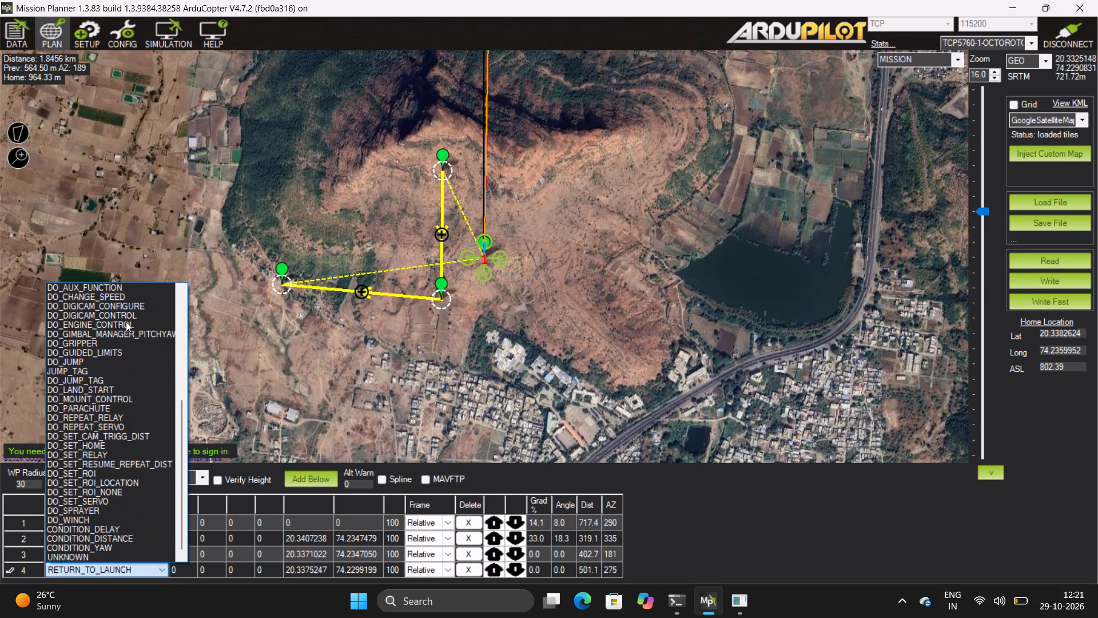
scroll(126, 322, up, 16)
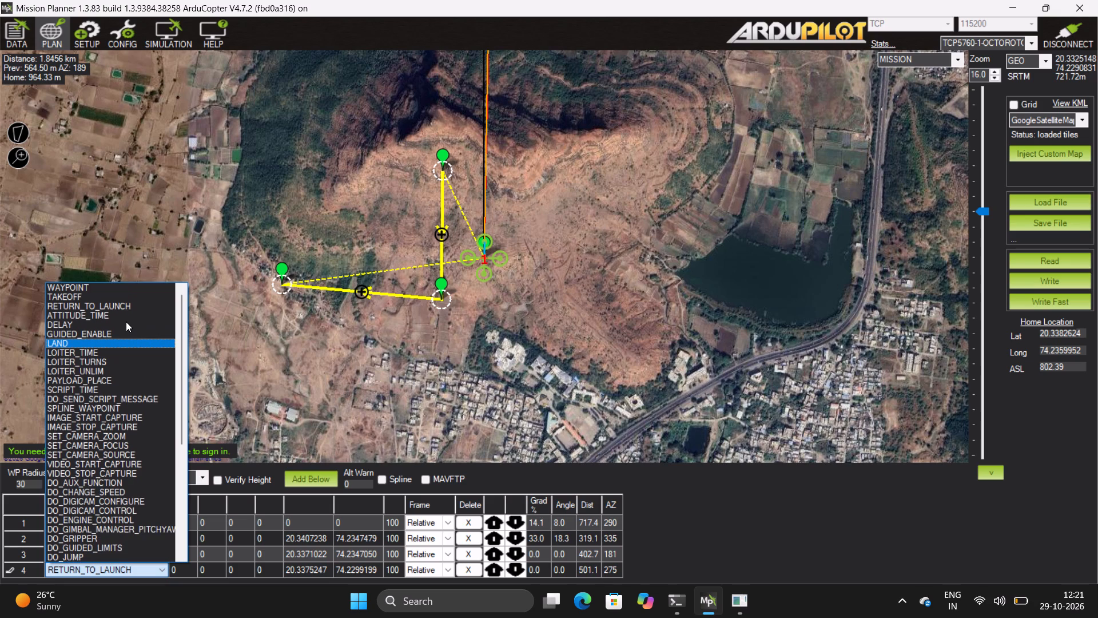
click(467, 573)
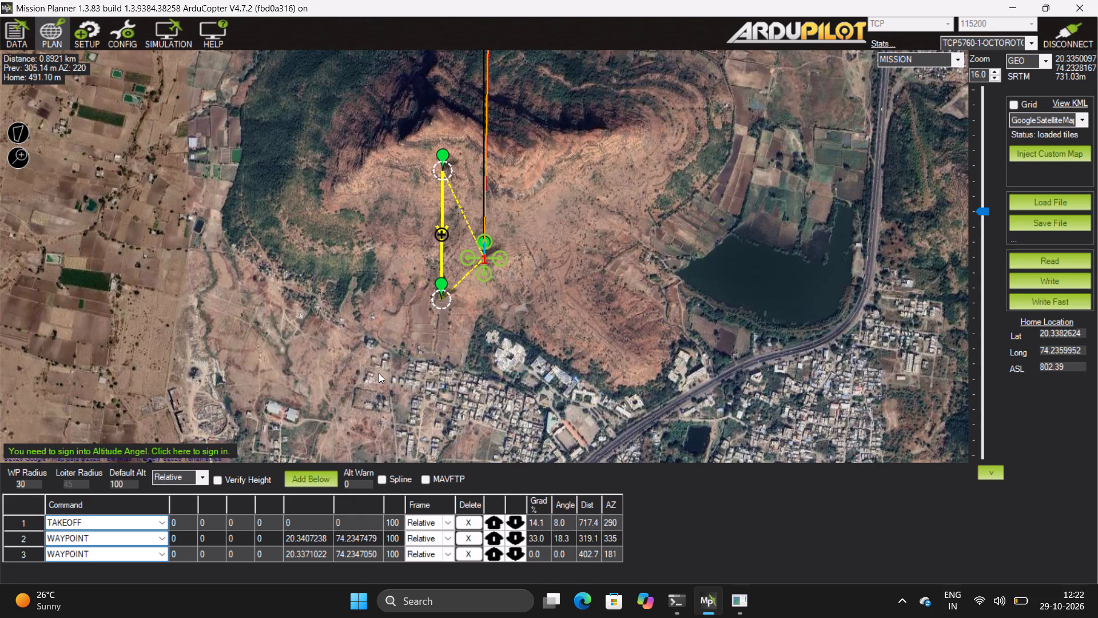
Look through the command options for mission item 3 and change its command to ATTITUDE_TIME.
click(164, 553)
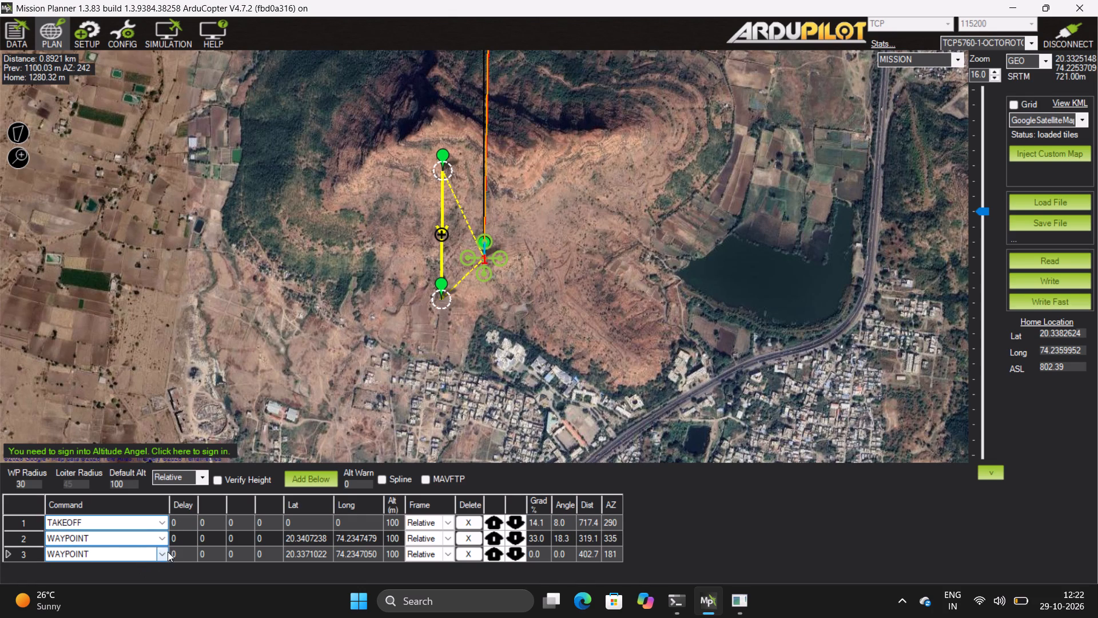
click(158, 551)
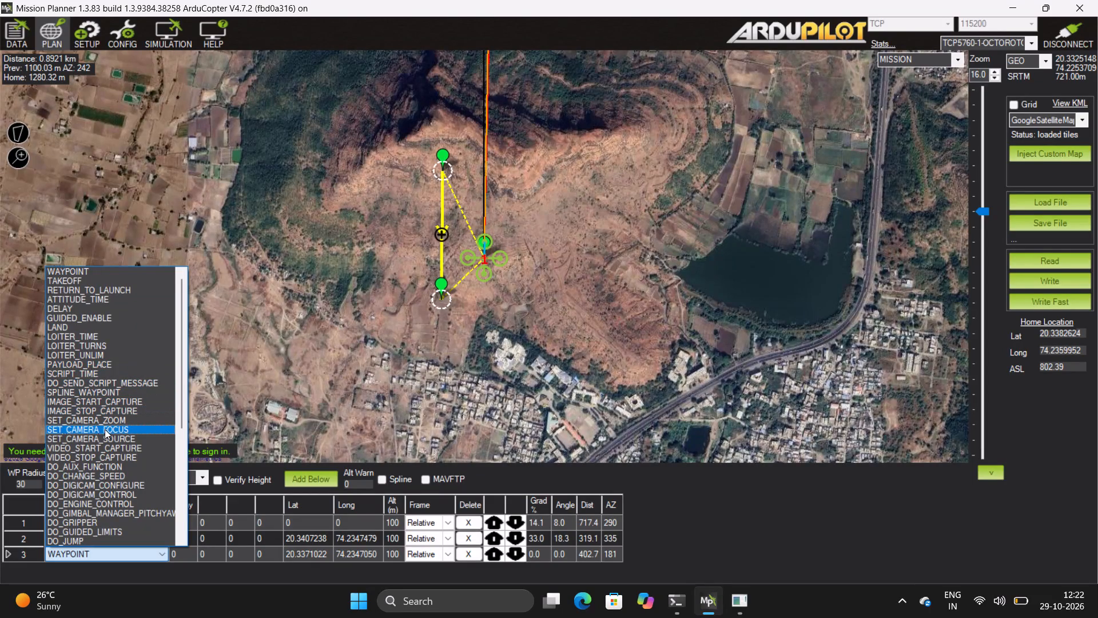
scroll(105, 429, down, 2)
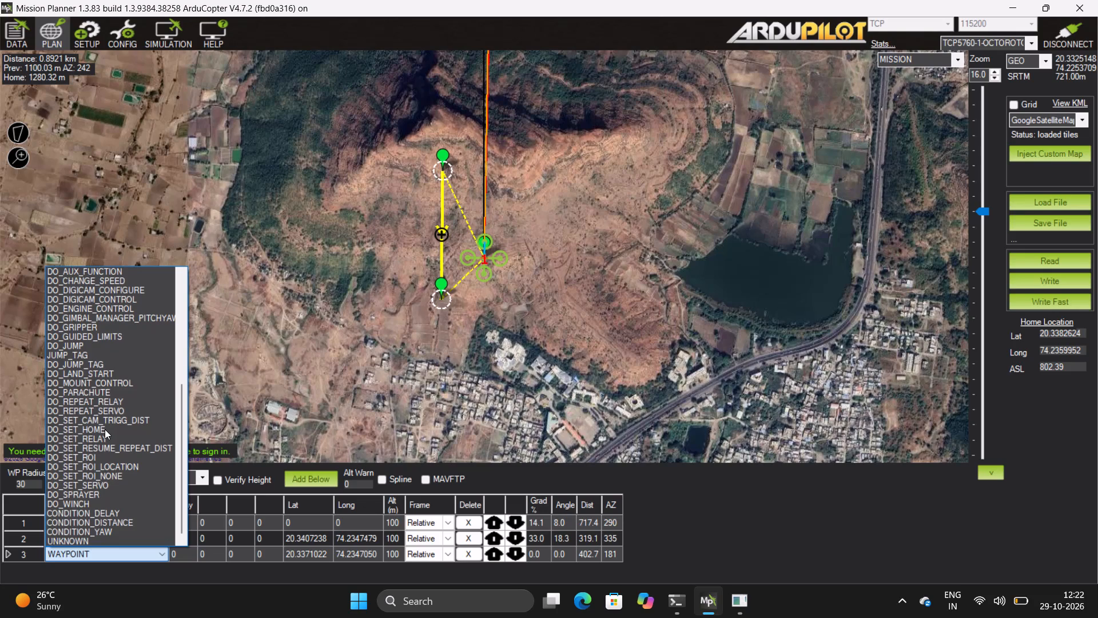
scroll(105, 429, down, 1)
scroll(105, 429, up, 4)
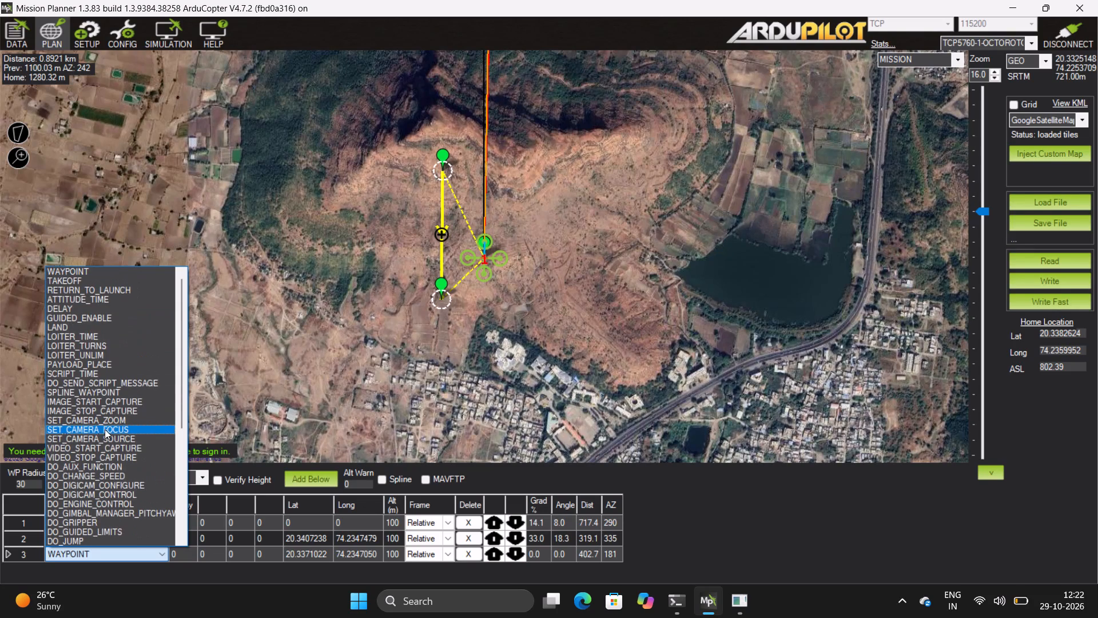
scroll(105, 429, up, 1)
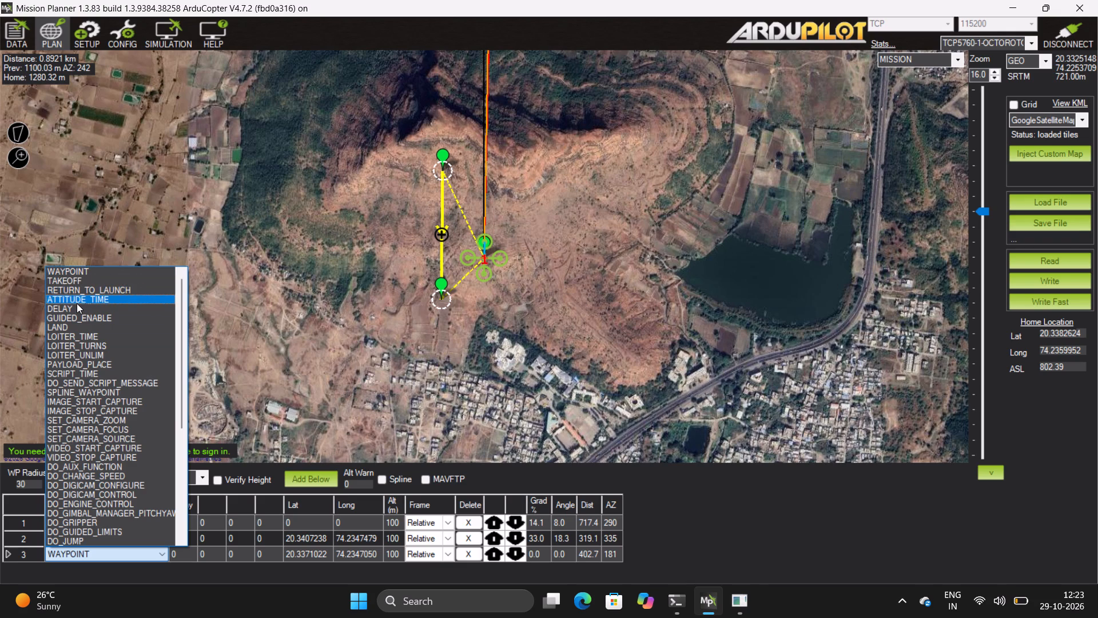
click(77, 303)
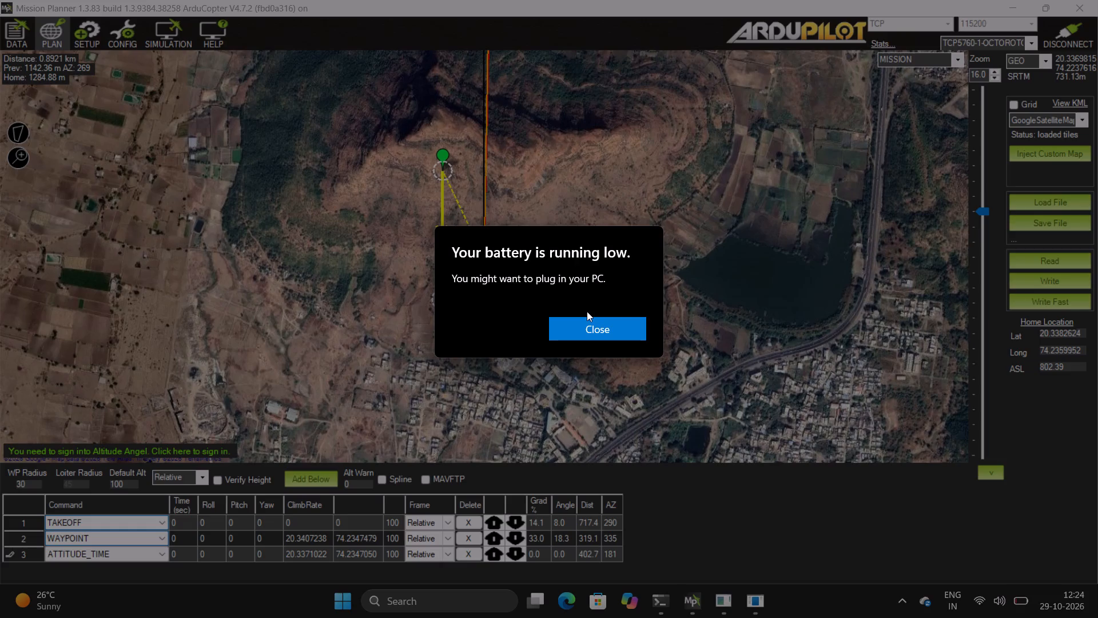
Dismiss the low-battery notification.
key(Tab)
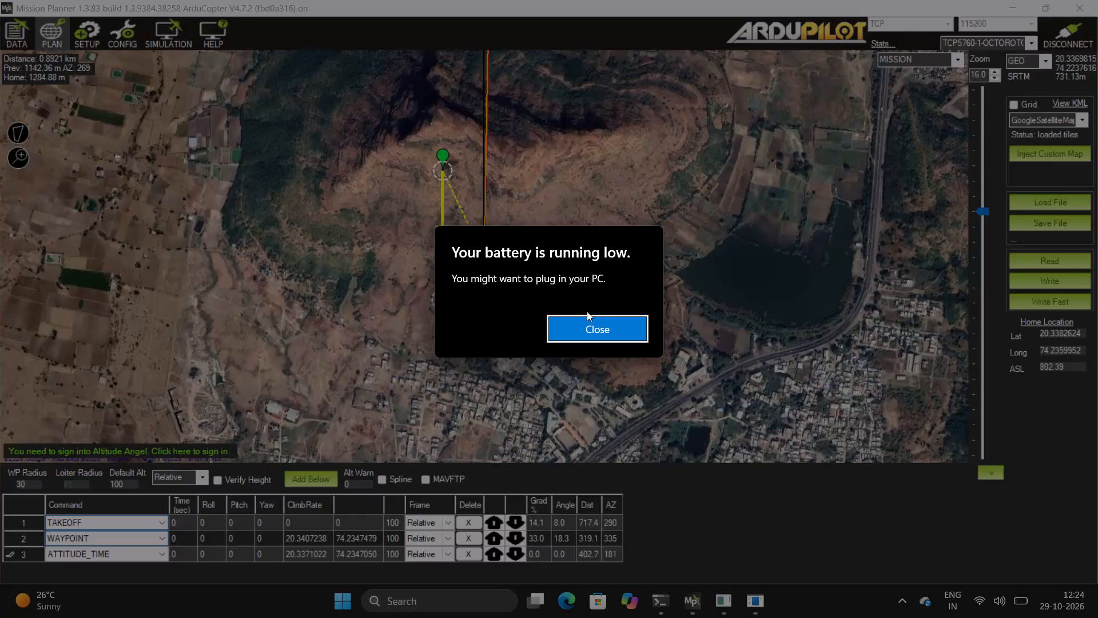
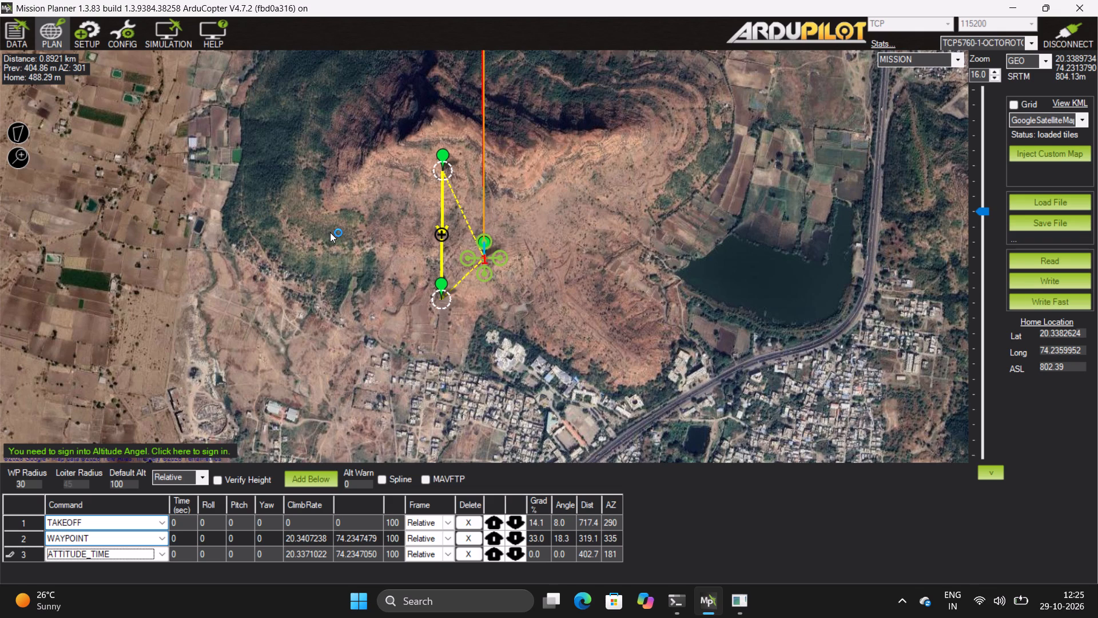
Add a fourth mission waypoint on the hillside northwest of home and shift it slightly northeast to about 20.3395, 74.2321.
click(330, 232)
click(332, 219)
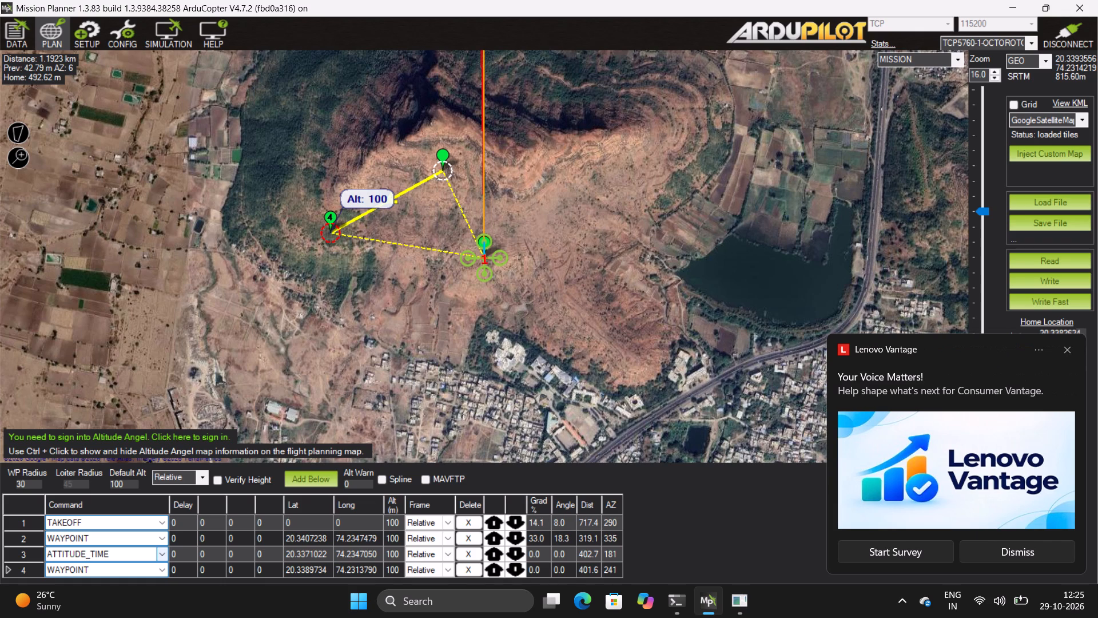
drag(340, 219, 355, 212)
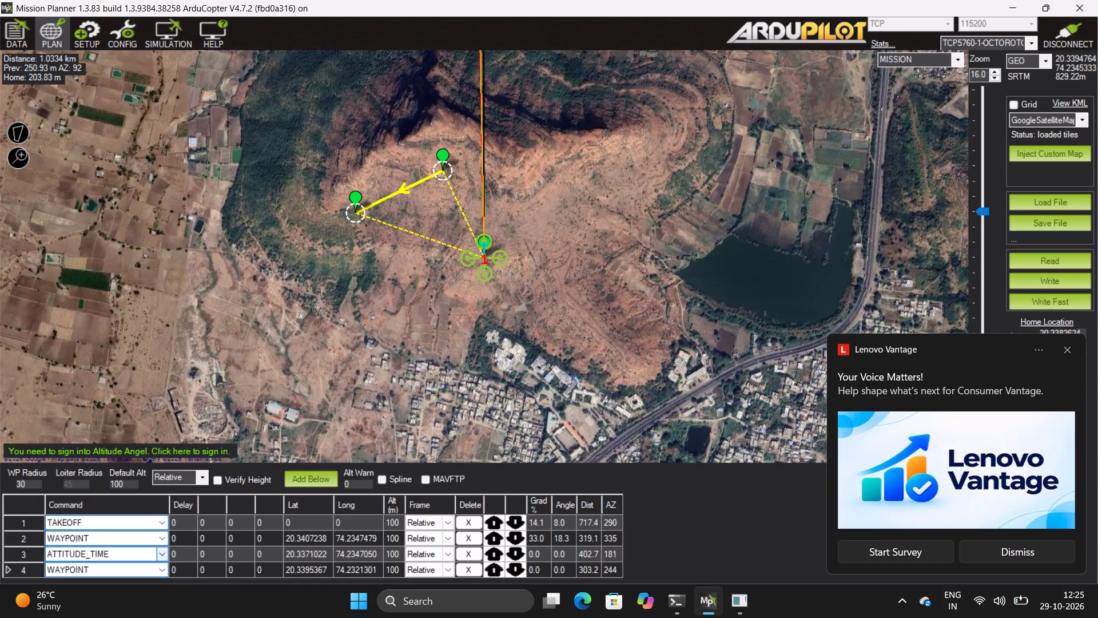
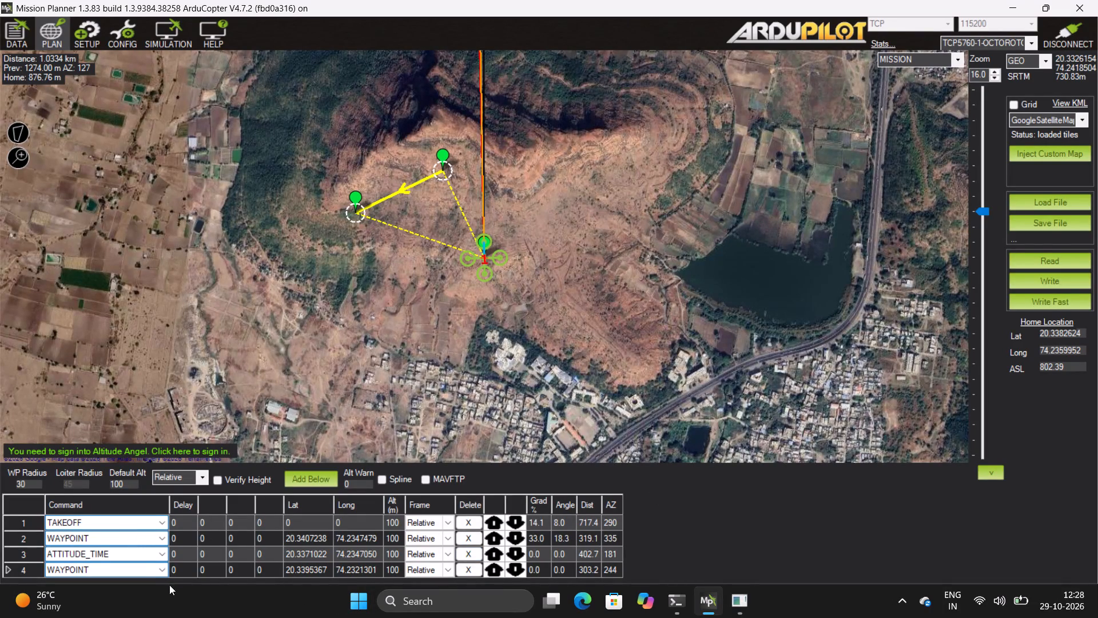
Change the command of the third mission item to WAYPOINT.
click(157, 554)
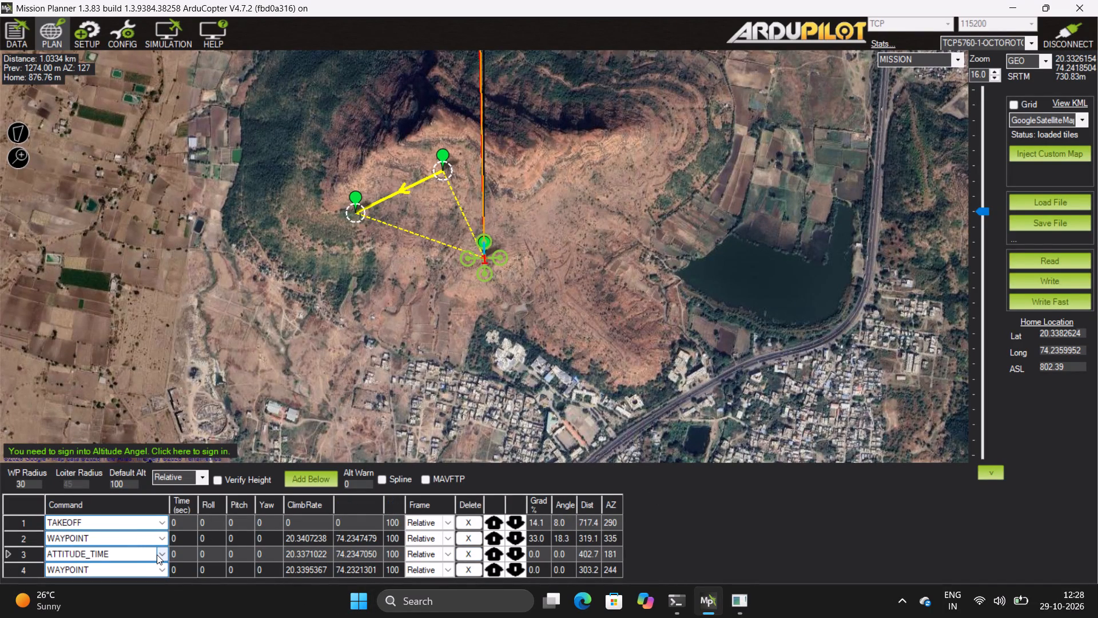
click(164, 554)
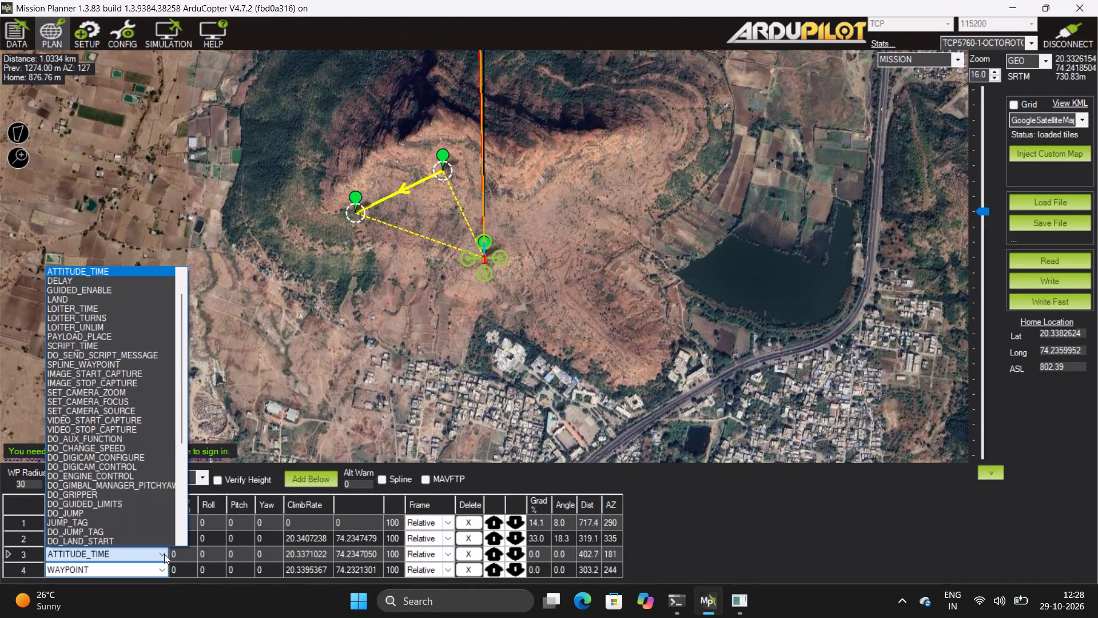
scroll(80, 359, down, 1)
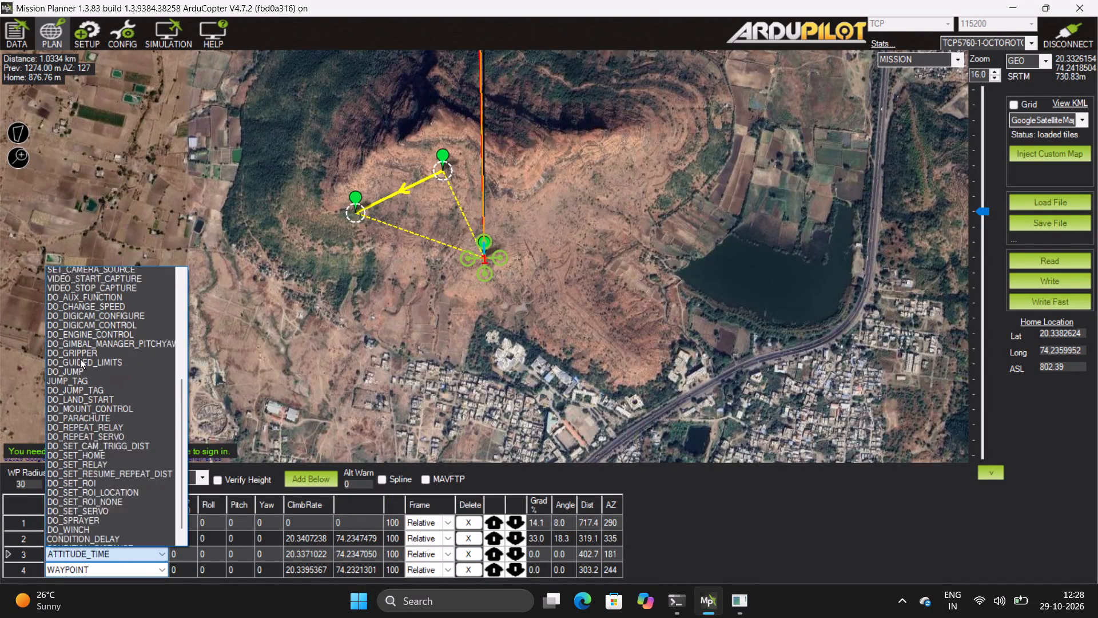
scroll(80, 359, down, 4)
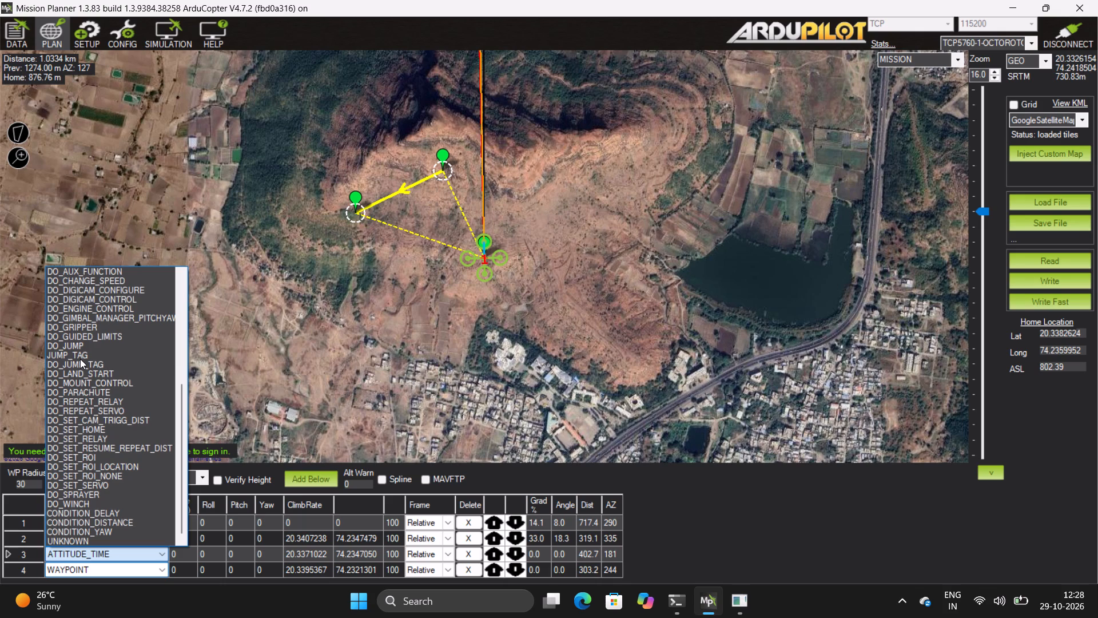
scroll(111, 362, up, 4)
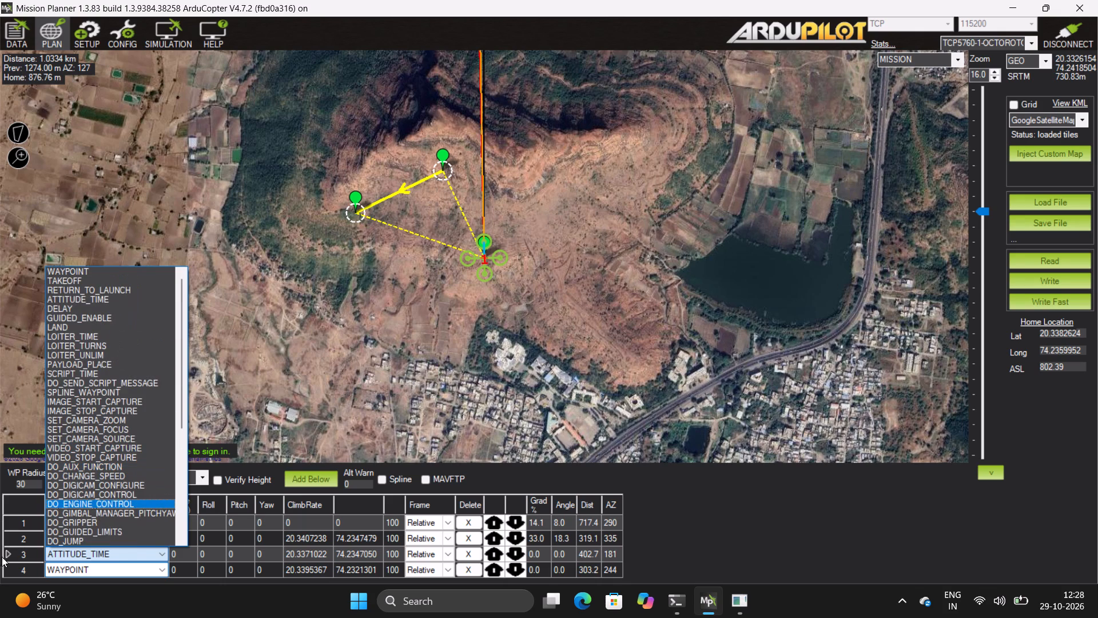
click(10, 557)
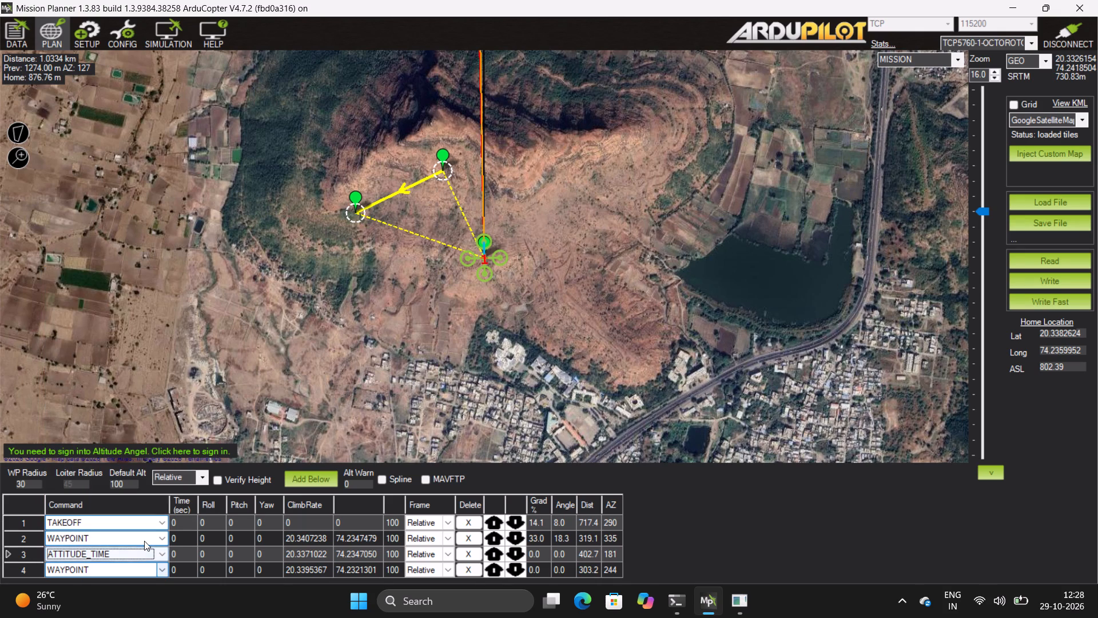
click(134, 554)
key(BackSpace)
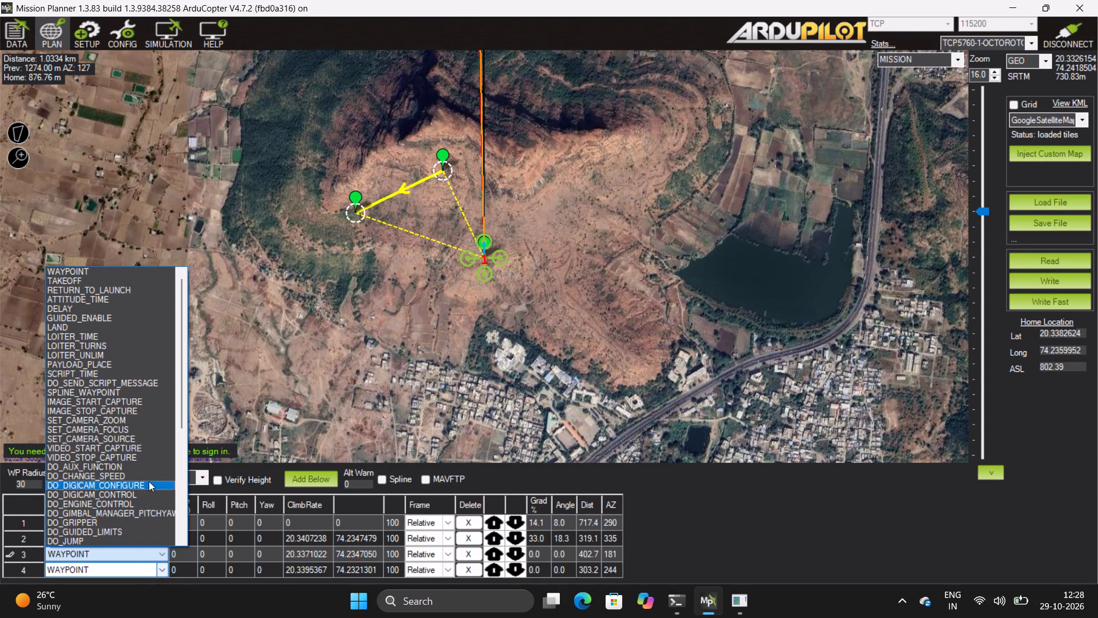
click(433, 366)
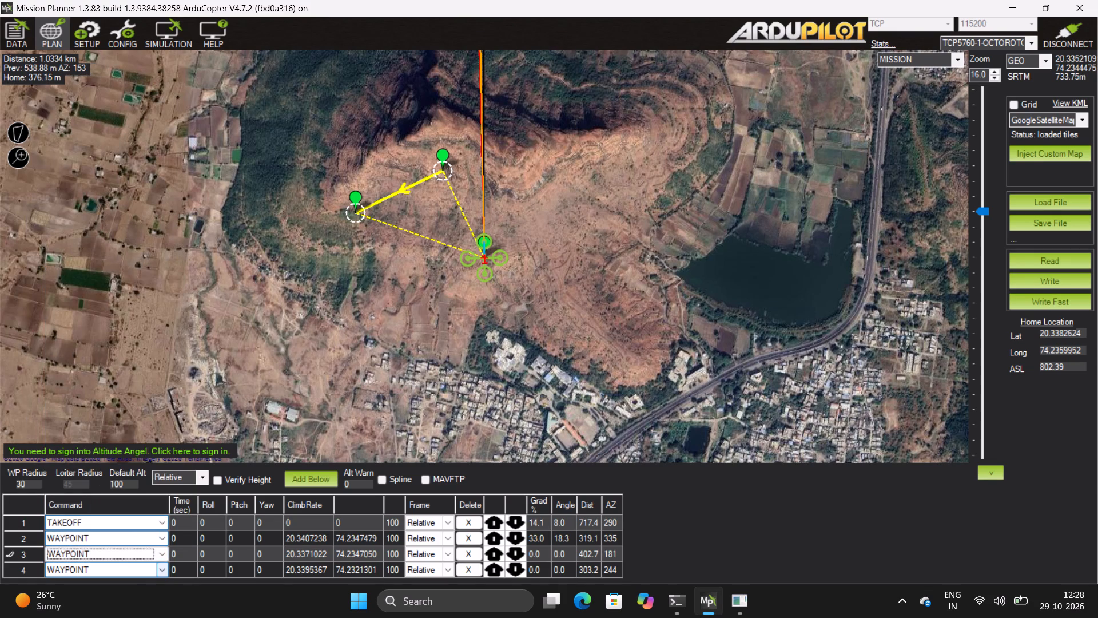
Change the command of the fourth mission item to RETURN_TO_LAUNCH.
click(157, 572)
click(165, 562)
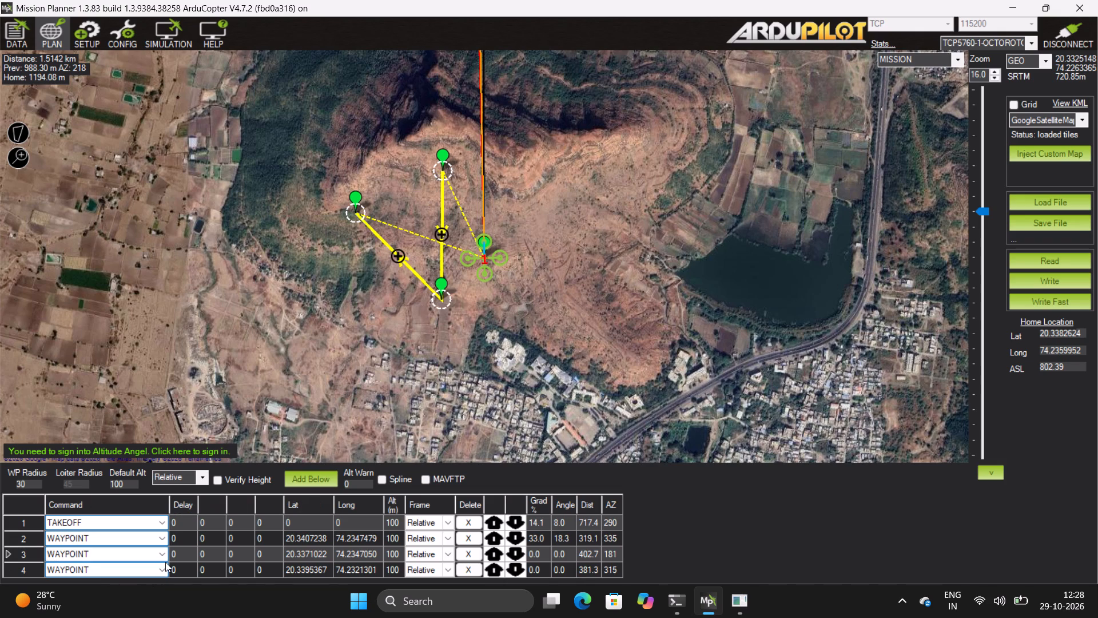
click(165, 562)
click(164, 565)
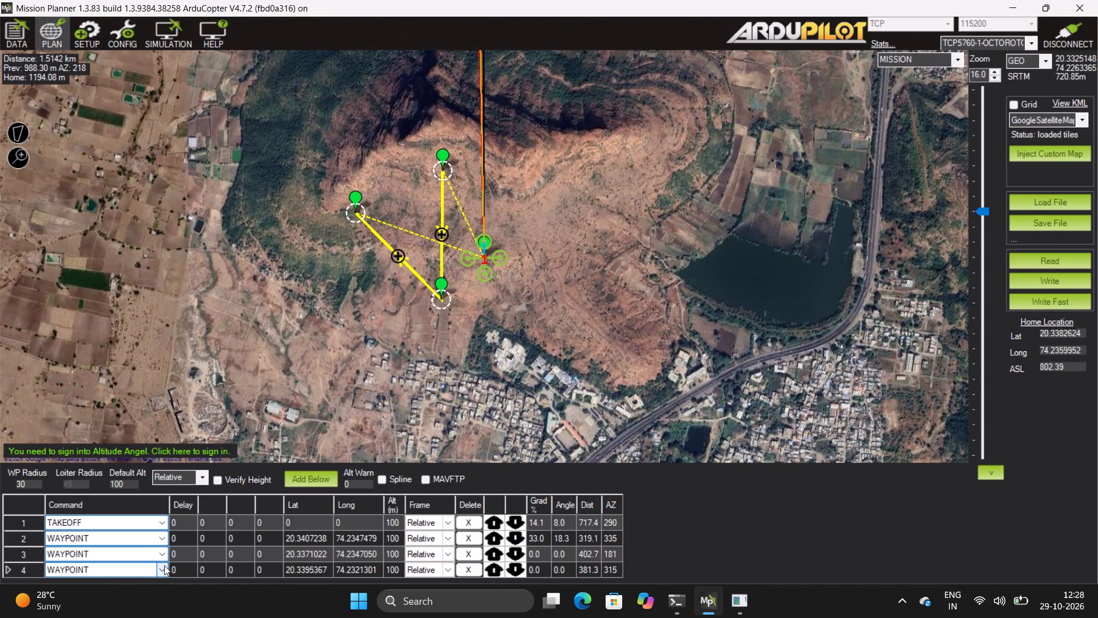
click(164, 565)
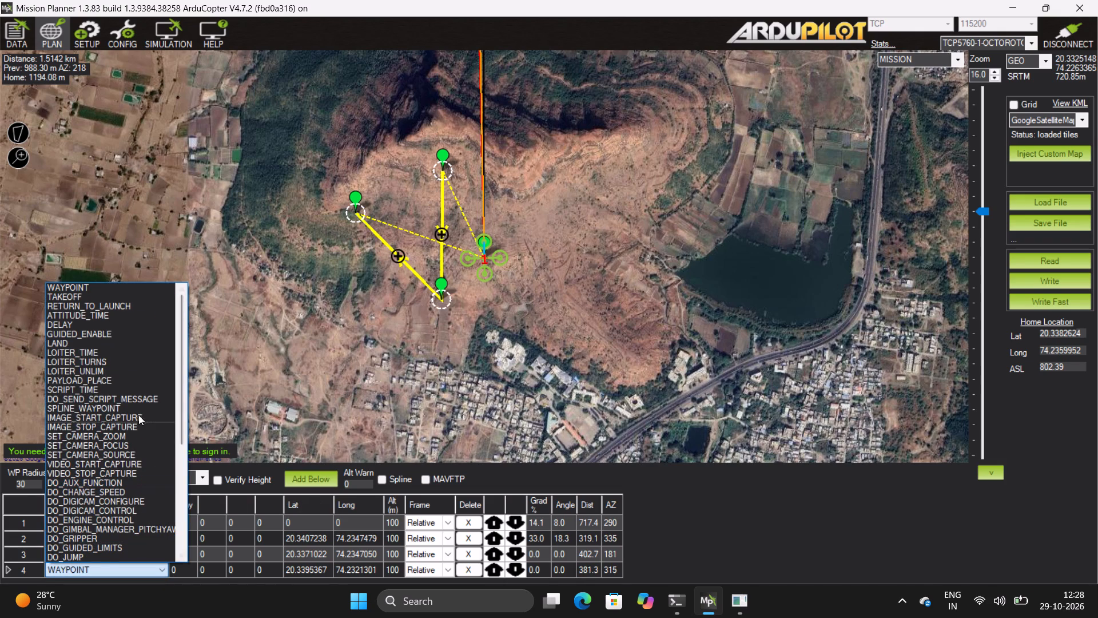
click(140, 306)
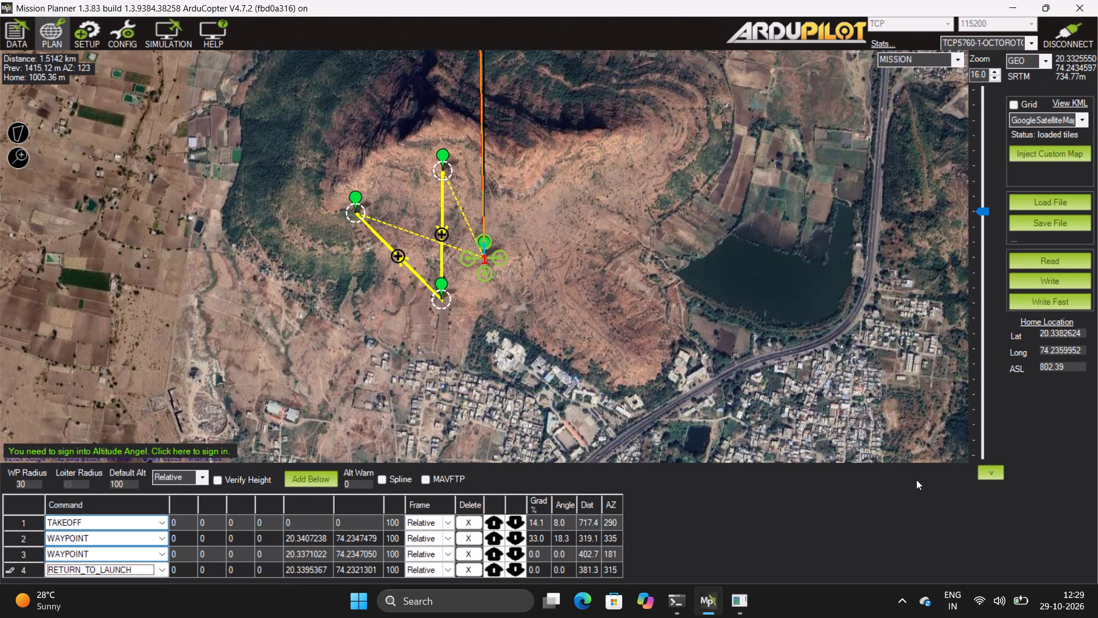
Write the revised mission to the vehicle.
click(1055, 274)
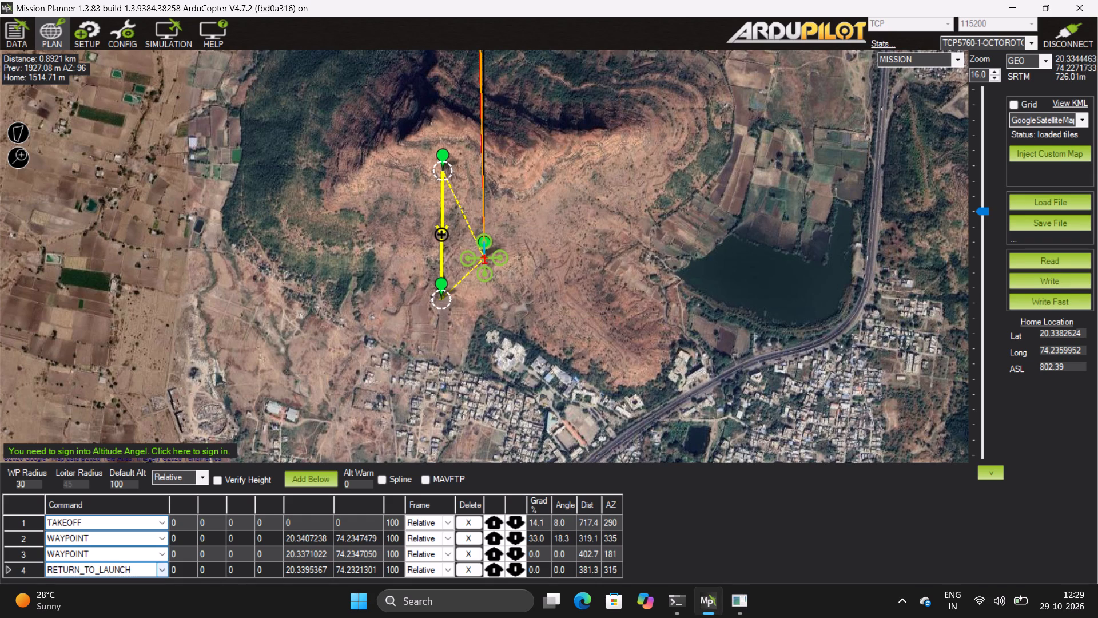
click(1085, 118)
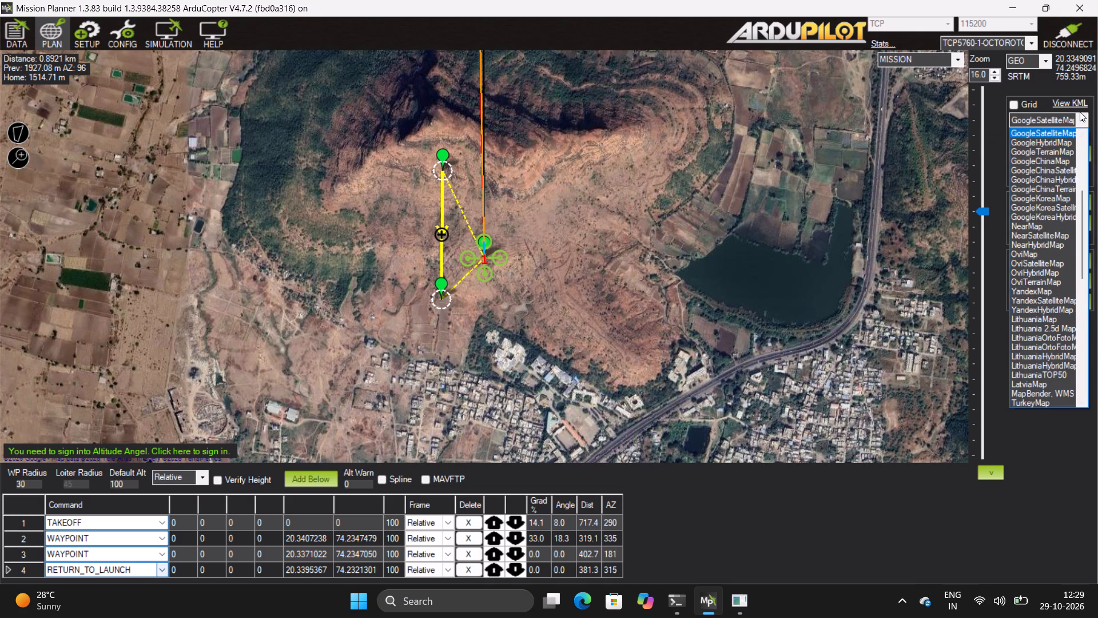
click(1061, 114)
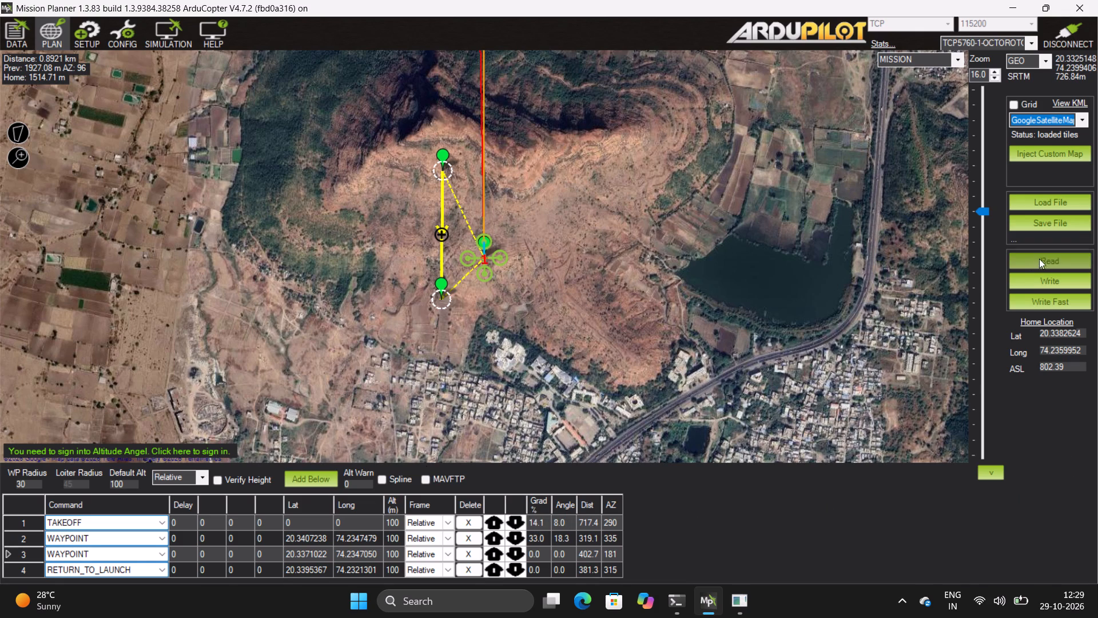
click(1031, 284)
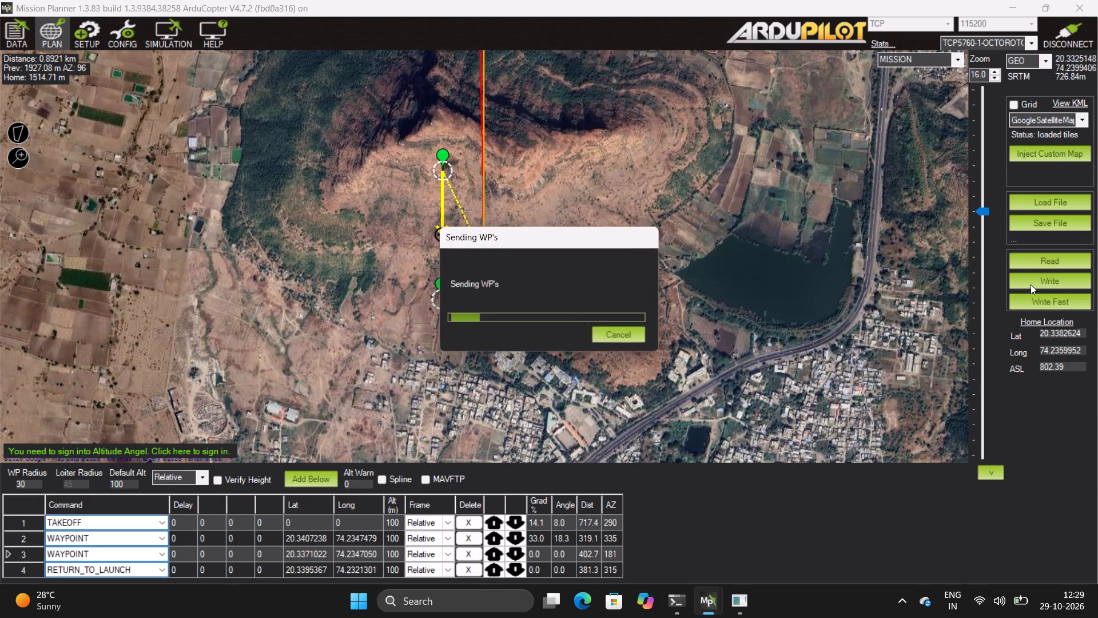
In the flight data actions, select Mission_Start as the action and Stabilize as the flight mode, leaving the mount option at Retracted.
click(6, 30)
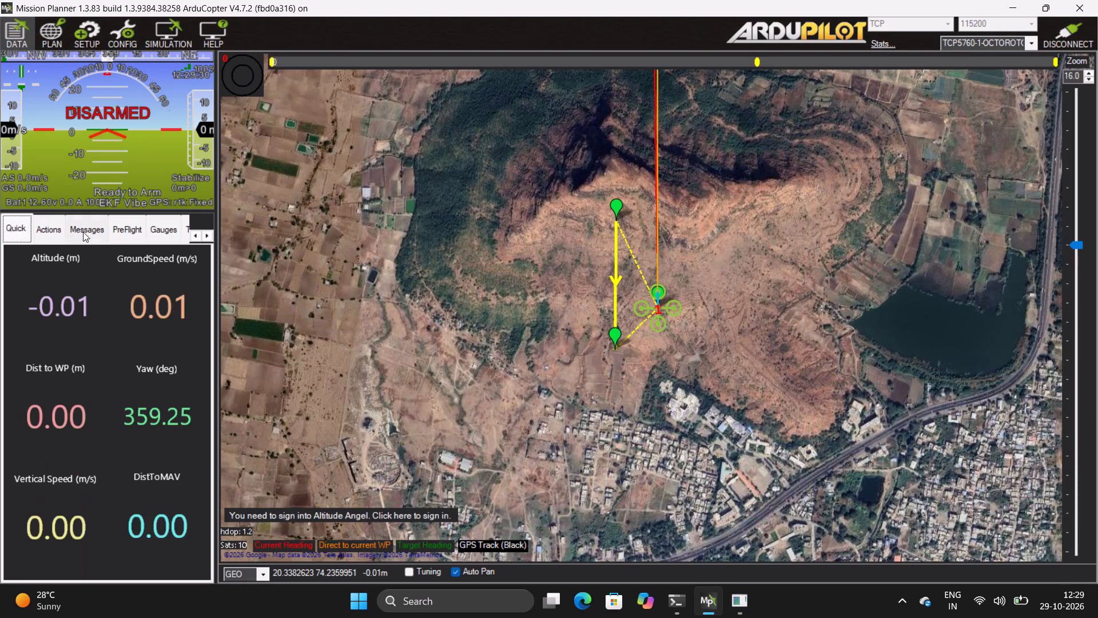
click(50, 231)
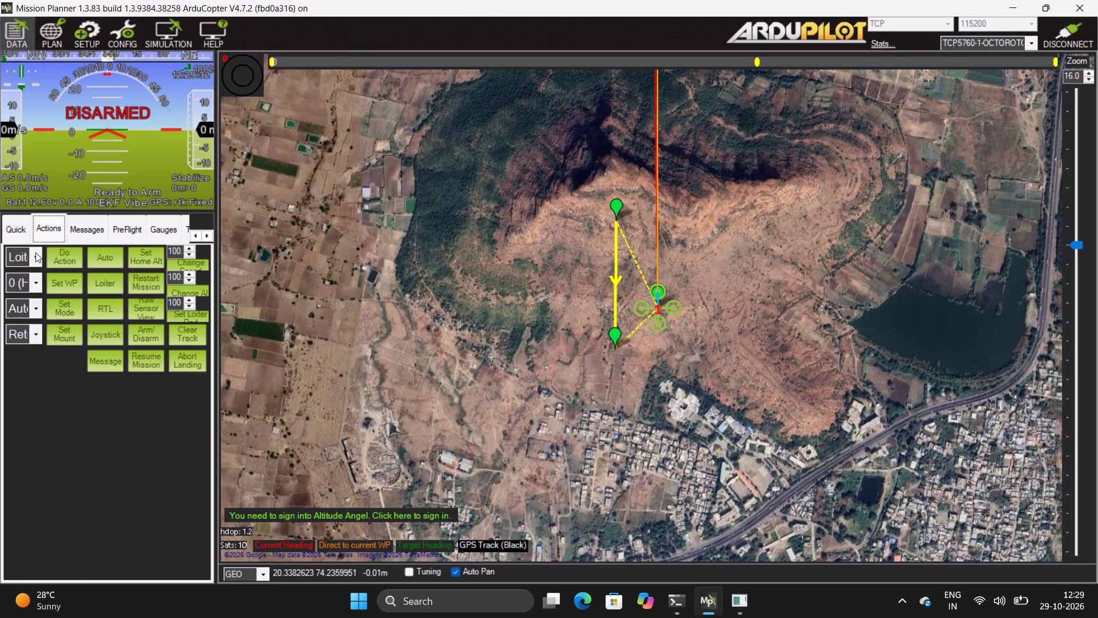
click(35, 257)
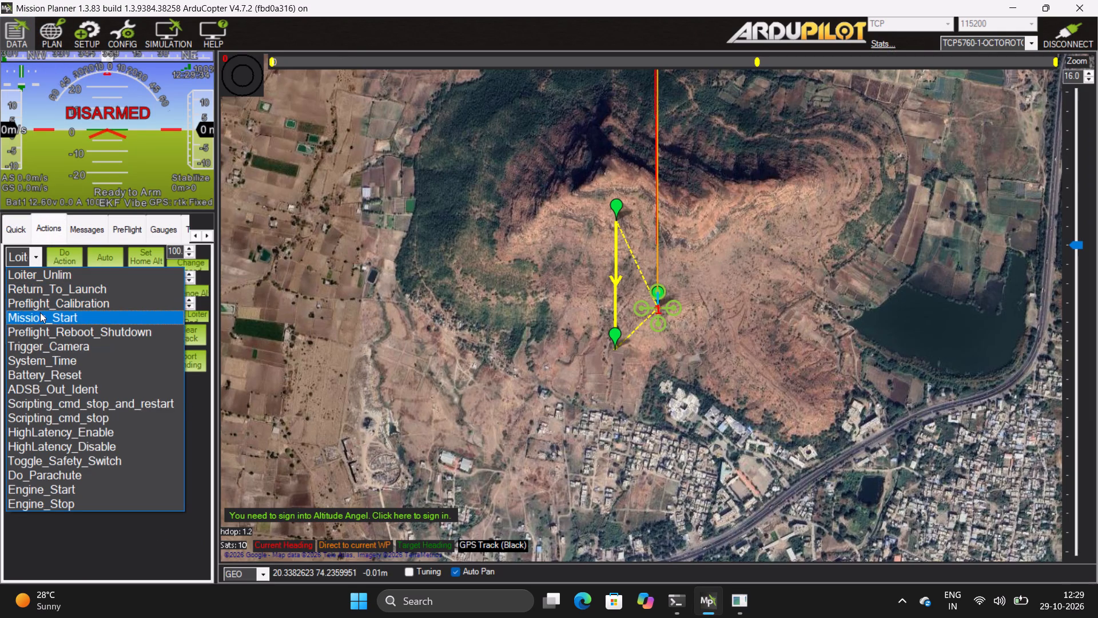
click(41, 314)
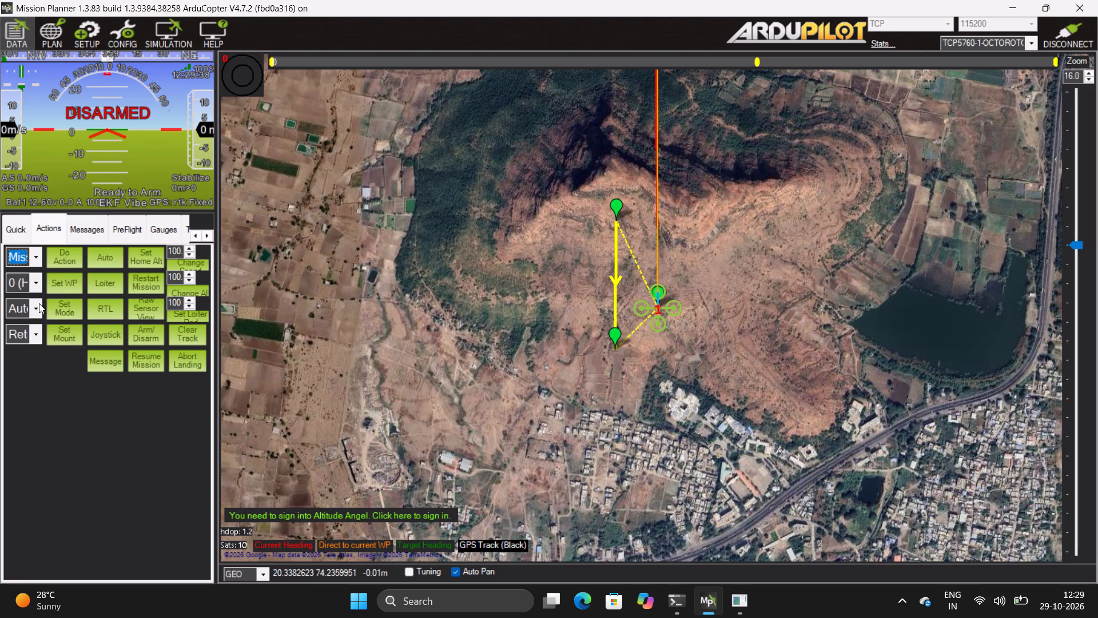
click(373, 219)
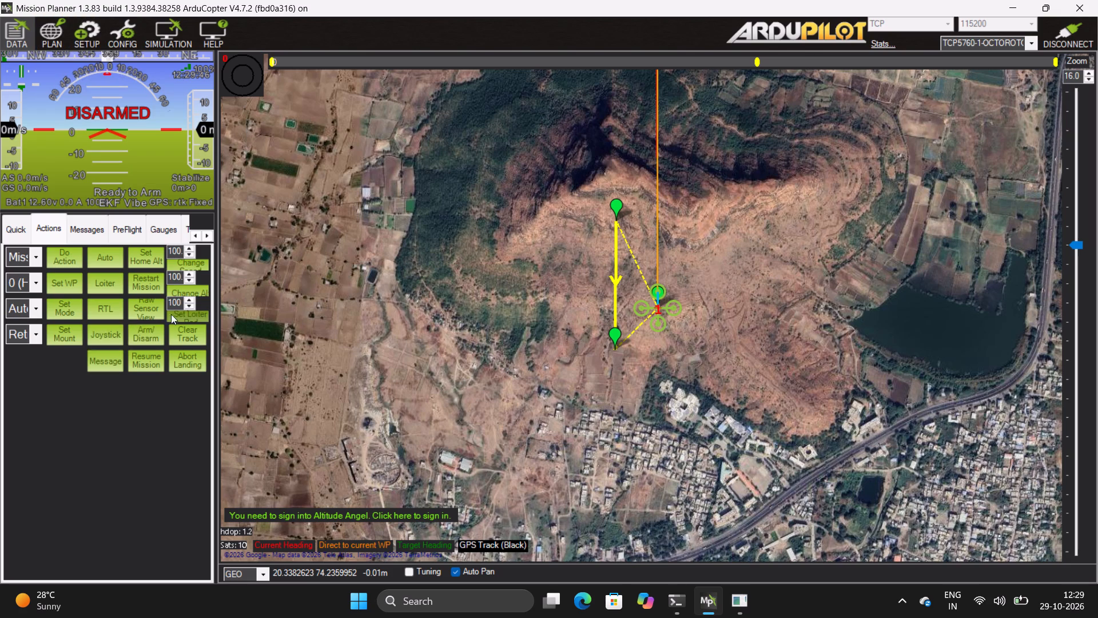
click(31, 312)
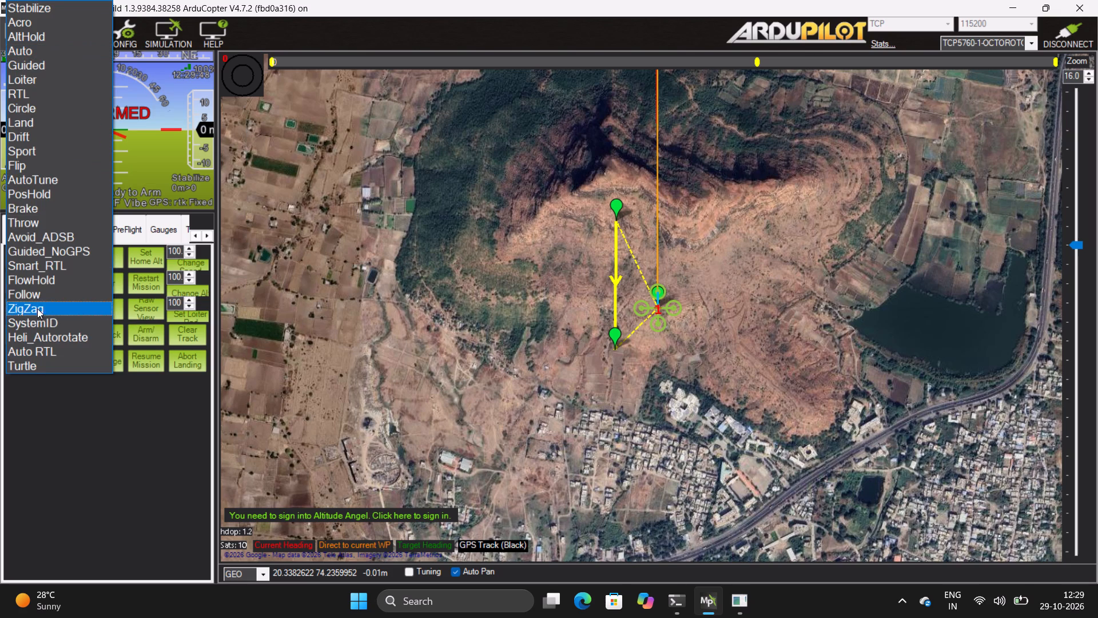
click(78, 3)
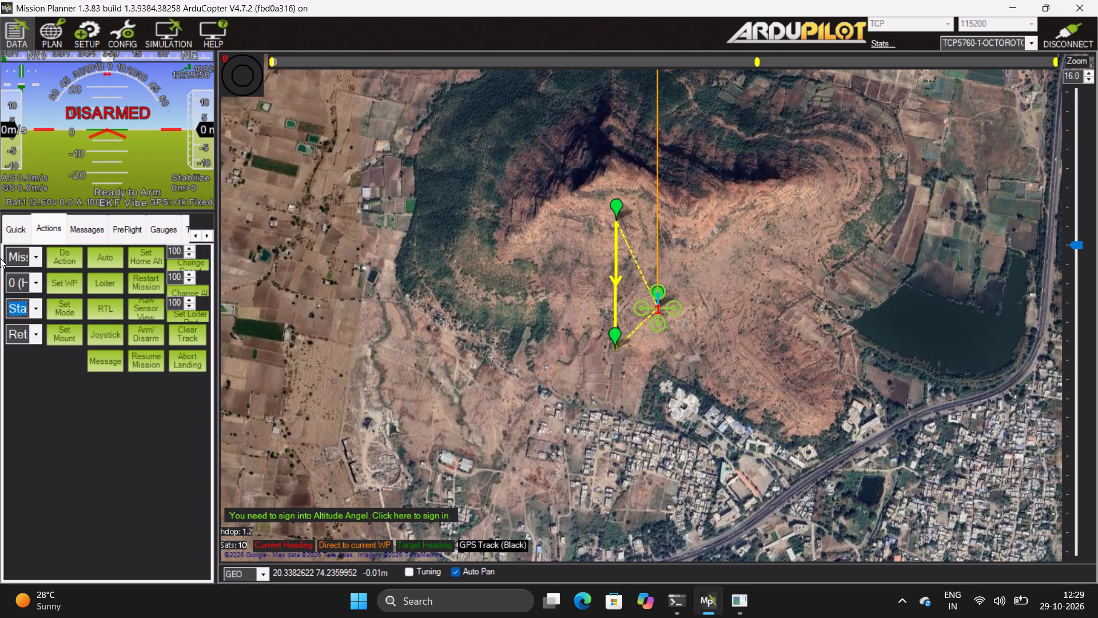
click(37, 331)
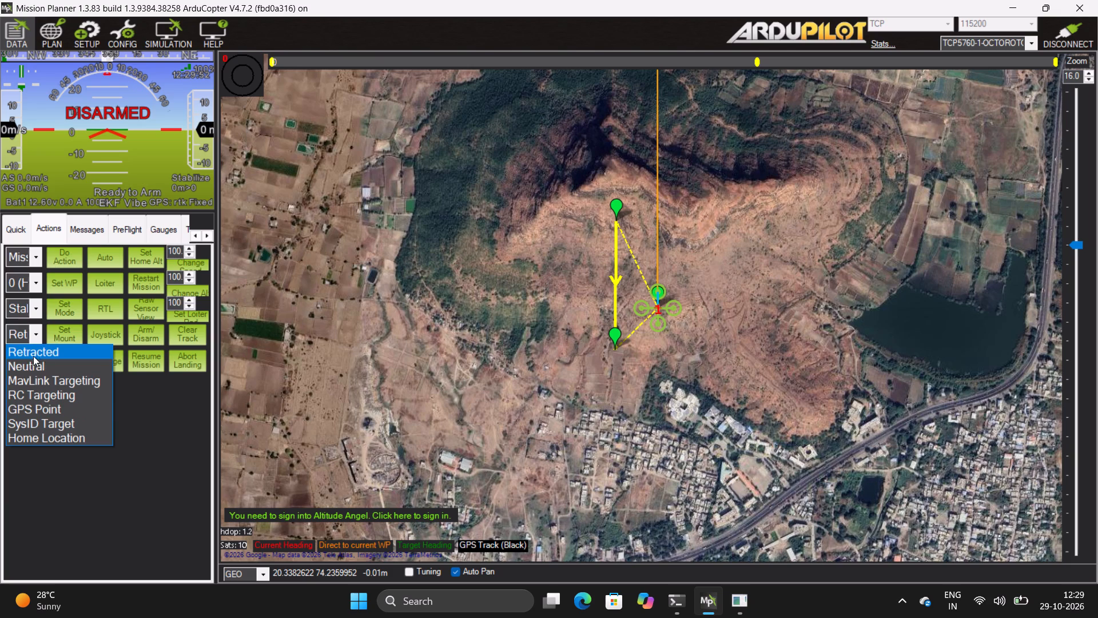
click(40, 446)
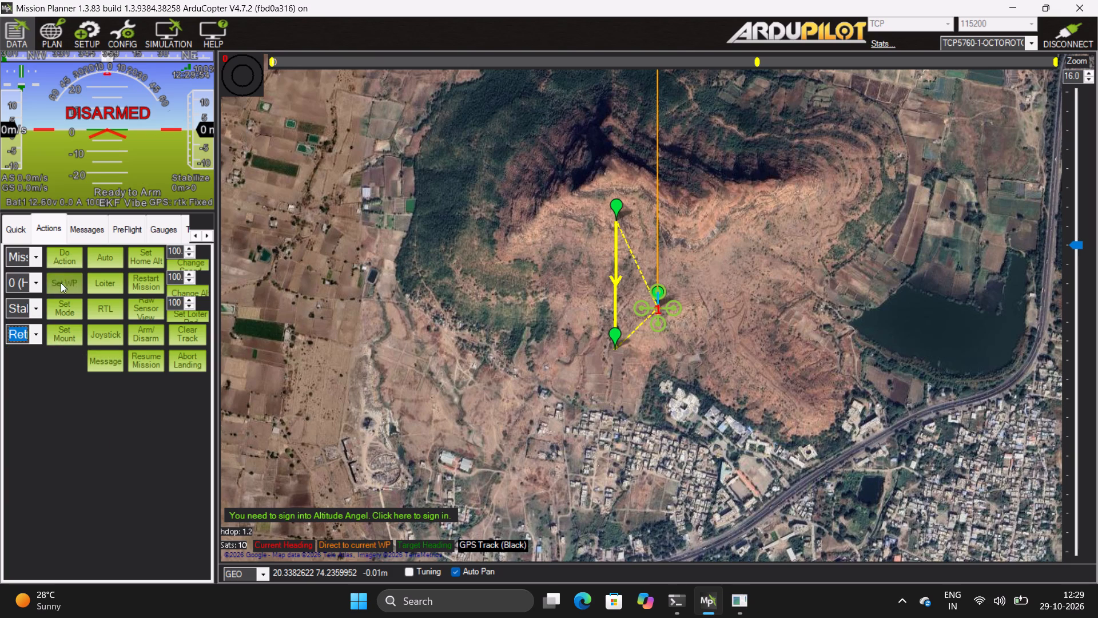
Switch the vehicle to Loiter mode and arm it.
click(108, 279)
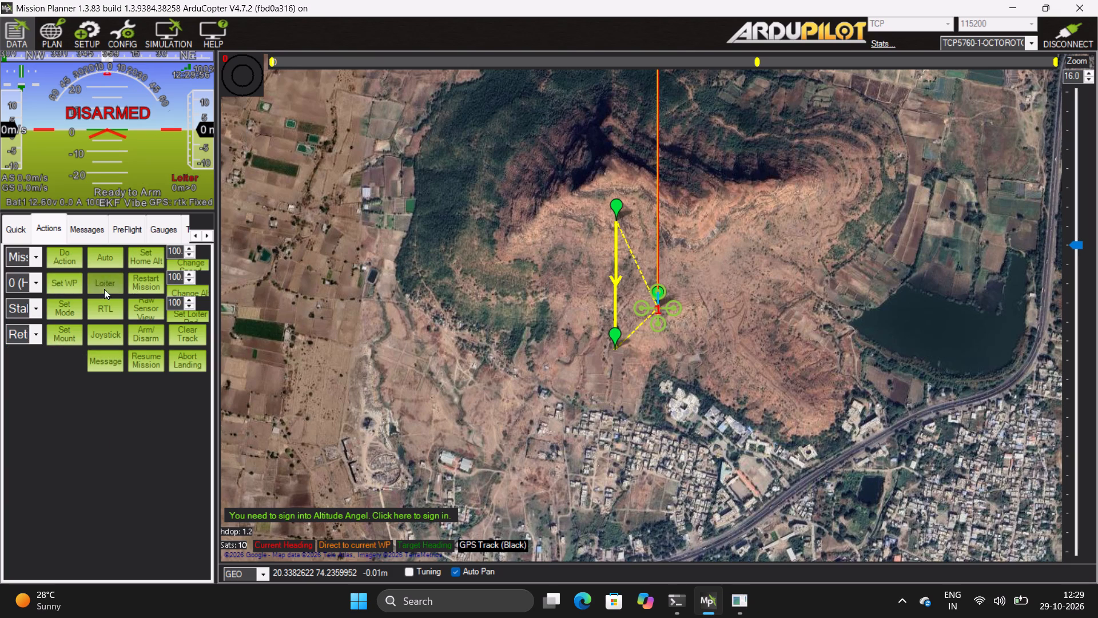
click(153, 330)
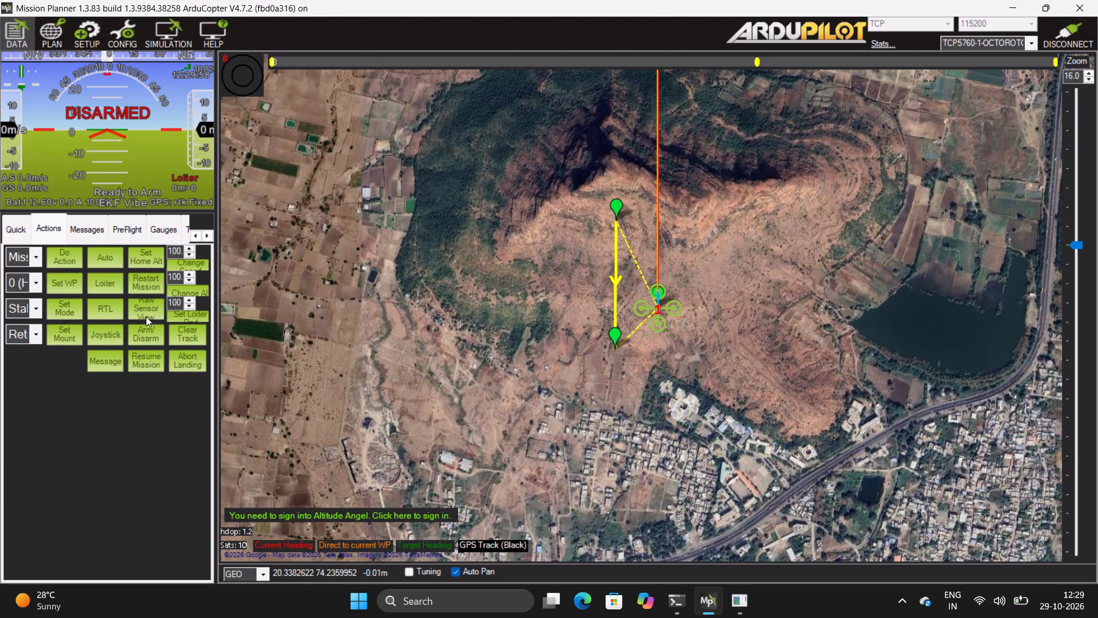
Execute the Mission_Start action on the vehicle and accept its confirmation.
click(75, 250)
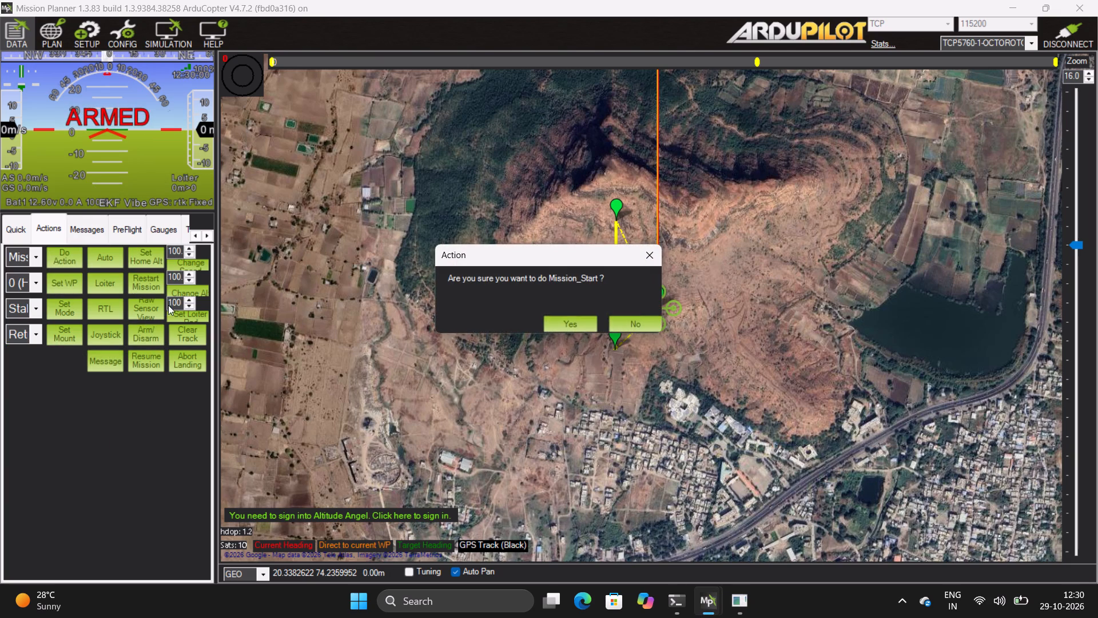
click(569, 339)
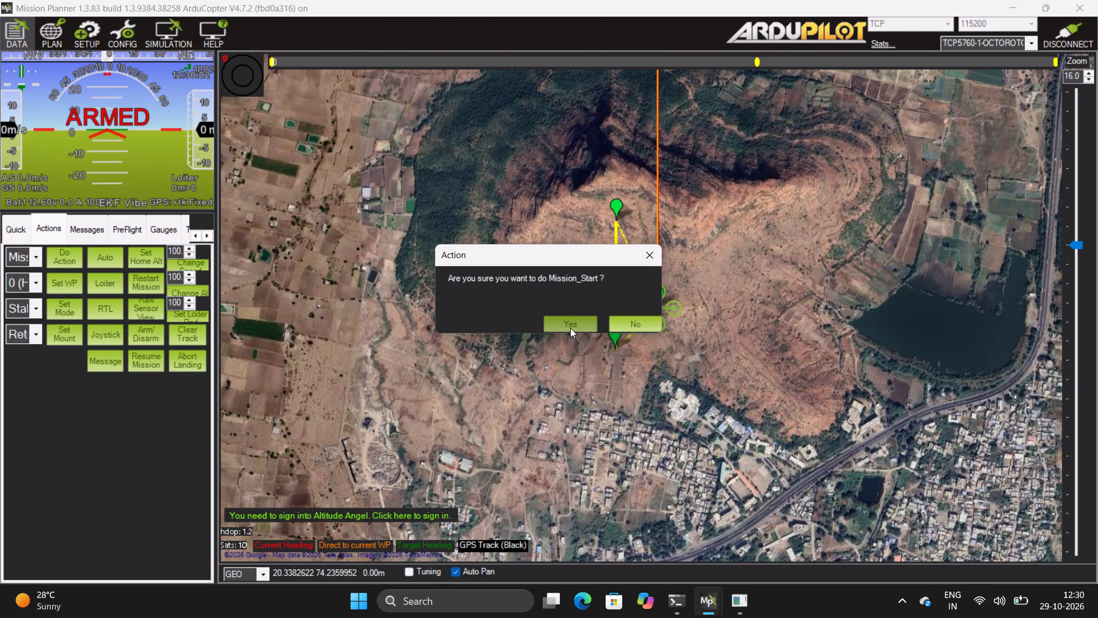
click(570, 328)
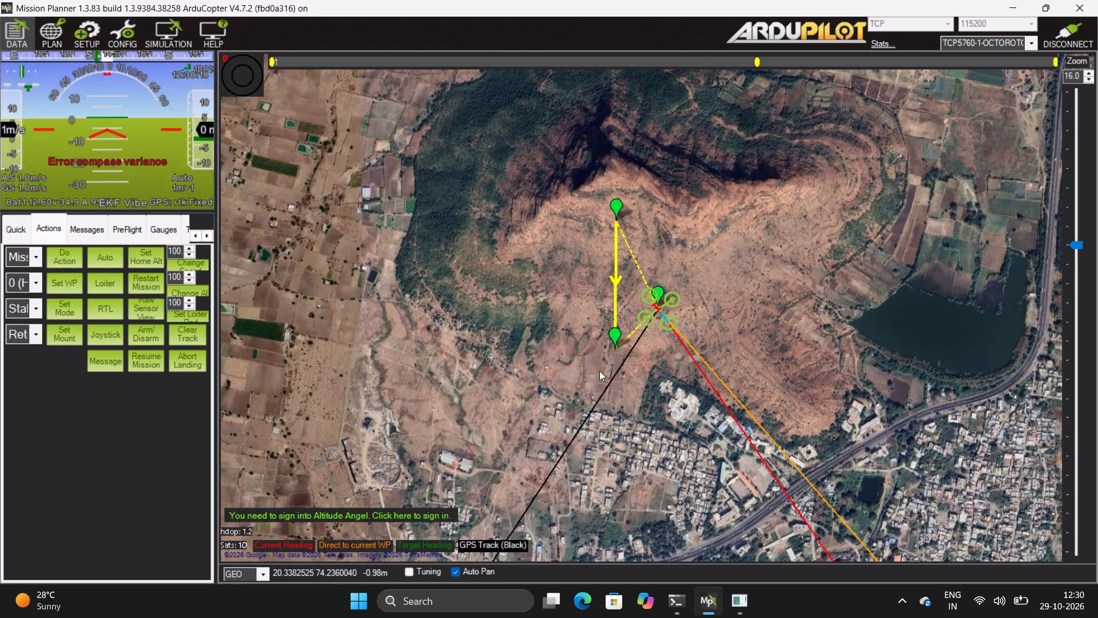
Return to flight planning and delete all four items of the mission.
click(47, 23)
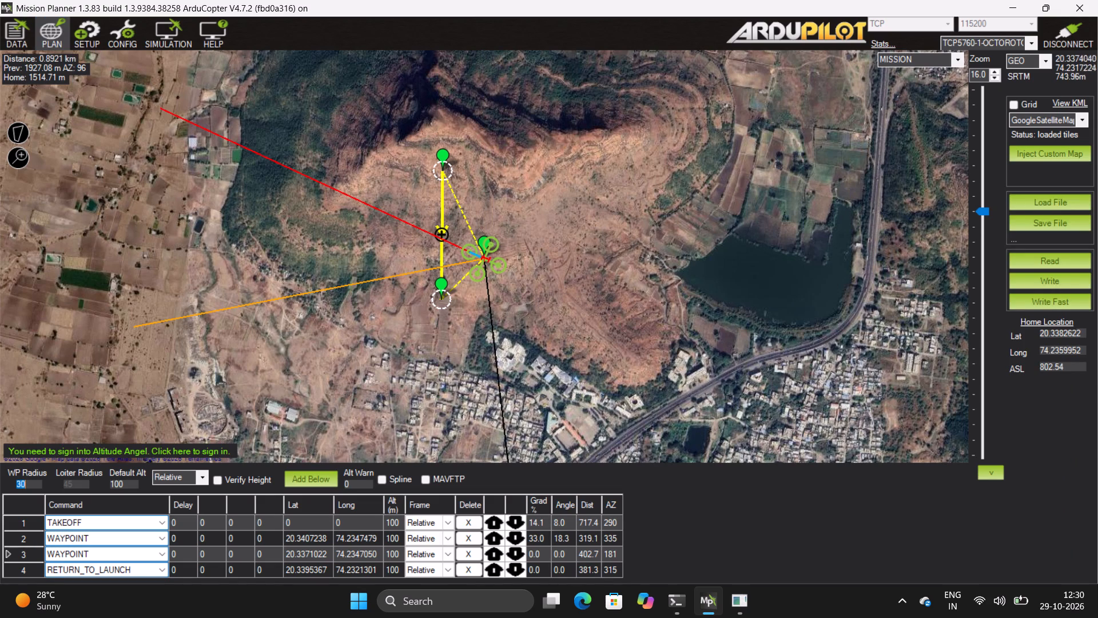
click(470, 527)
triple_click(470, 527)
double_click(470, 527)
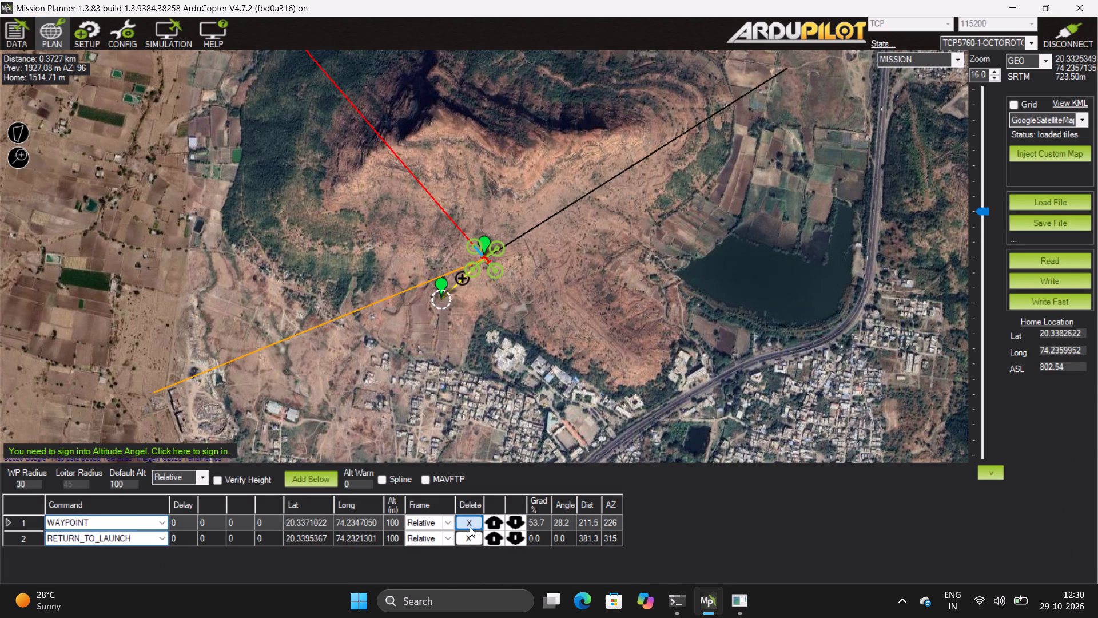
click(470, 527)
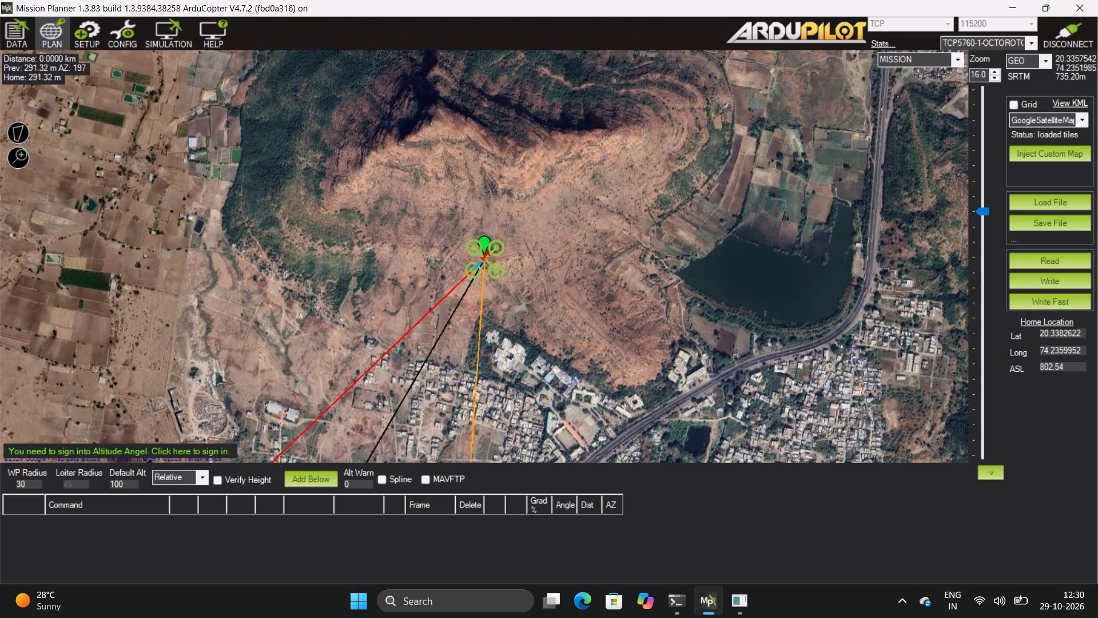
Place a new first waypoint on the ridge north-northeast of home, at about 20.3418, 74.2370.
click(480, 254)
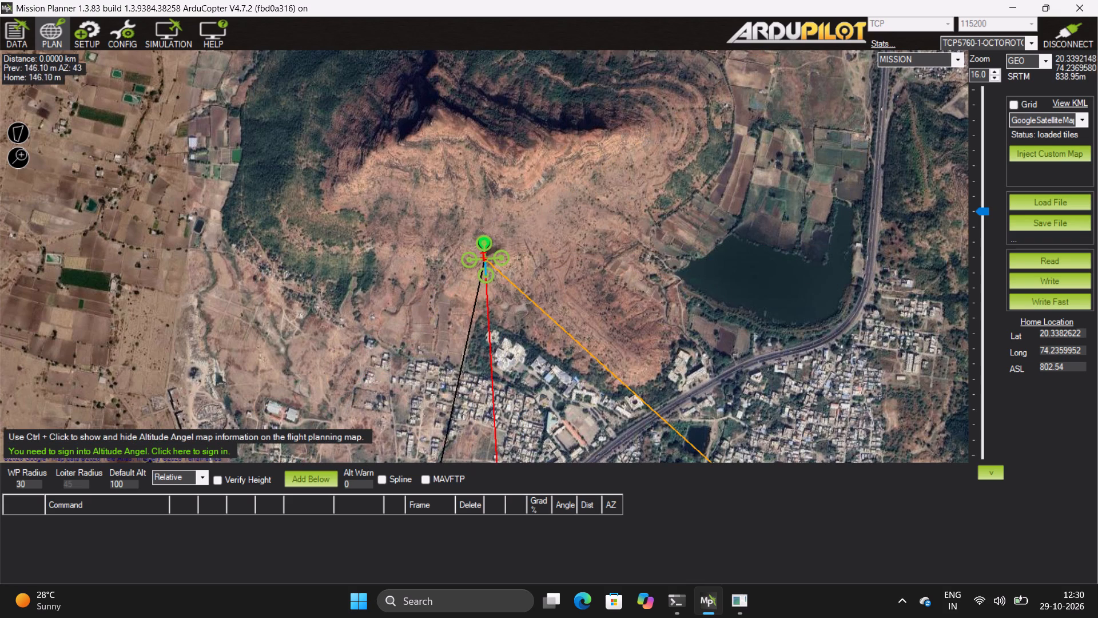
click(519, 132)
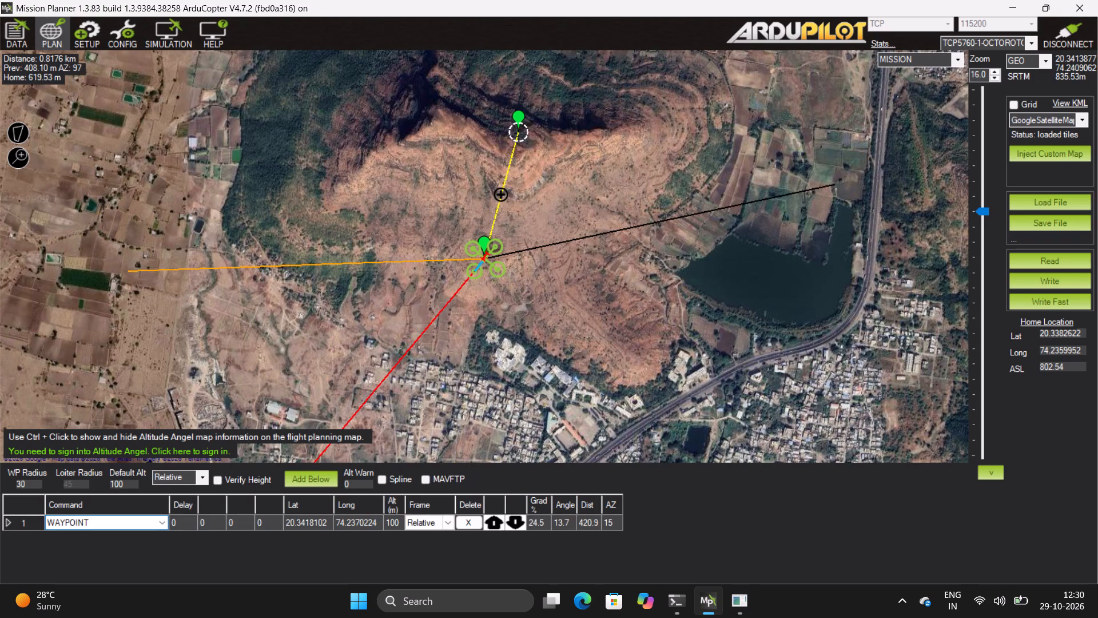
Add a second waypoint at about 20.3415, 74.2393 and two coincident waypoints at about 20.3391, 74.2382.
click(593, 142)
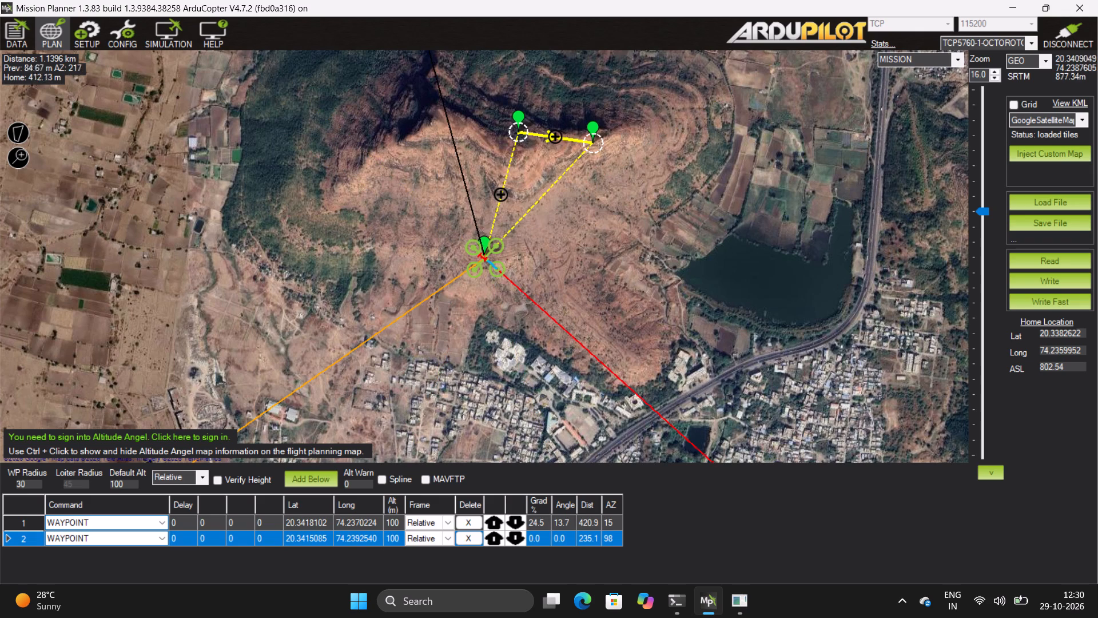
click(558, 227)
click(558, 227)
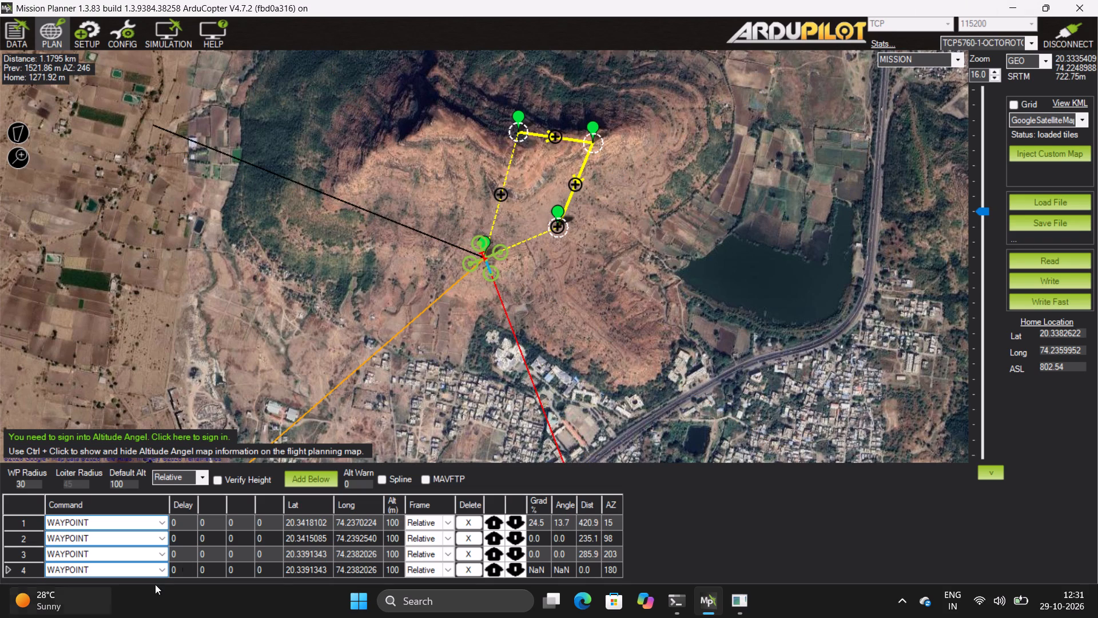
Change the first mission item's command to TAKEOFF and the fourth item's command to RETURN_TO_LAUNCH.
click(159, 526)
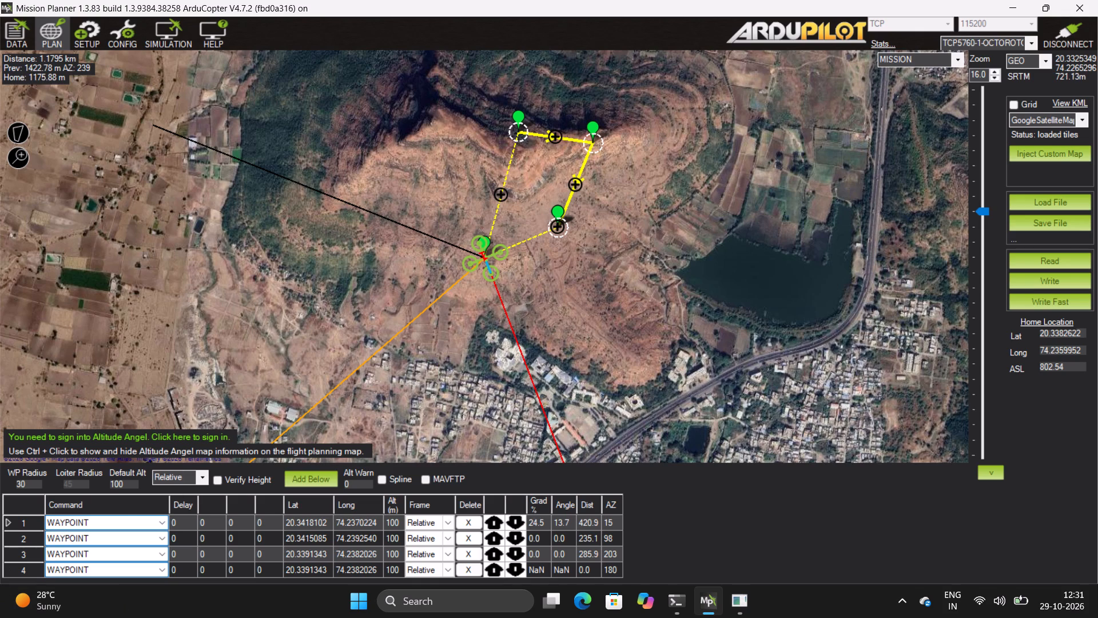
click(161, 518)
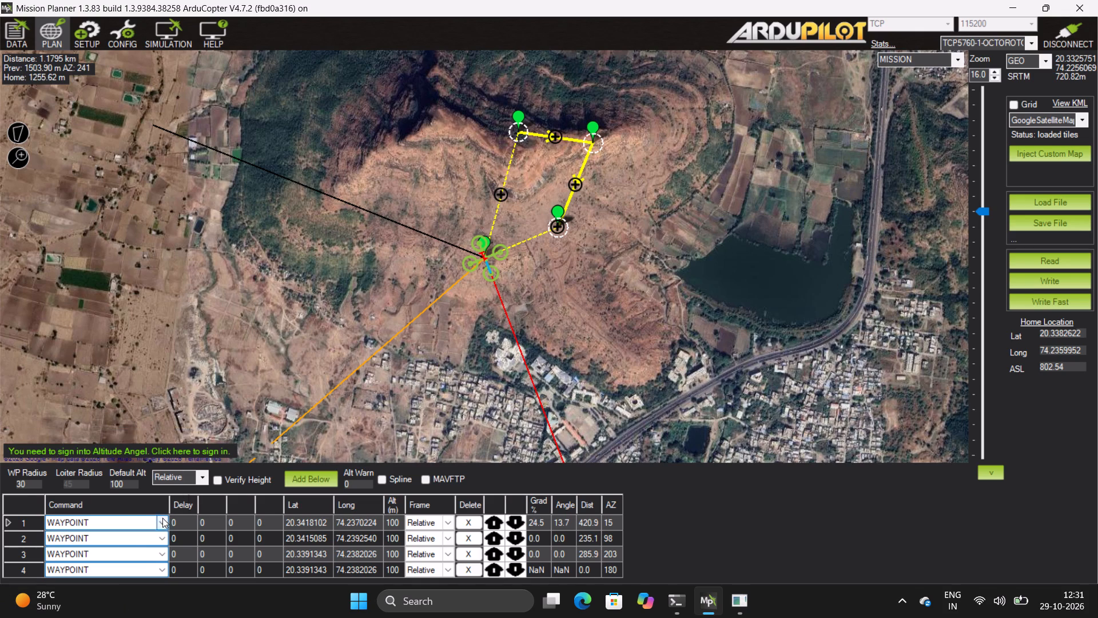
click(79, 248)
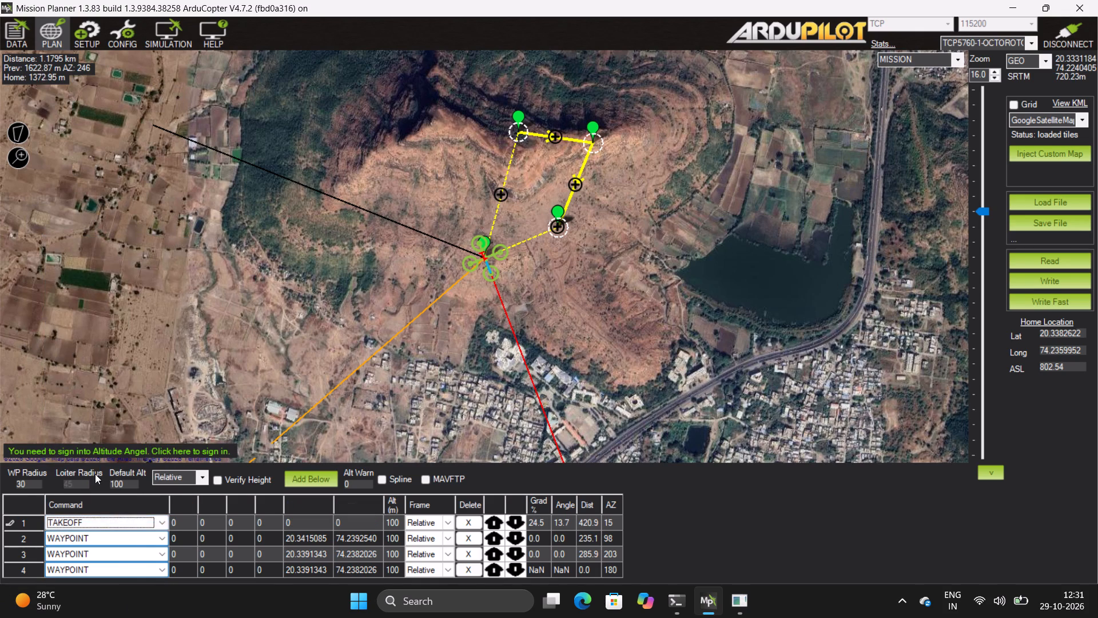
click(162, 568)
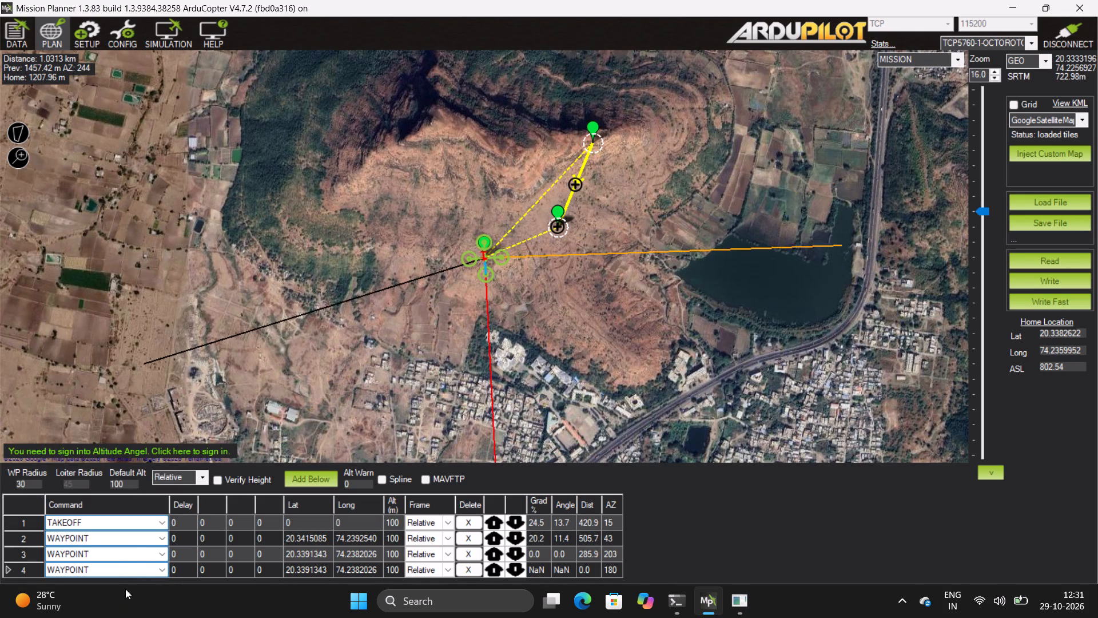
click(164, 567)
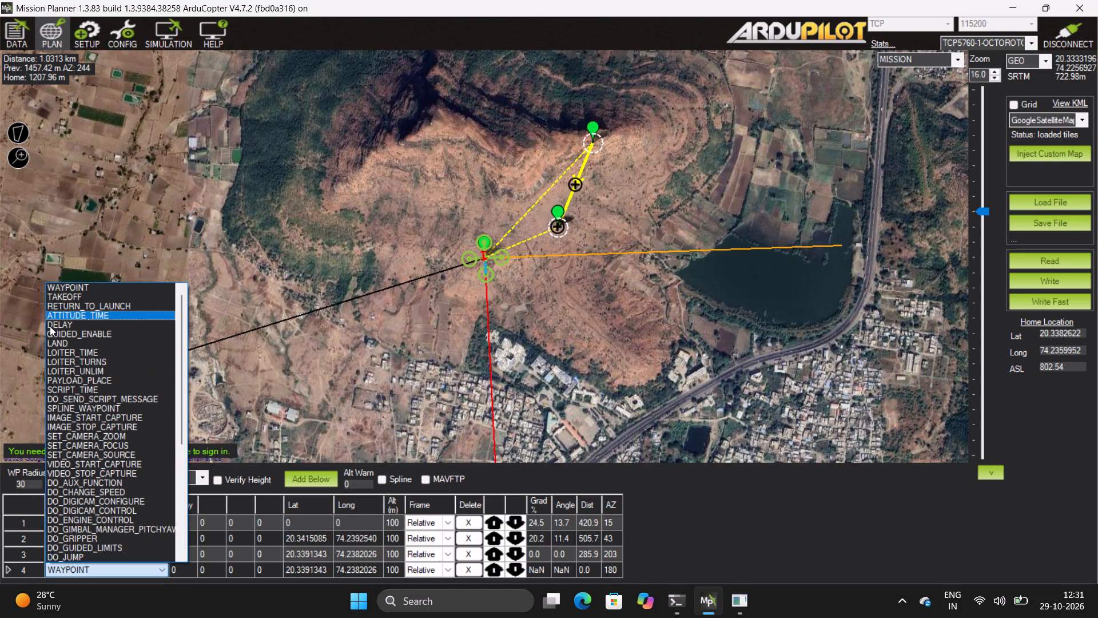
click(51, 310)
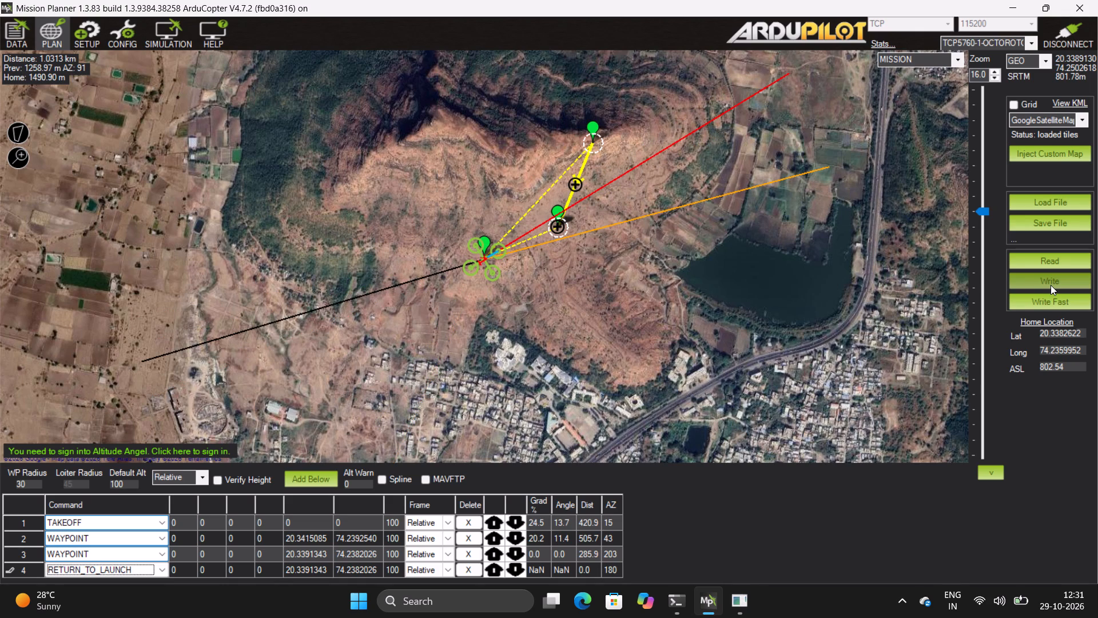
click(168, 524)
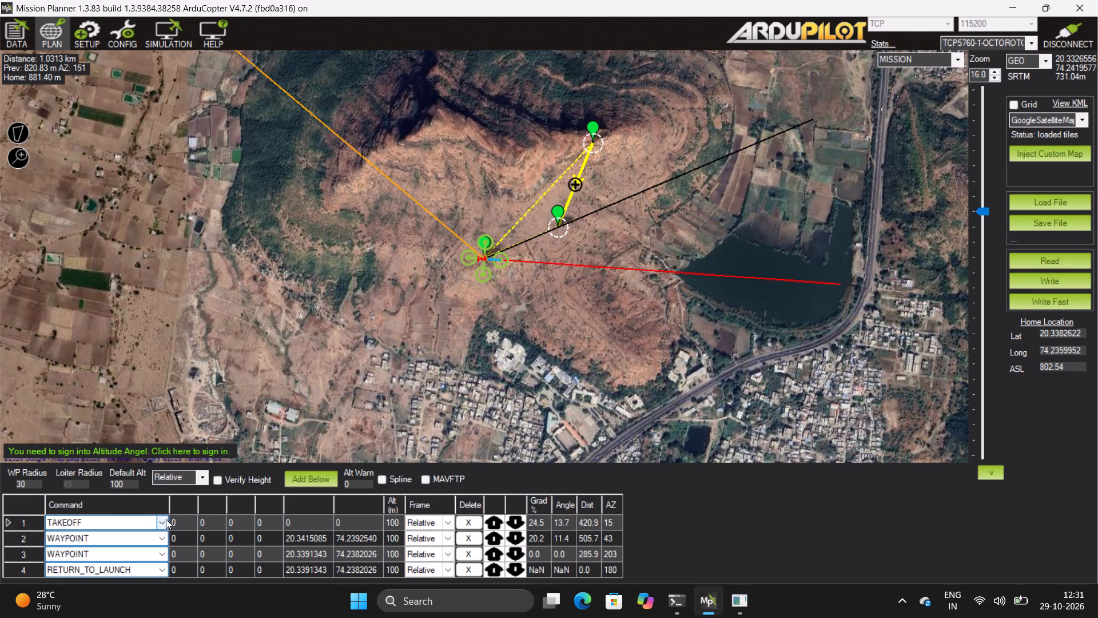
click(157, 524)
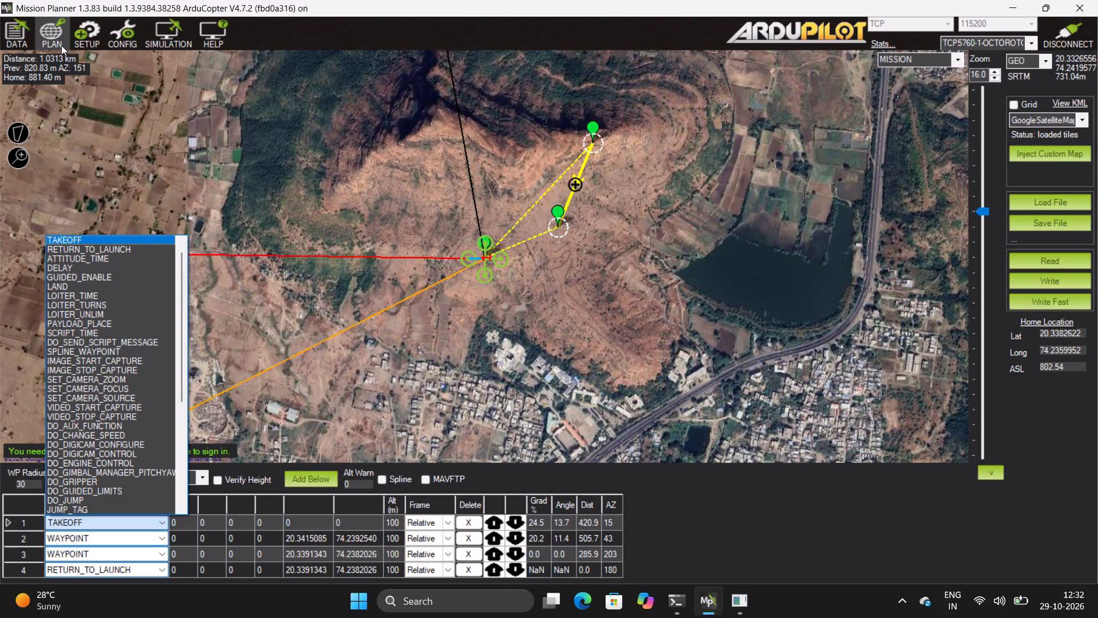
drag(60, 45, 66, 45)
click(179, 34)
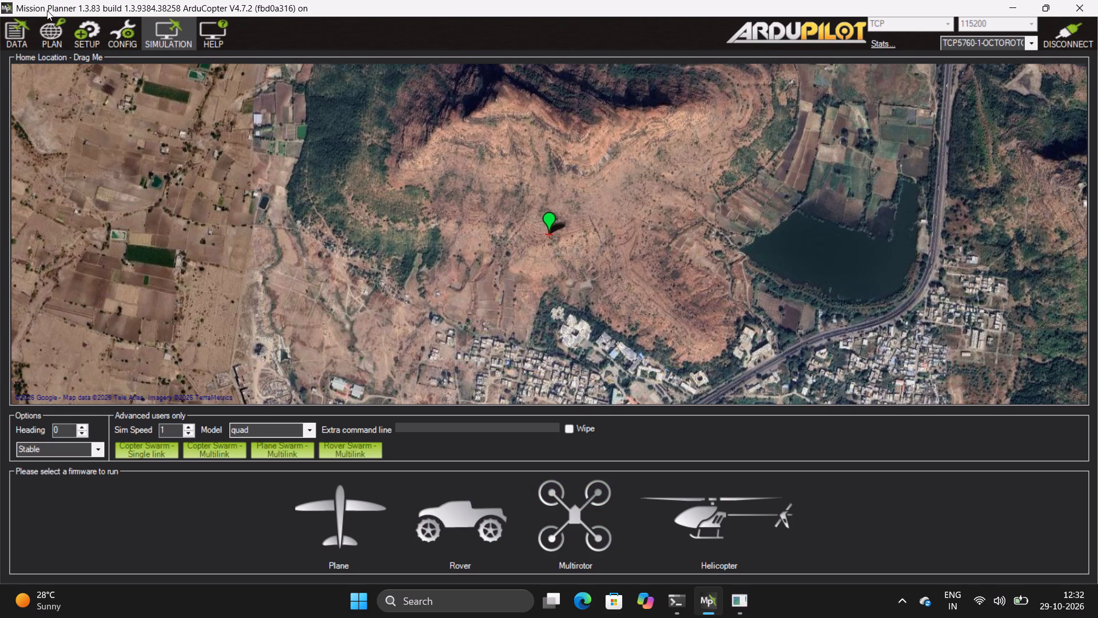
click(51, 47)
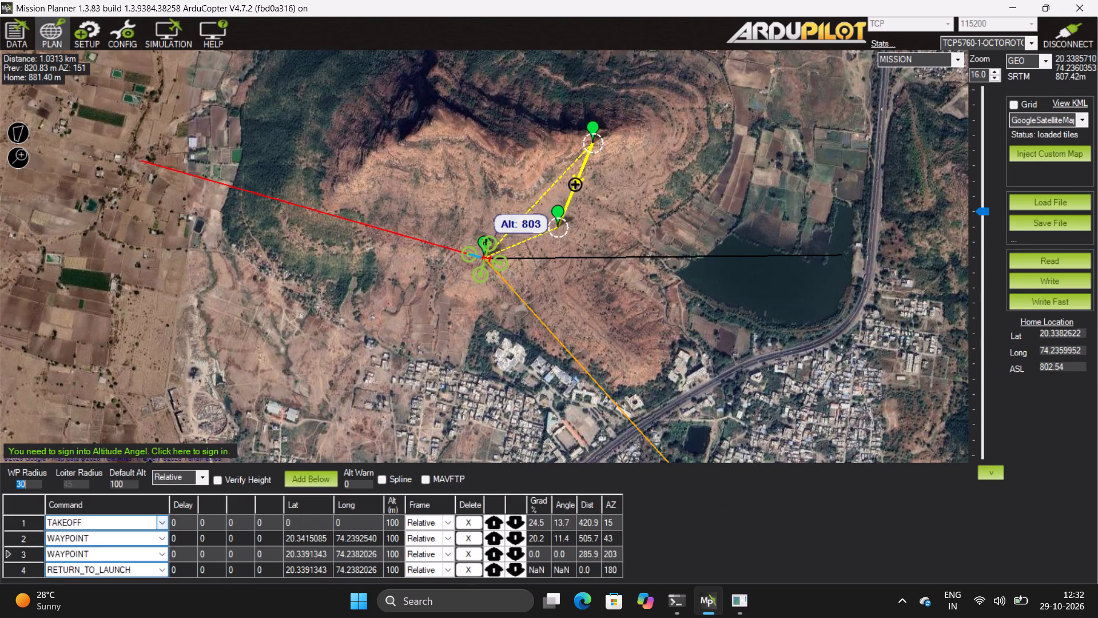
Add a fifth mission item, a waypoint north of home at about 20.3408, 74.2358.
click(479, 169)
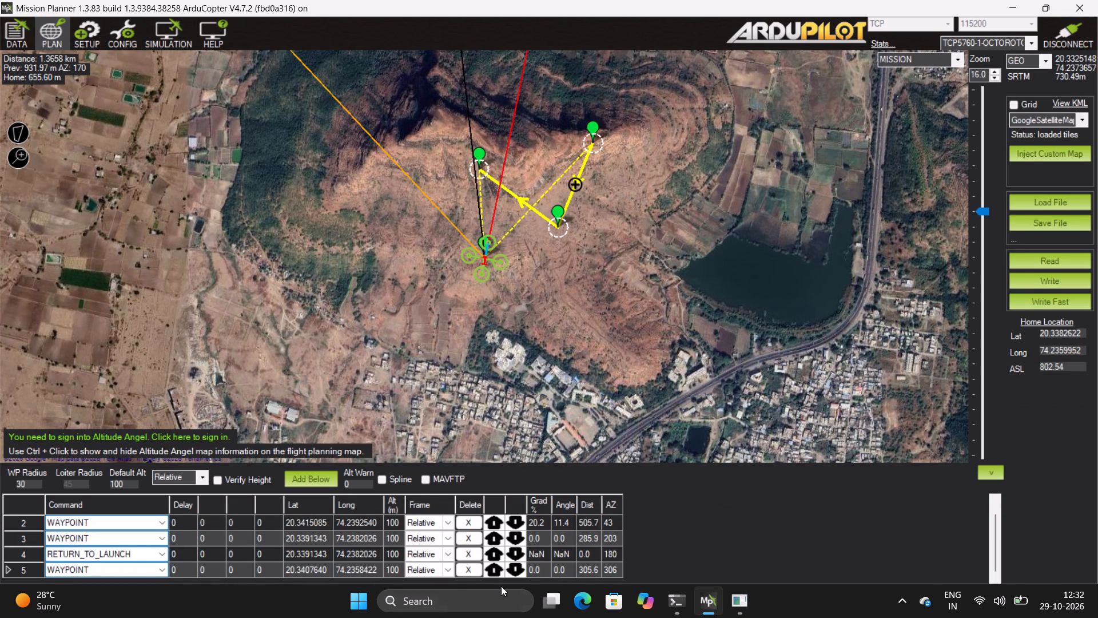
Delete all five items of the mission.
click(471, 573)
click(463, 554)
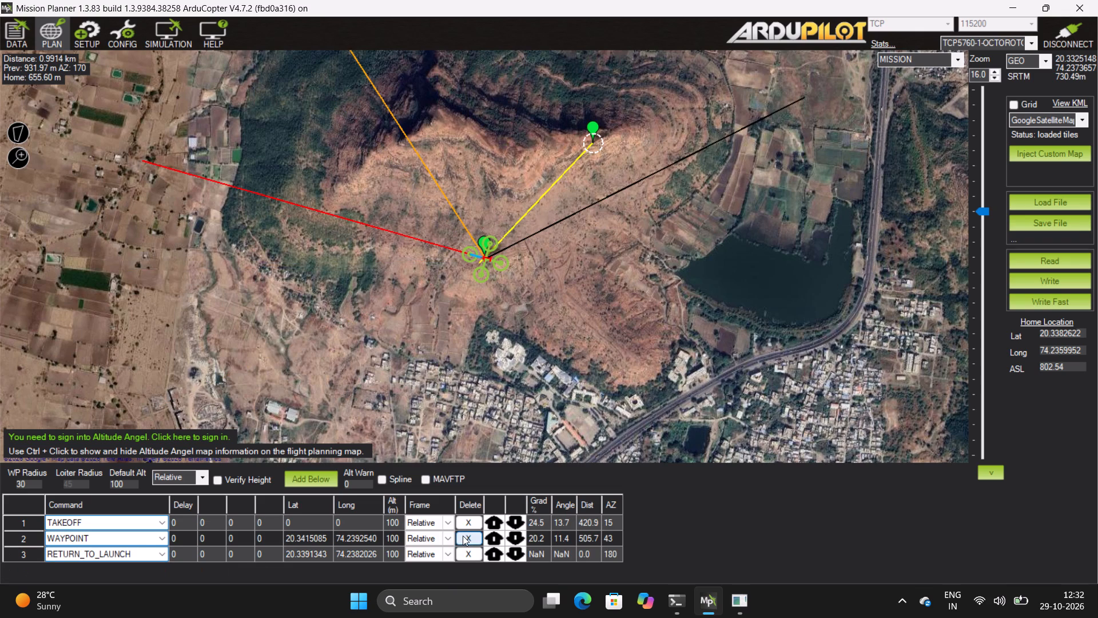
click(463, 536)
click(475, 514)
click(475, 522)
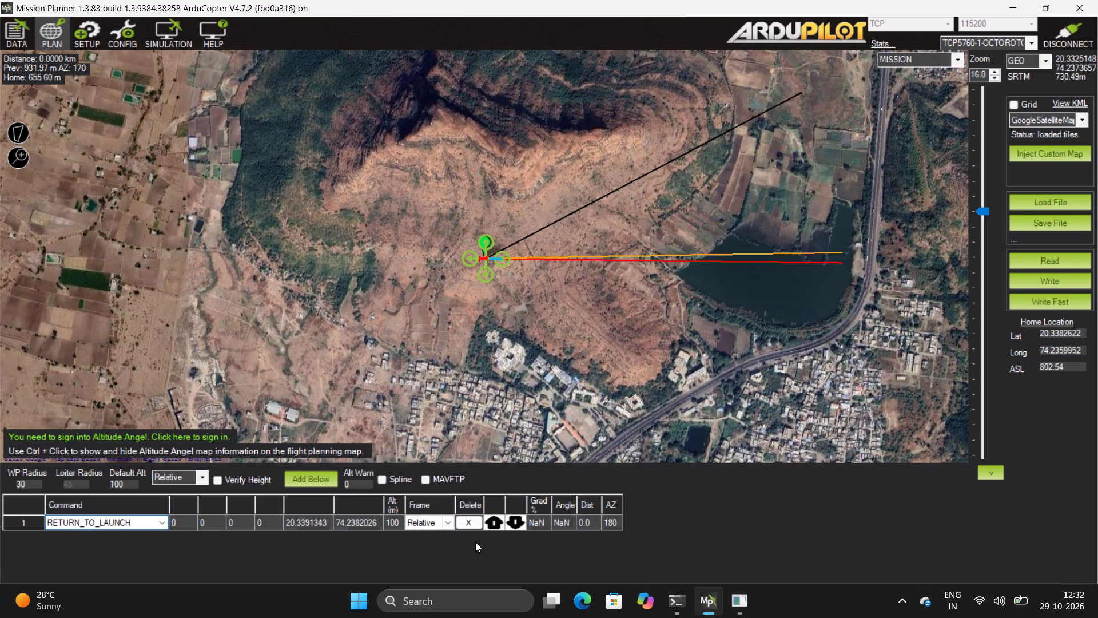
click(468, 524)
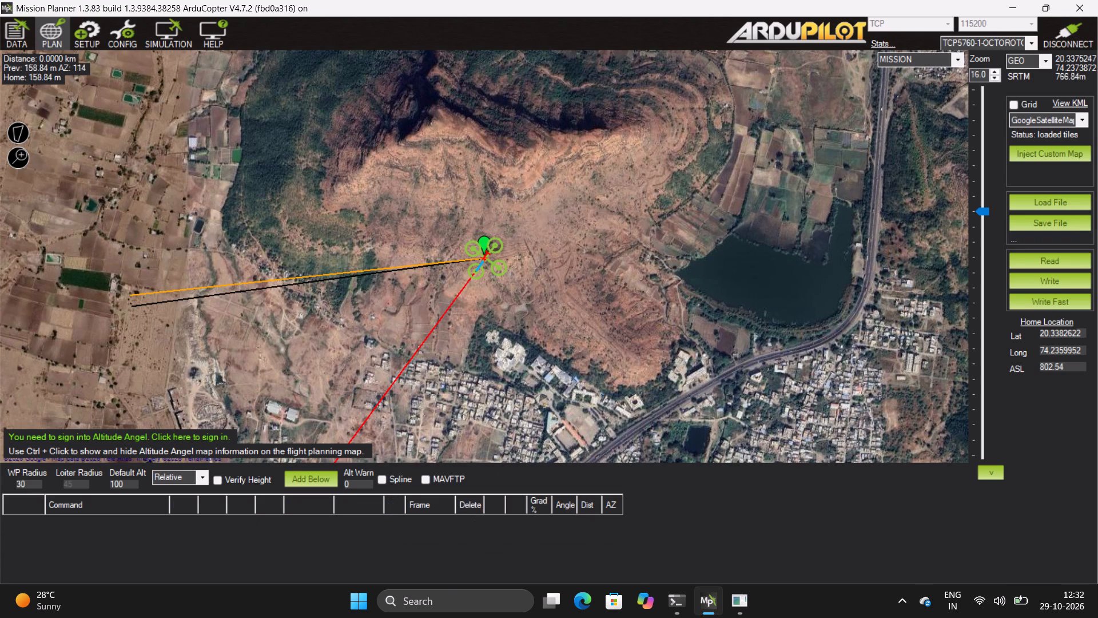
click(485, 240)
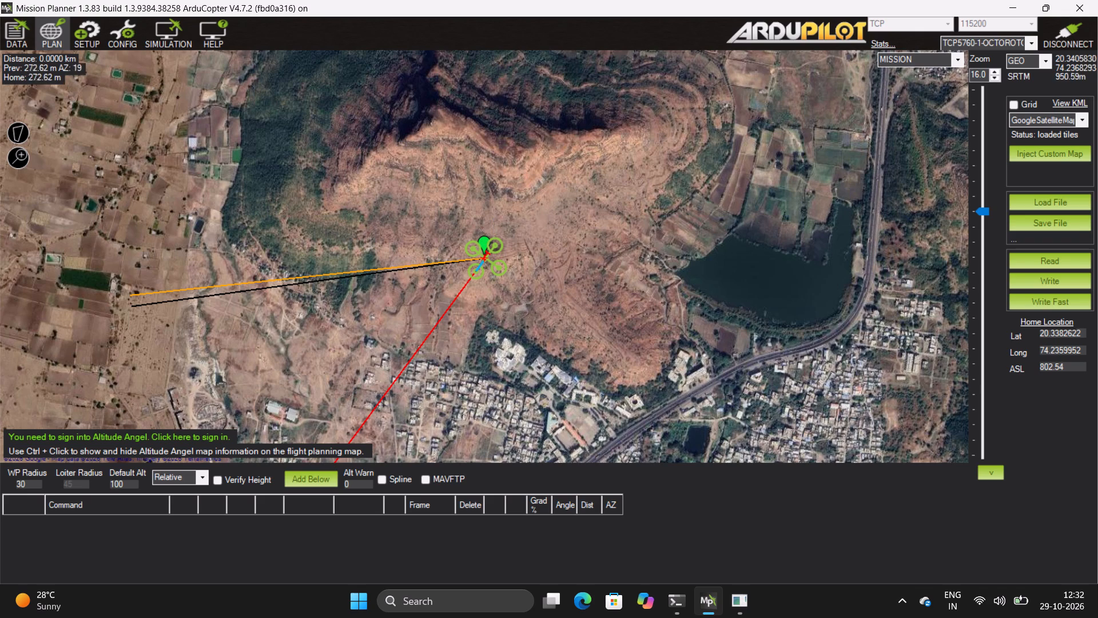
click(487, 177)
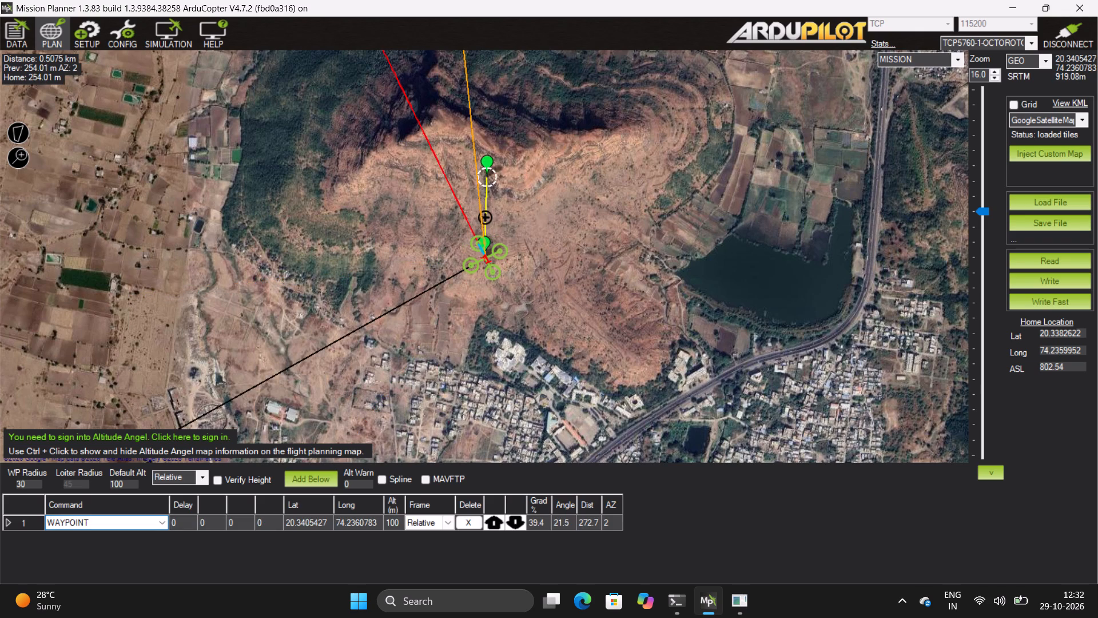
click(555, 169)
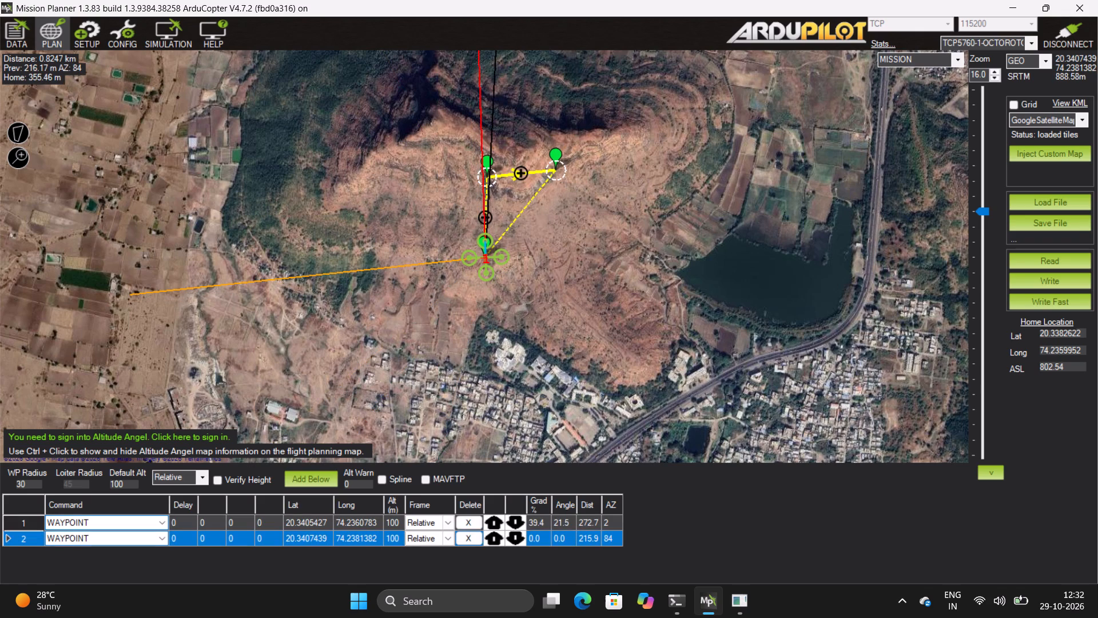
click(550, 252)
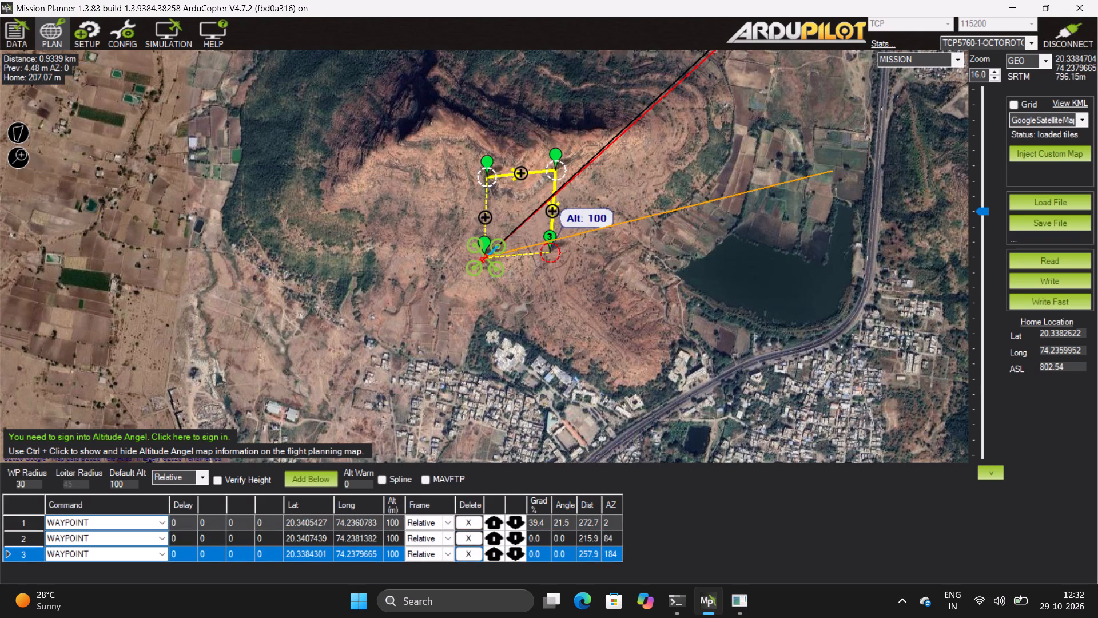
click(484, 243)
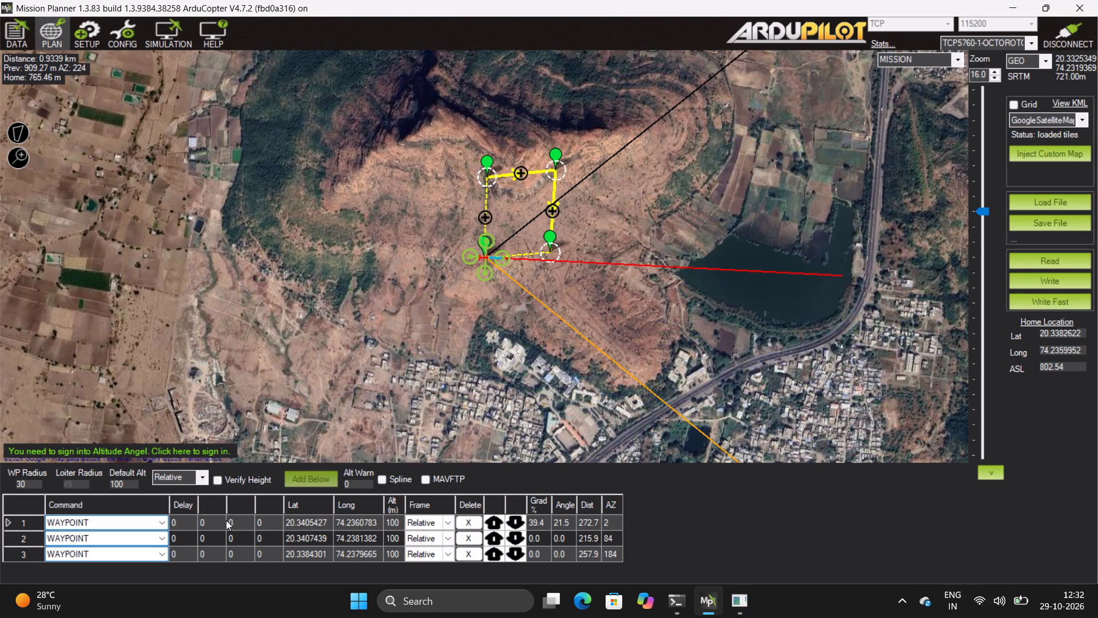
Change the first mission item's command to TAKEOFF and the third item's command to RETURN_TO_LAUNCH.
click(169, 518)
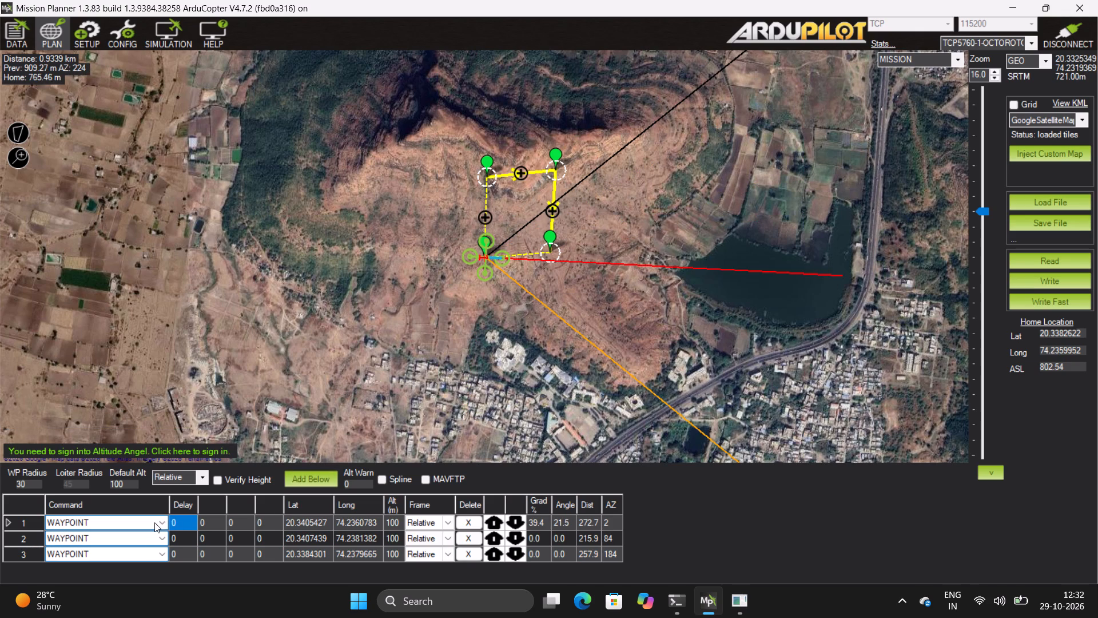
click(160, 522)
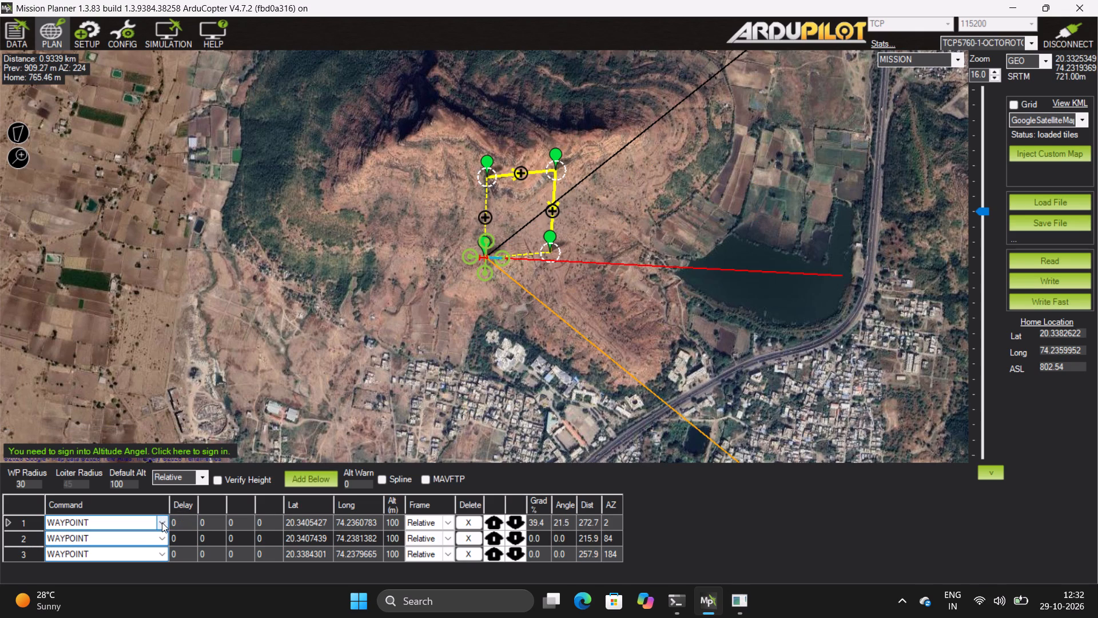
click(162, 522)
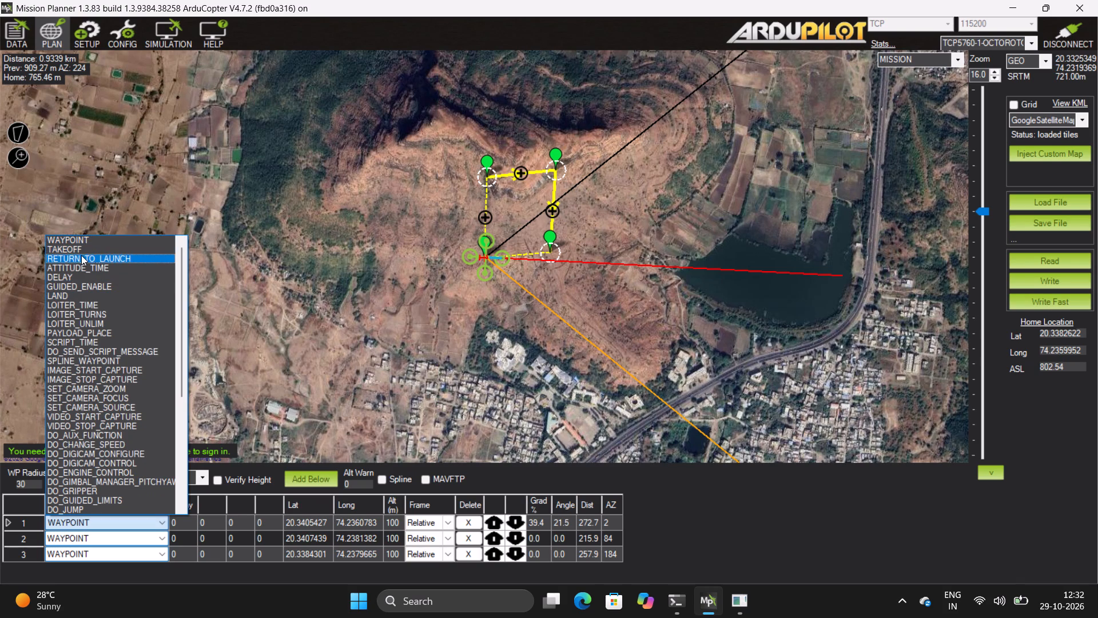
click(78, 251)
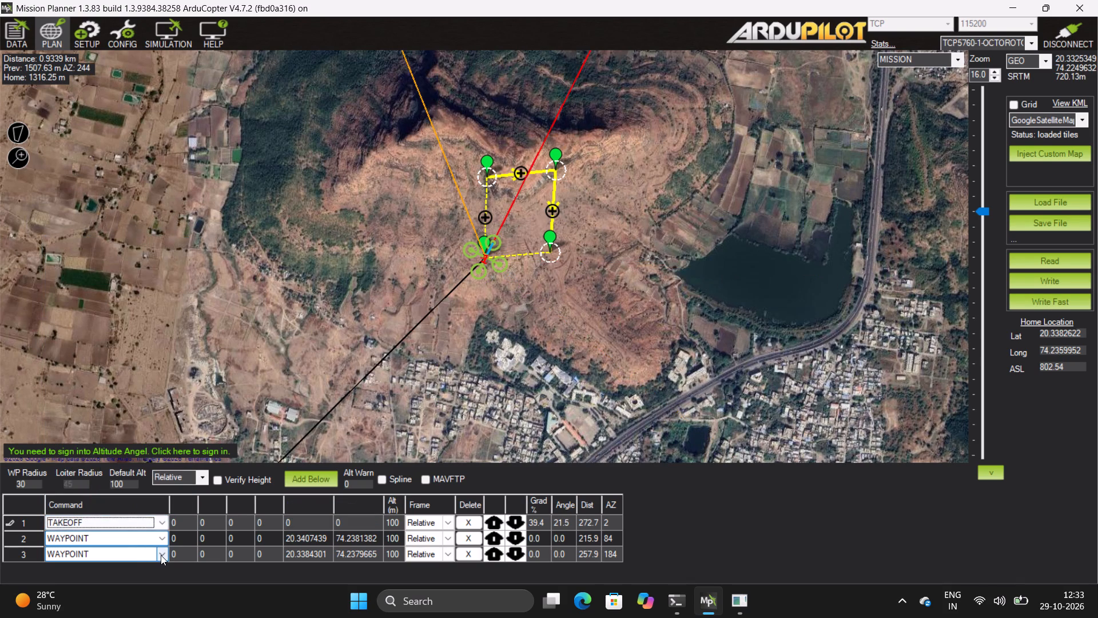
click(161, 555)
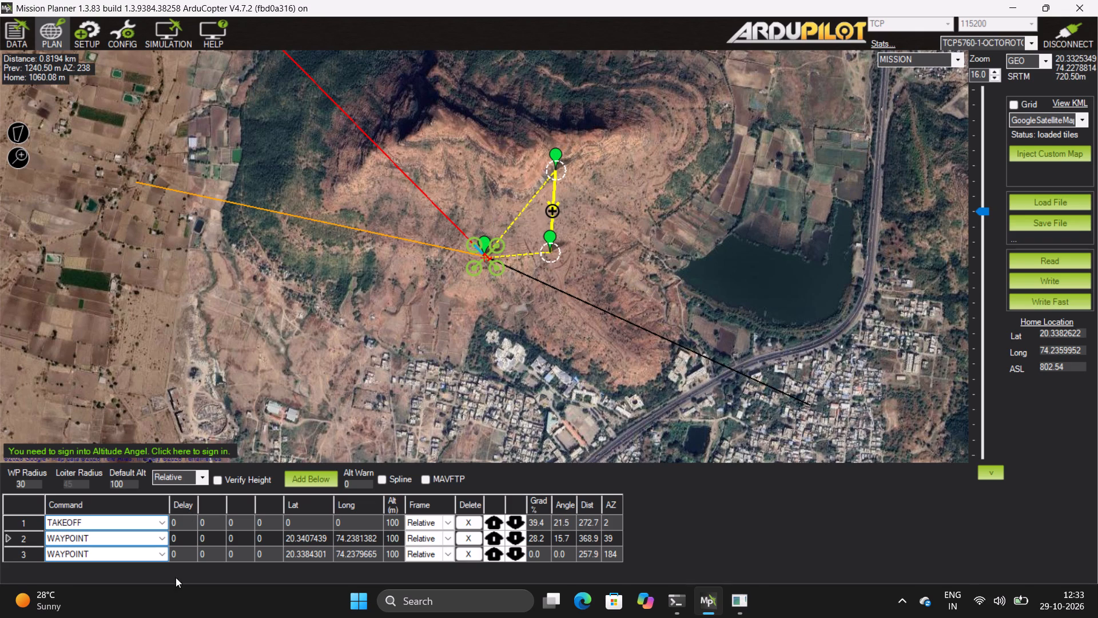
click(159, 554)
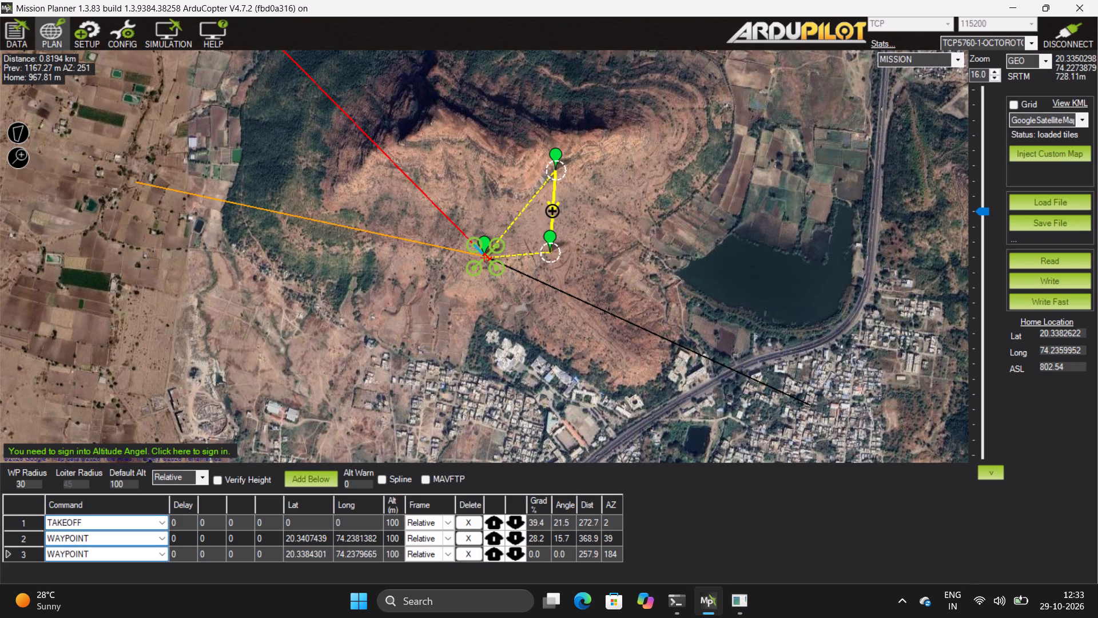
click(160, 554)
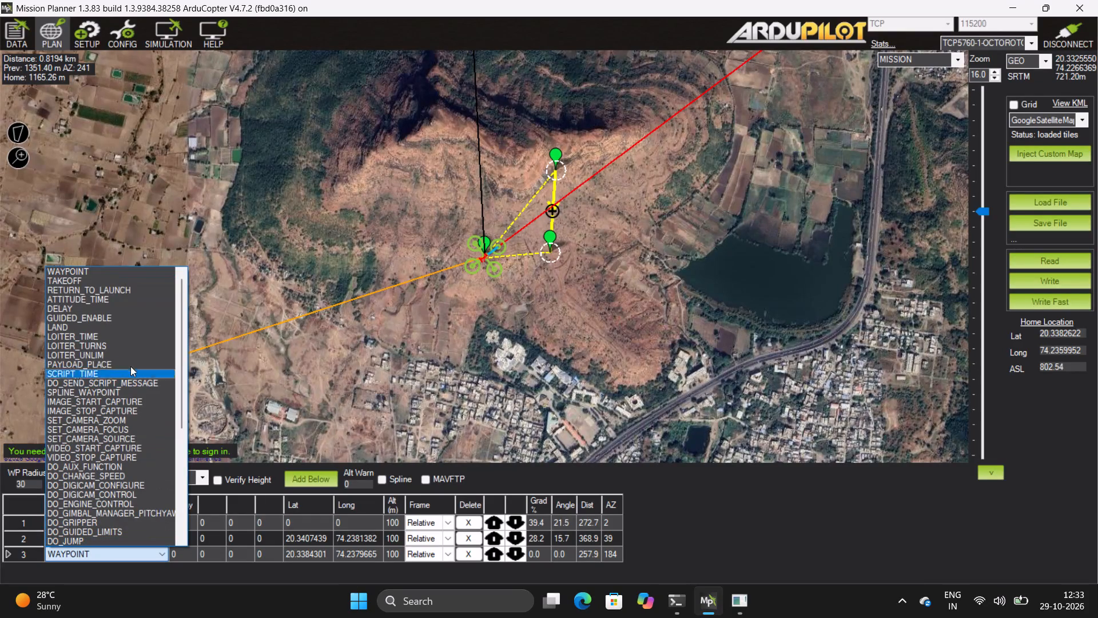
click(104, 293)
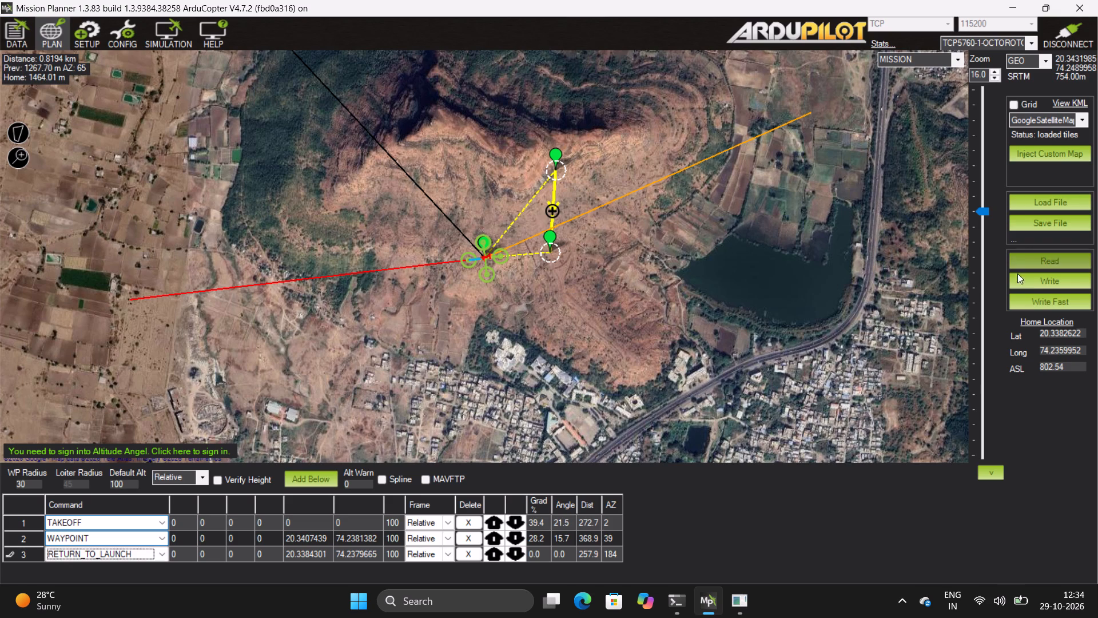
Write the takeoff, waypoint and return-to-launch mission to the vehicle.
click(1052, 283)
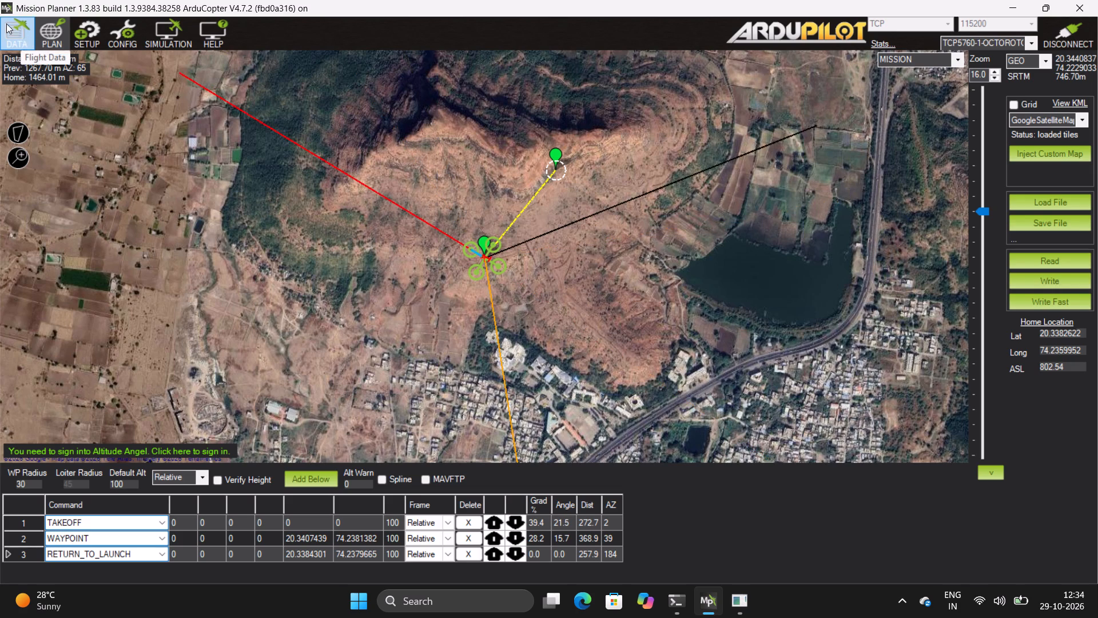
Delete all three items from the mission plan.
click(467, 552)
click(466, 539)
click(469, 521)
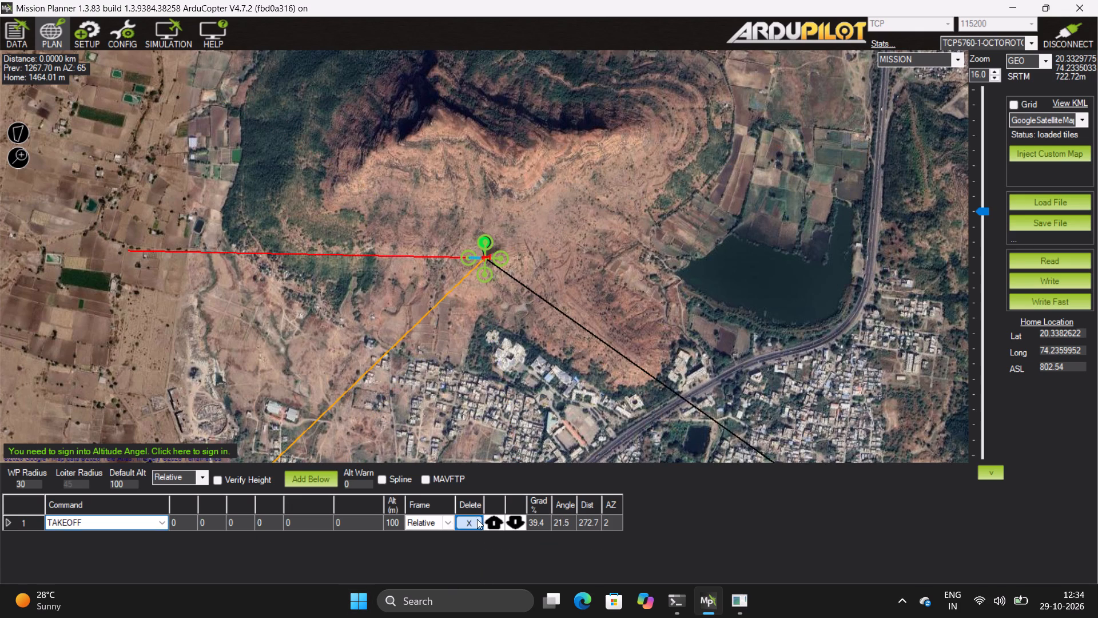
Place three new waypoints across the ridge at about 20.3403, 74.2330; 20.3414, 74.2370; and 20.3408, 74.2391.
click(486, 243)
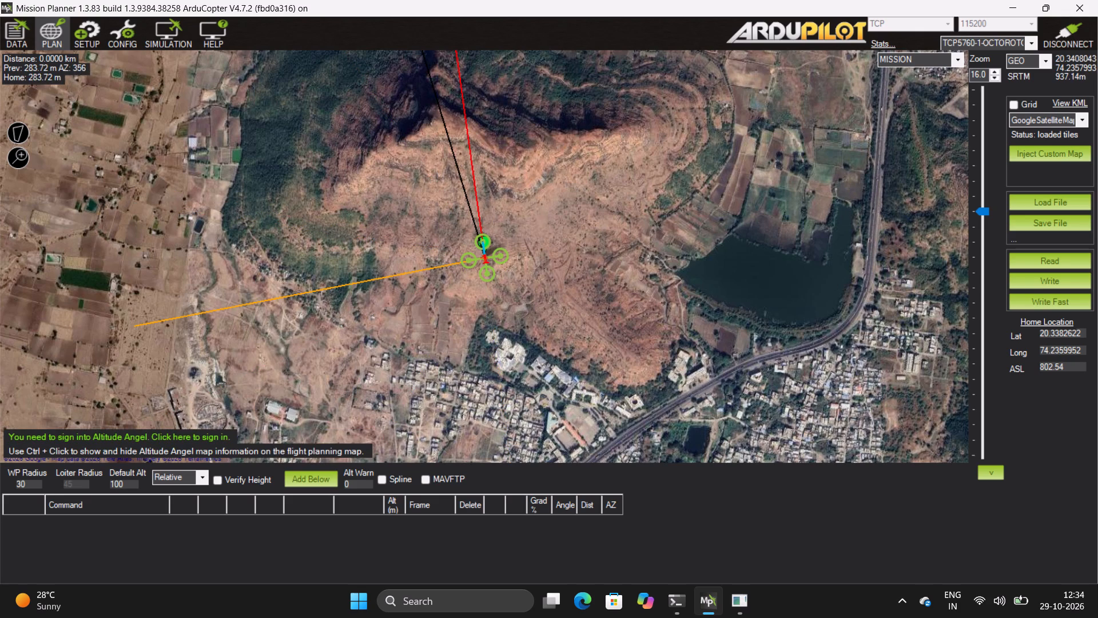
click(484, 256)
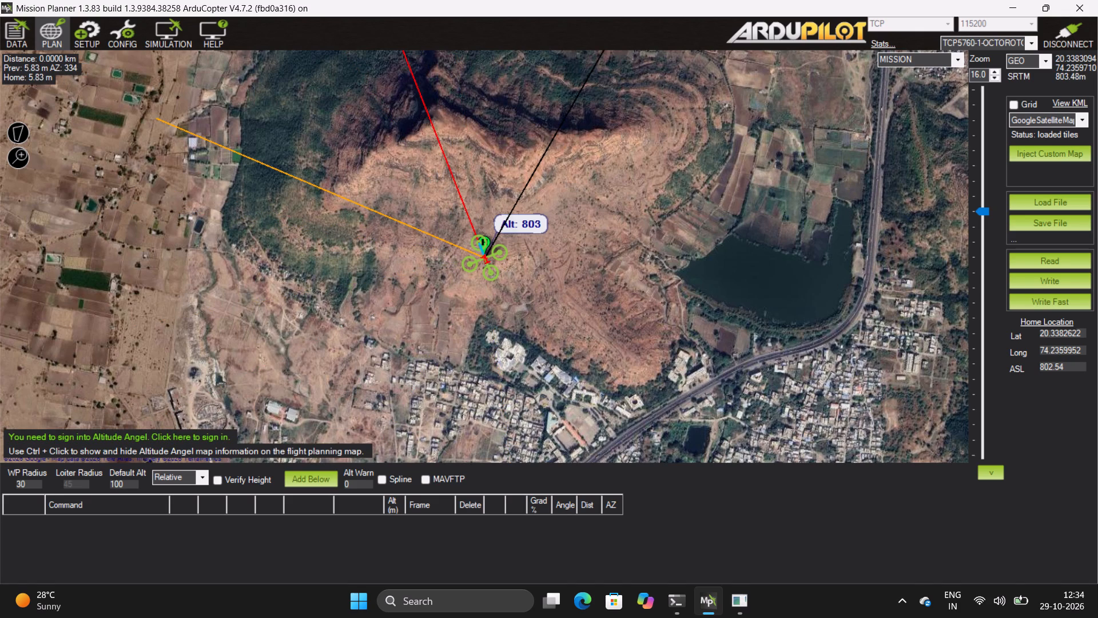
click(385, 185)
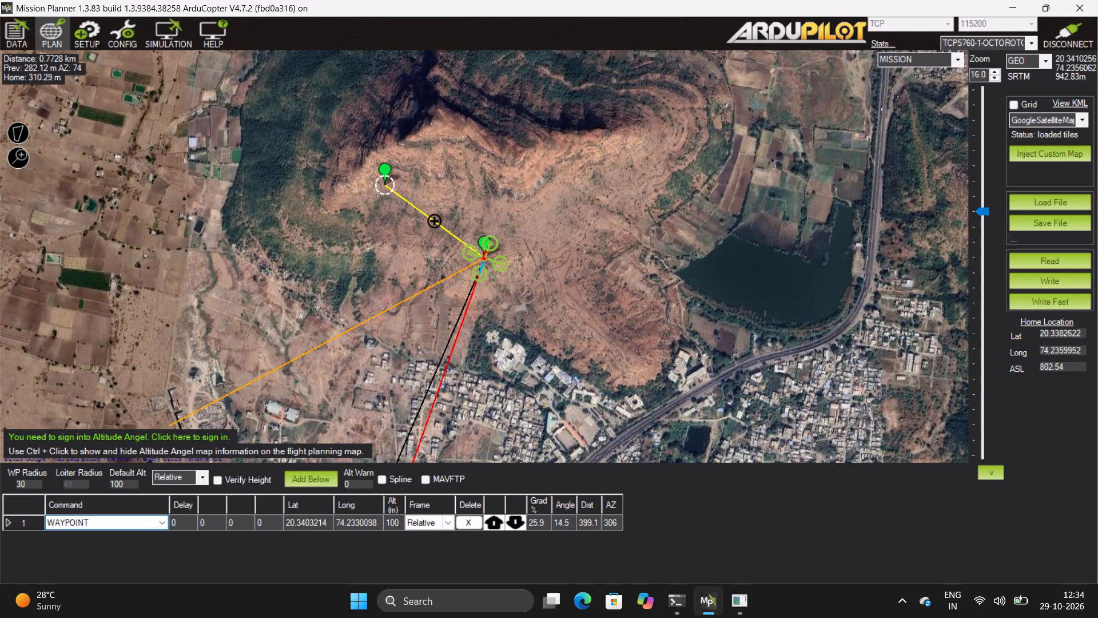
click(517, 146)
click(587, 165)
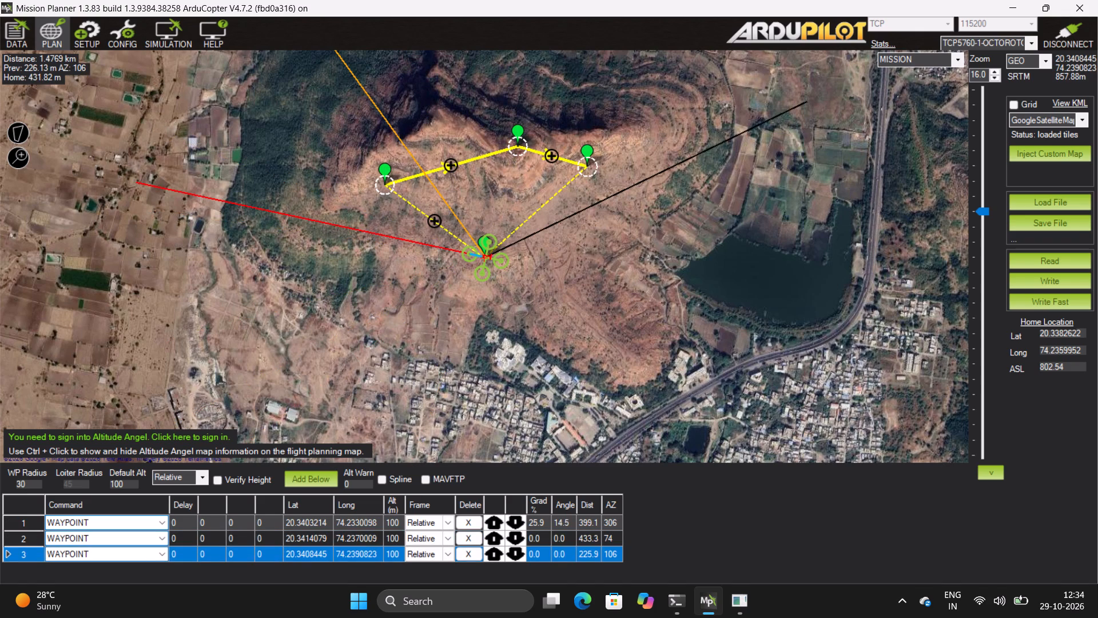
Add four more waypoints at about 20.3385, 74.2397; 20.3364, 74.2389; 20.3364, 74.2353; and 20.3378, 74.2333.
click(606, 248)
click(582, 323)
click(463, 354)
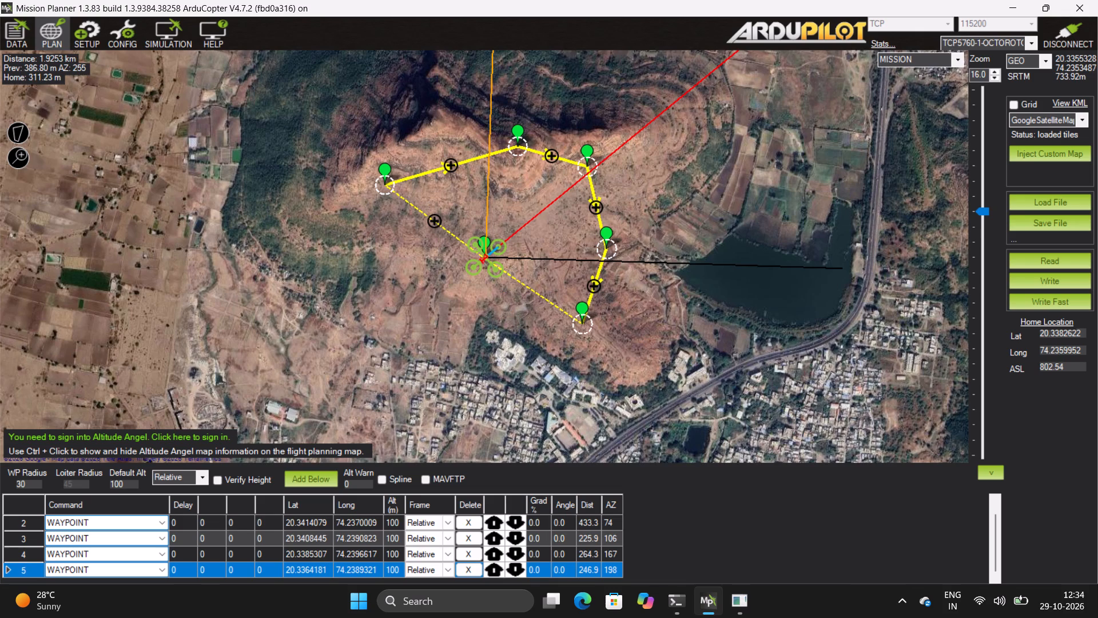
click(458, 324)
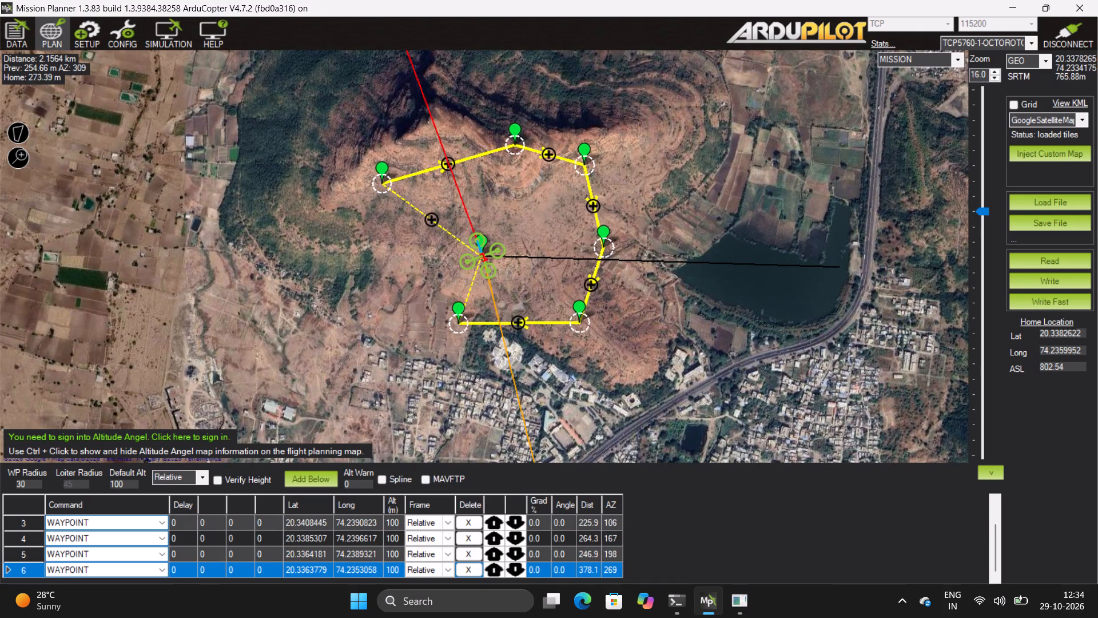
click(394, 271)
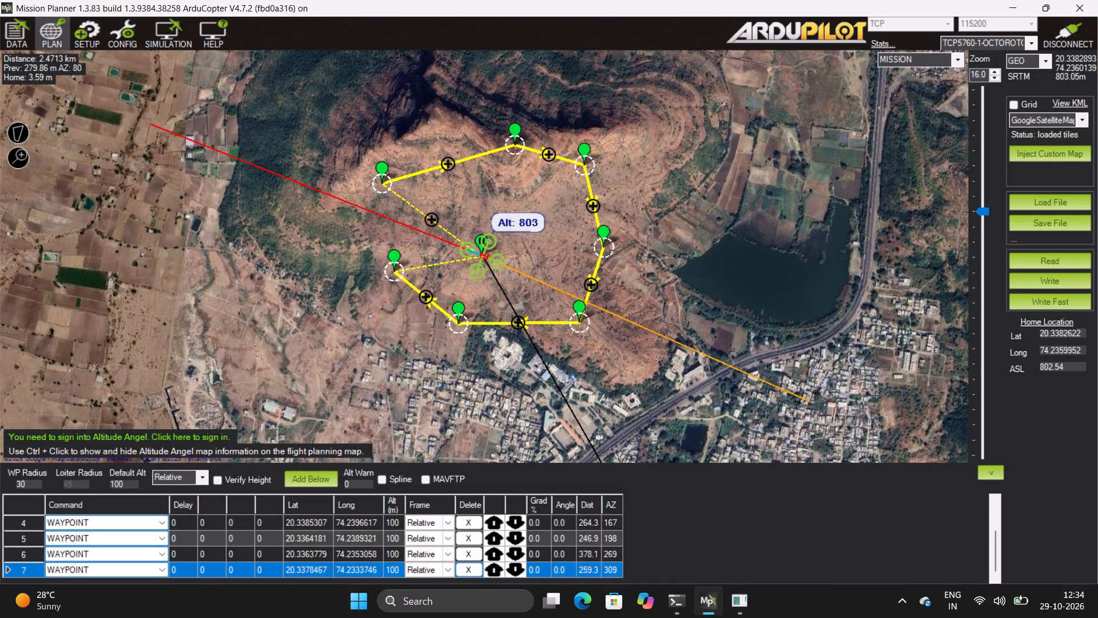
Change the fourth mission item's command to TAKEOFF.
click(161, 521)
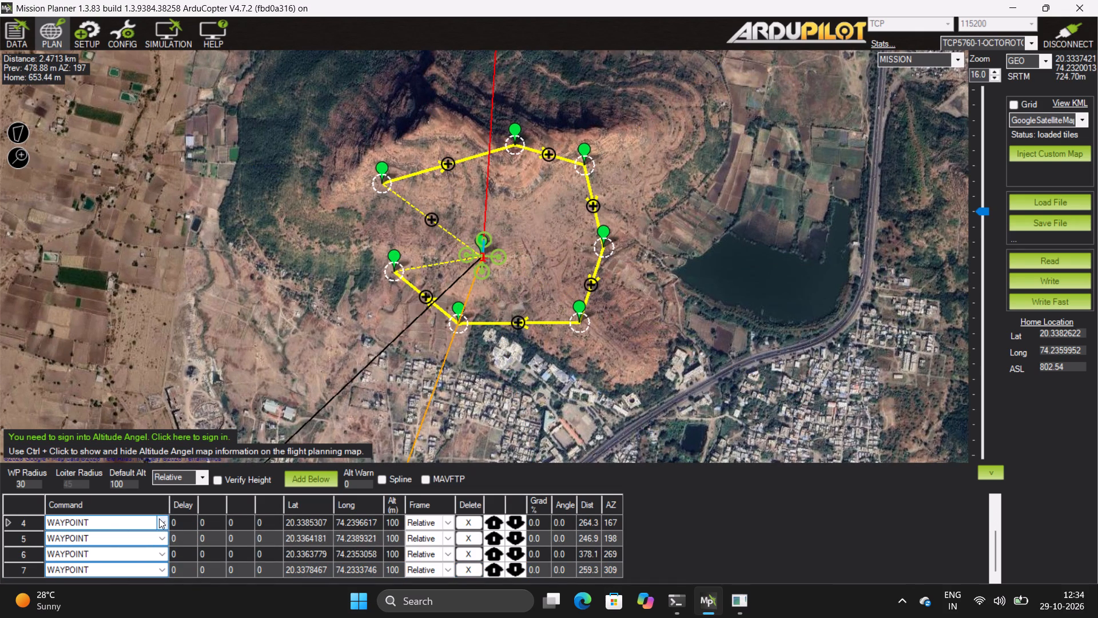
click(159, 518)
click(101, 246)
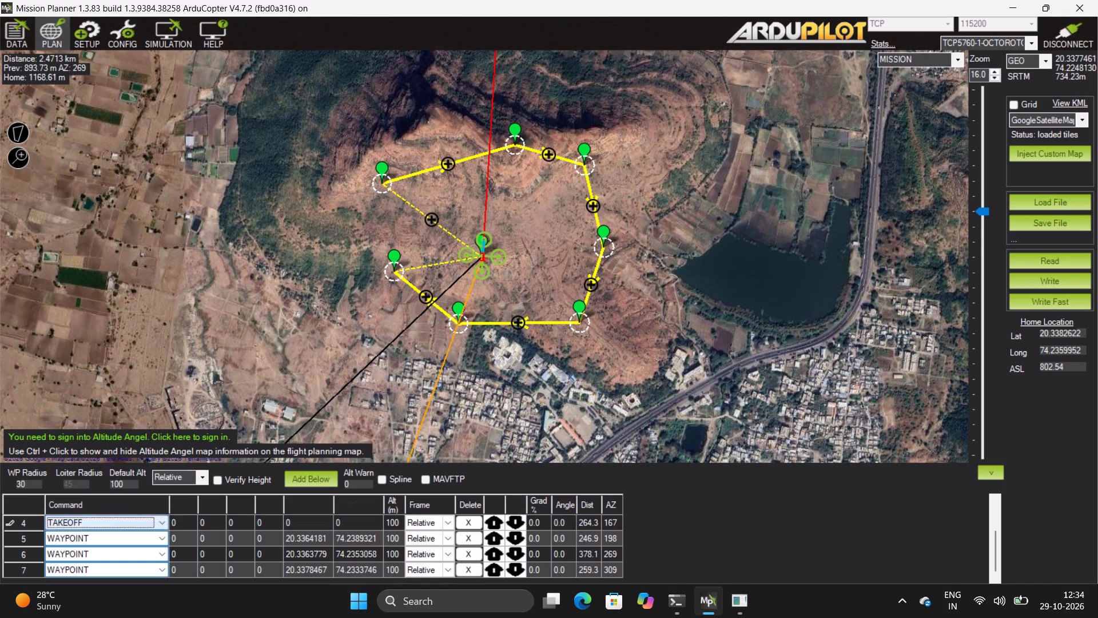
Change the seventh mission item's command to RETURN_TO_LAUNCH and the first item's command to TAKEOFF.
scroll(153, 510, down, 3)
scroll(105, 560, down, 2)
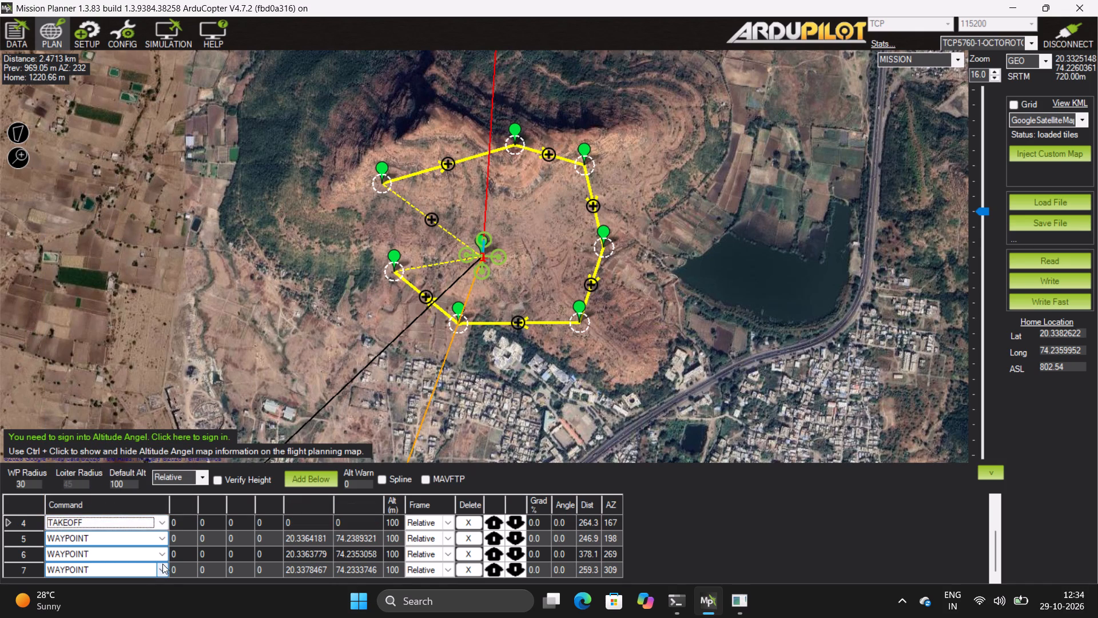
click(162, 570)
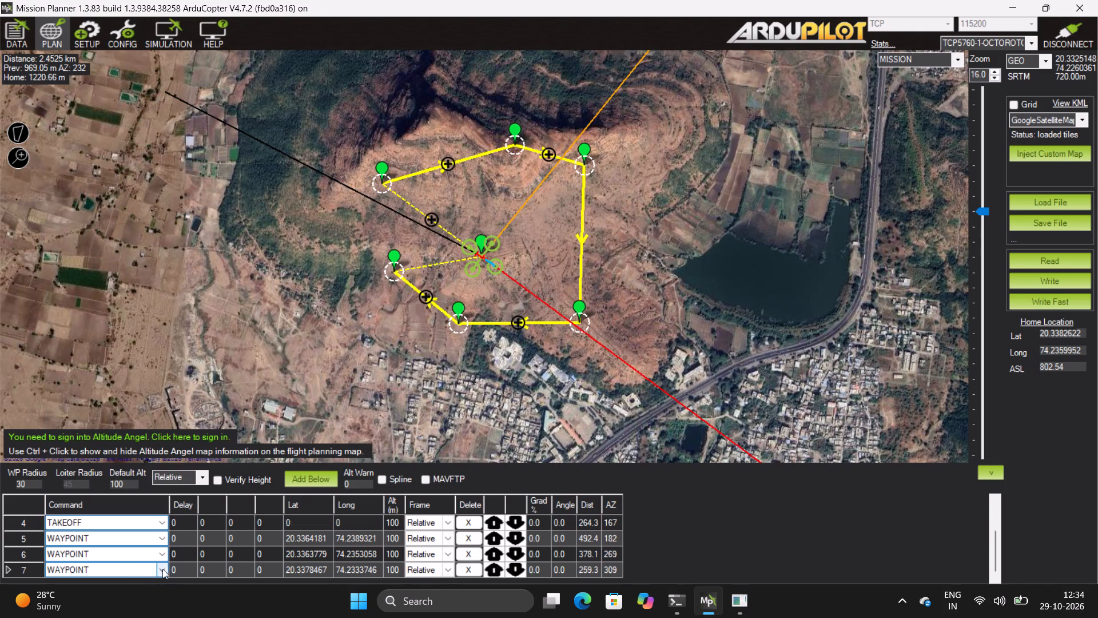
click(164, 568)
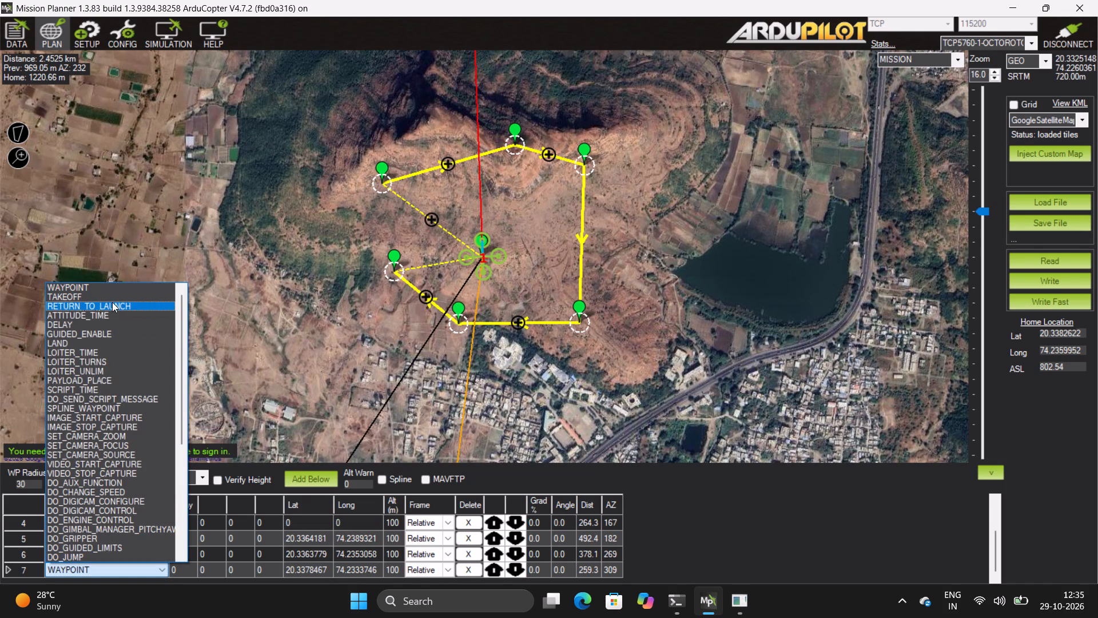
click(112, 302)
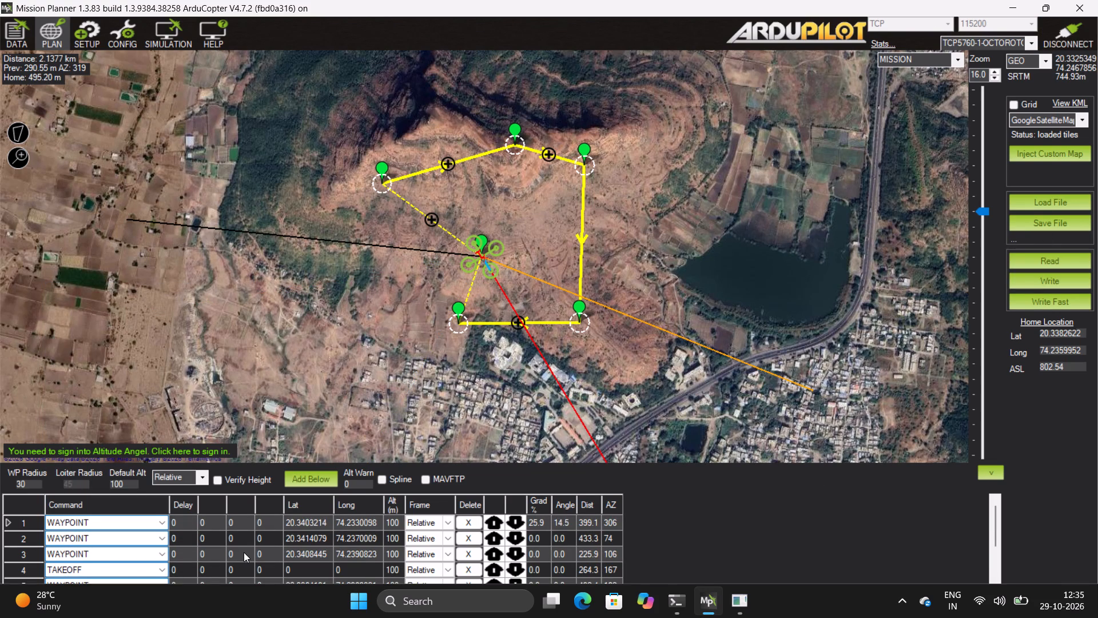
scroll(241, 552, down, 1)
scroll(241, 552, up, 3)
click(158, 520)
click(95, 249)
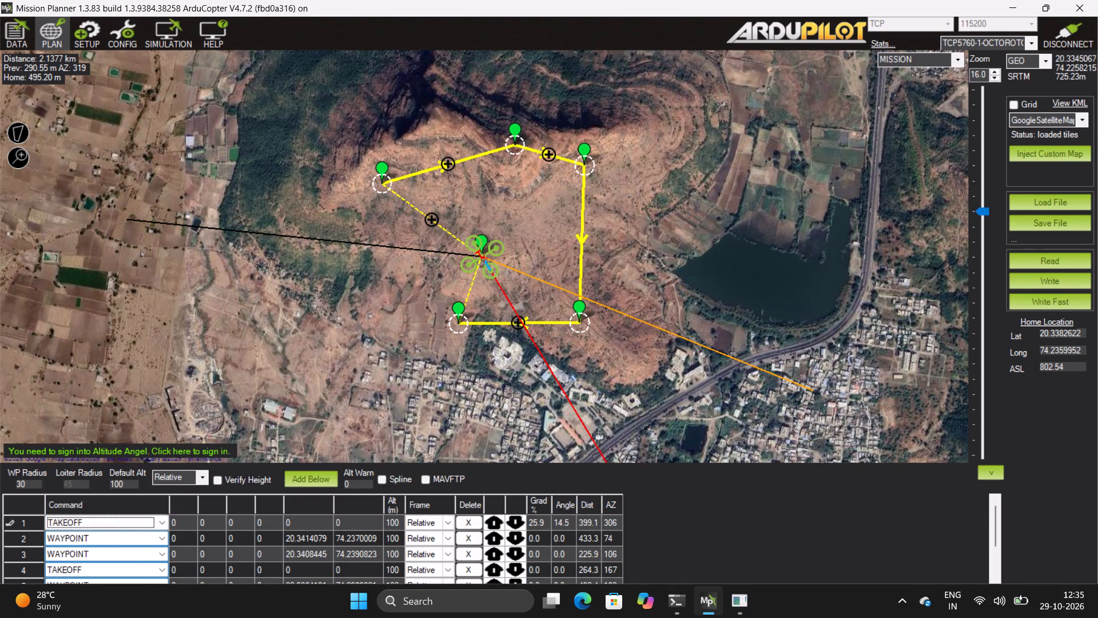
Change the fourth mission item's command back to WAYPOINT.
scroll(95, 534, down, 4)
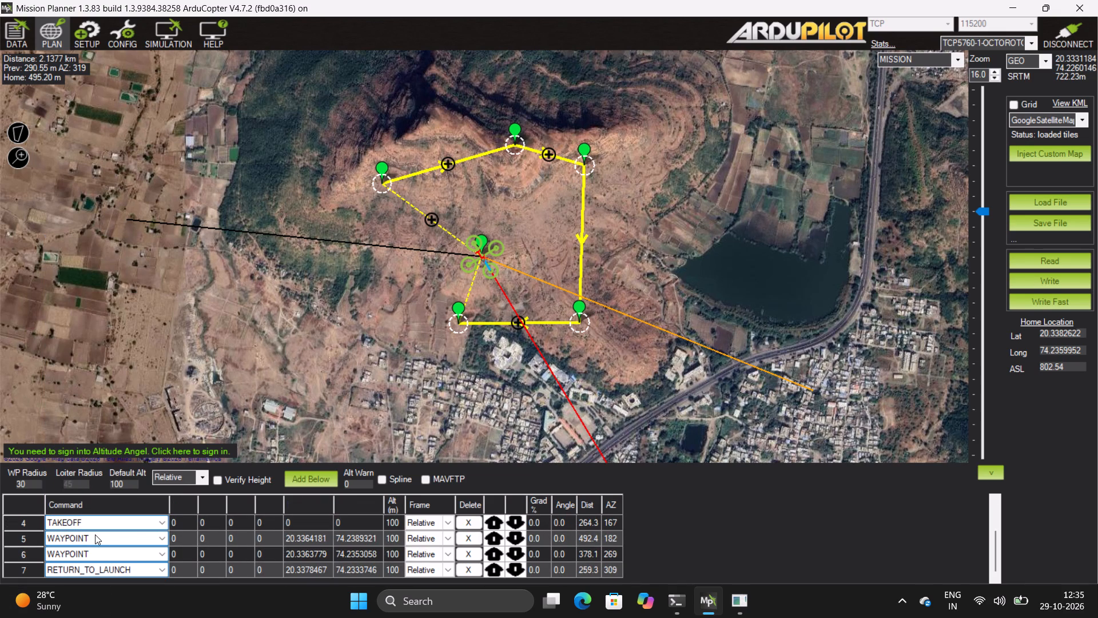
scroll(95, 534, up, 4)
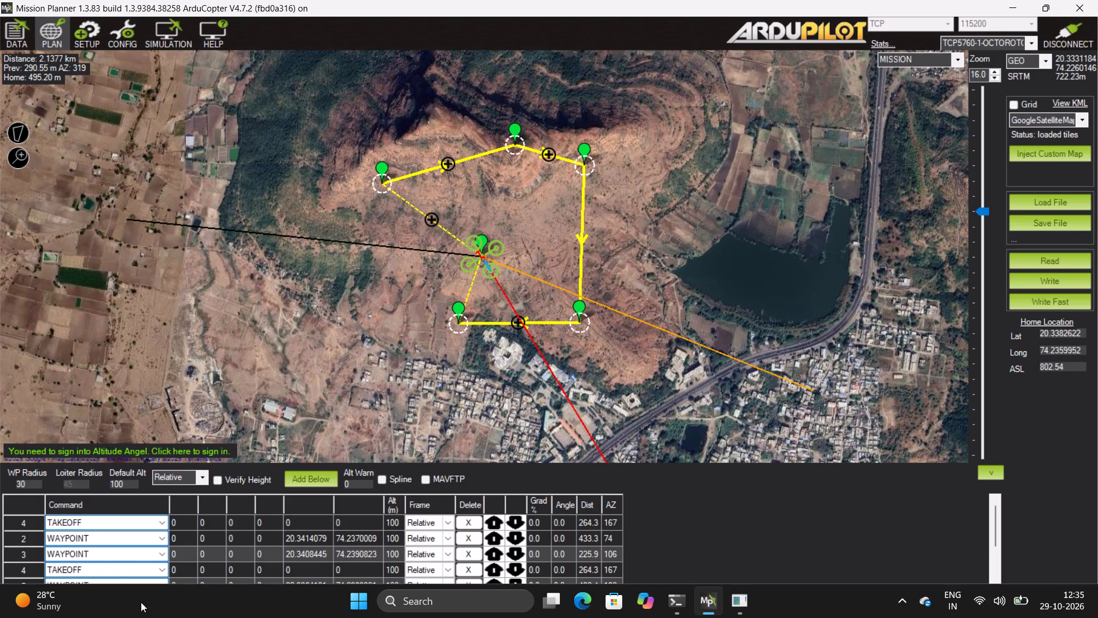
click(160, 566)
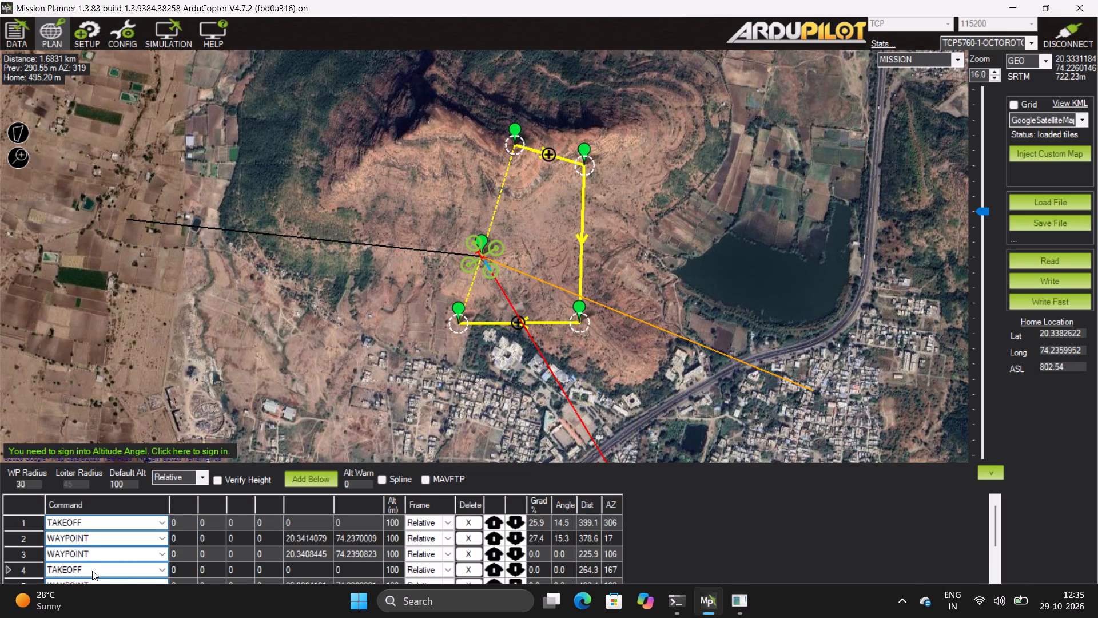
key(BackSpace)
key(BackSpace)
key(BackSpace)
key(BackSpace)
key(BackSpace)
key(BackSpace)
key(BackSpace)
key(BackSpace)
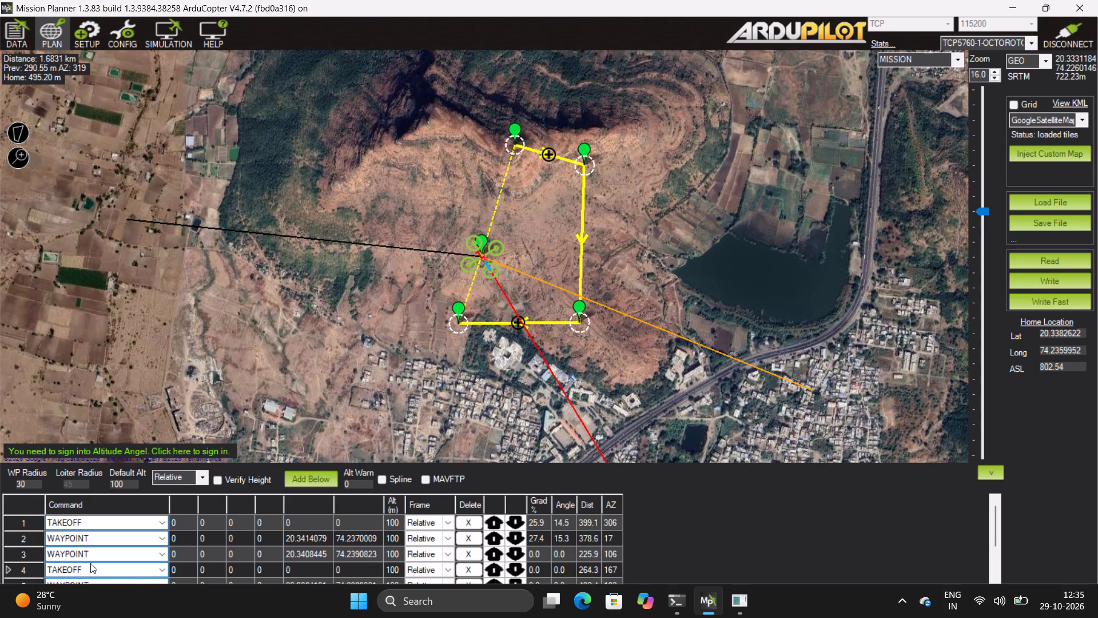
click(84, 569)
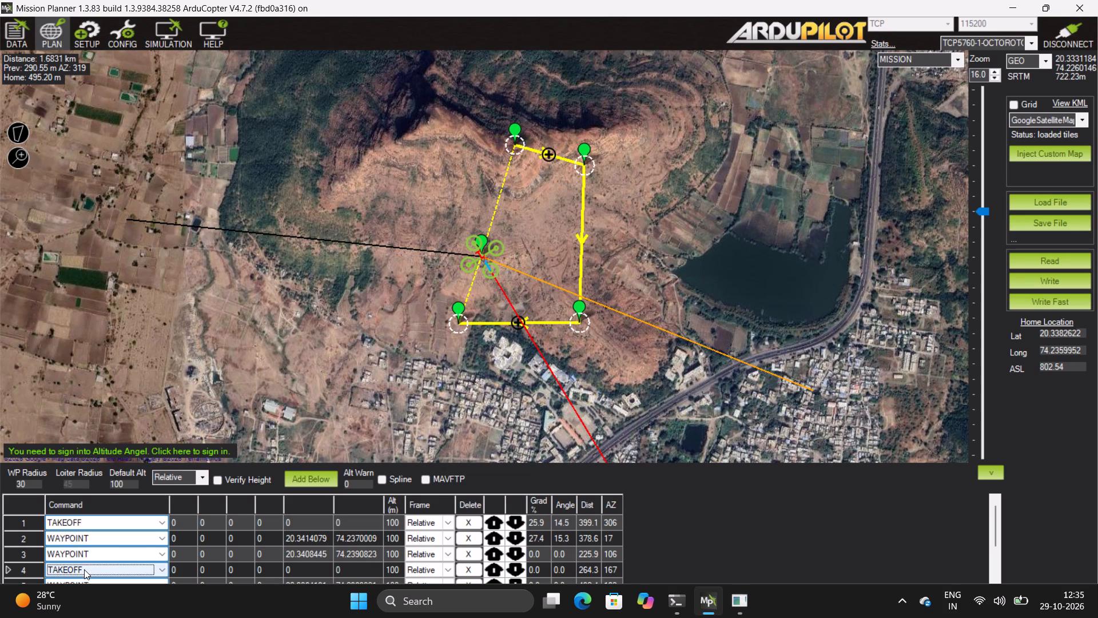
key(BackSpace)
Review the seven-item mission list and write the mission to the vehicle.
scroll(86, 540, down, 1)
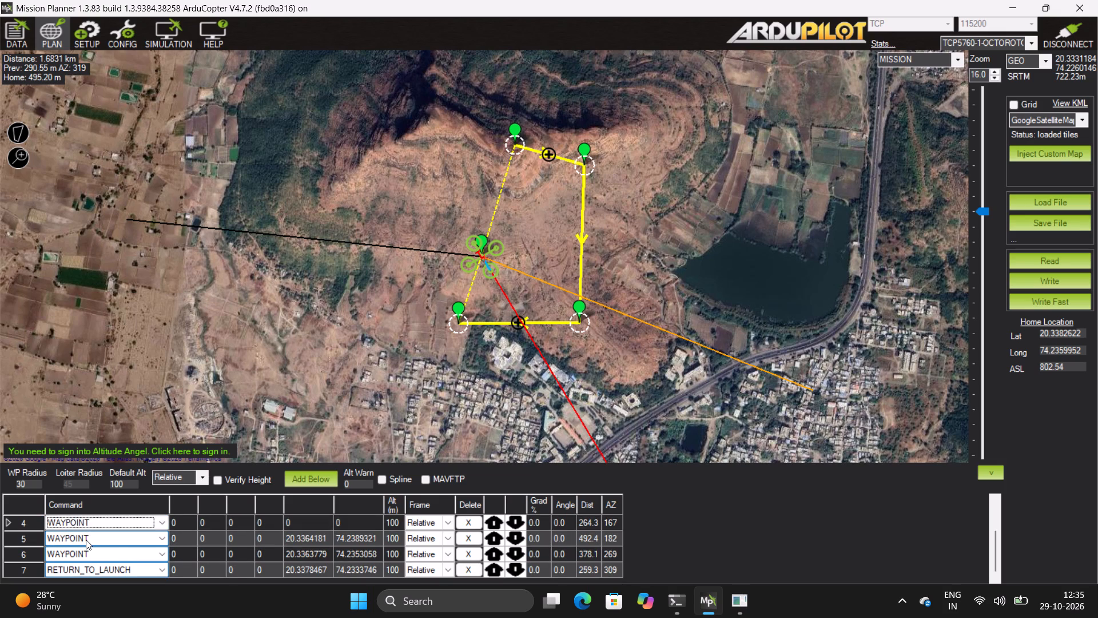
scroll(86, 543, up, 2)
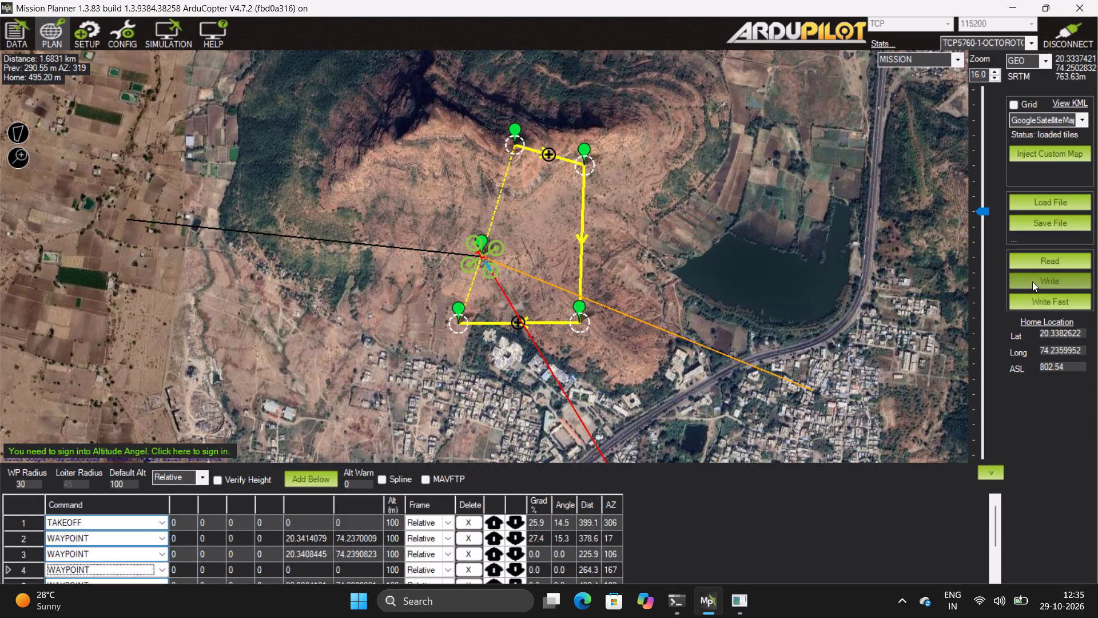
scroll(1032, 282, down, 3)
scroll(1097, 279, down, 1)
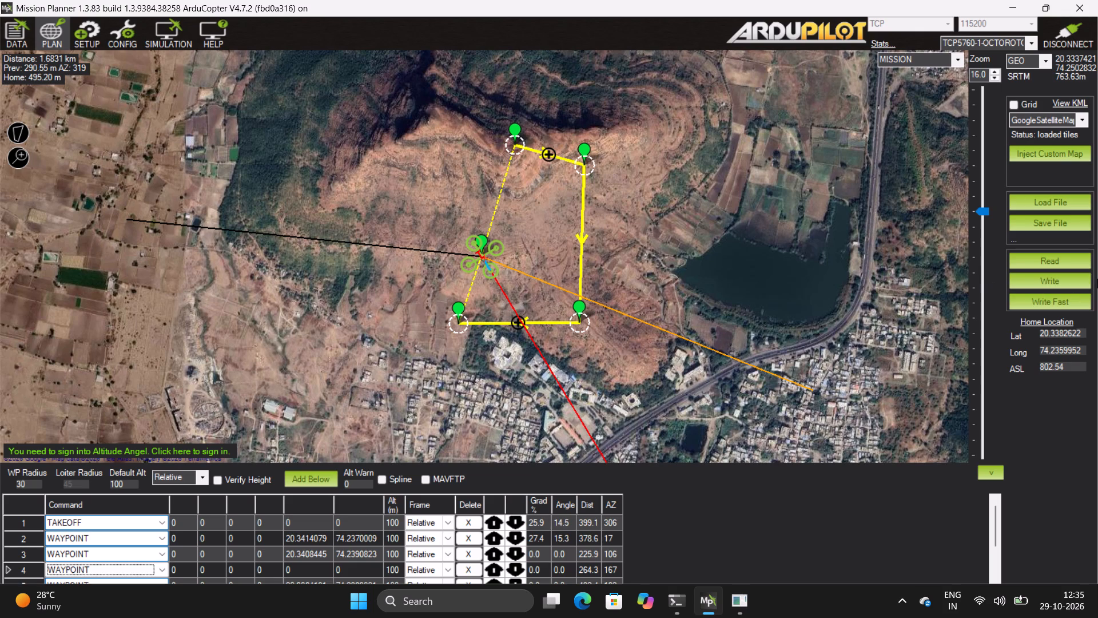
scroll(1097, 279, down, 1)
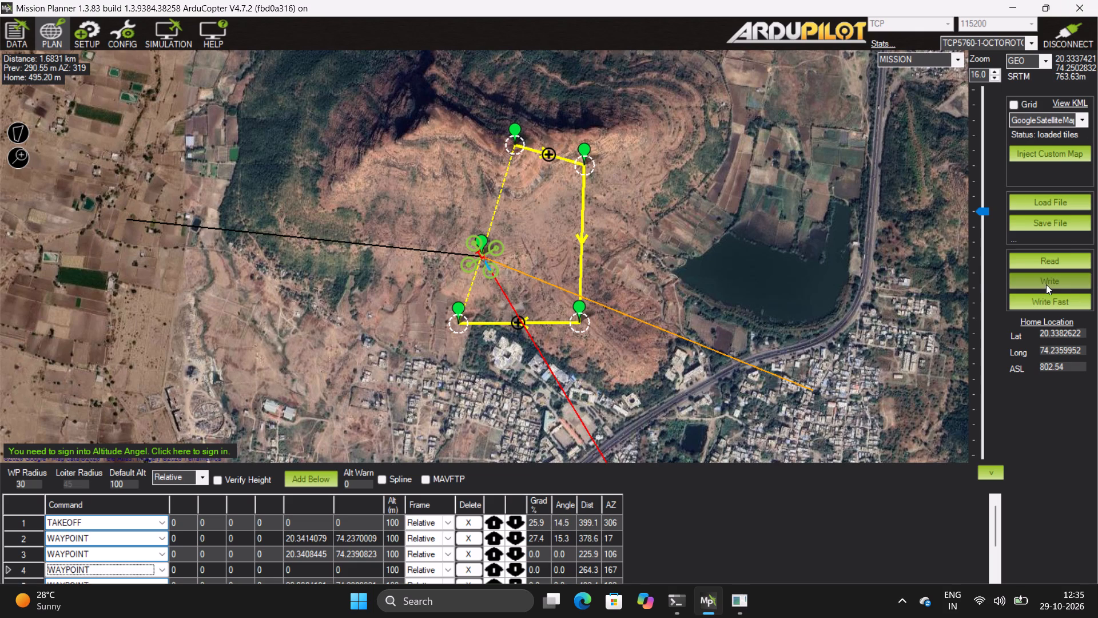
click(1041, 281)
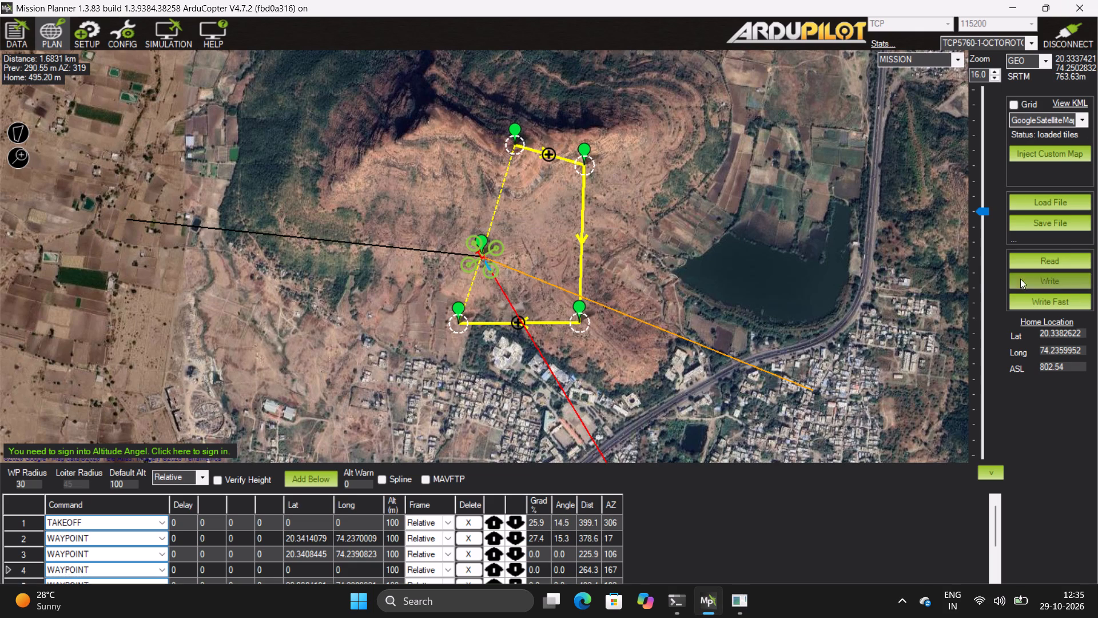
In the flight data actions, select Stabilize as the flight mode and Home Location as the mount mode.
click(14, 30)
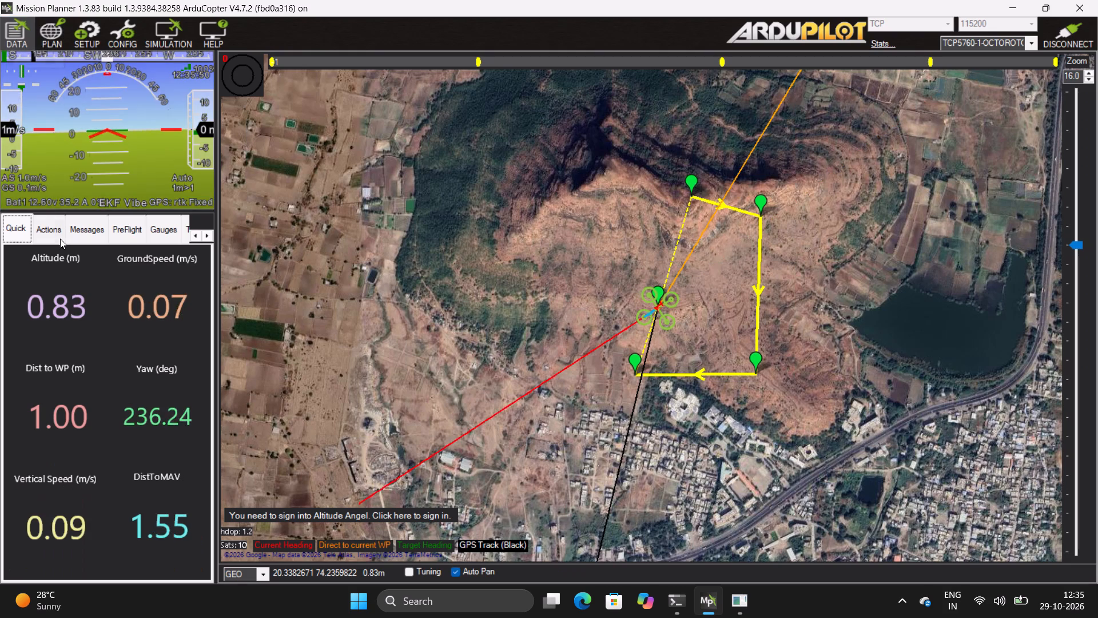
click(41, 224)
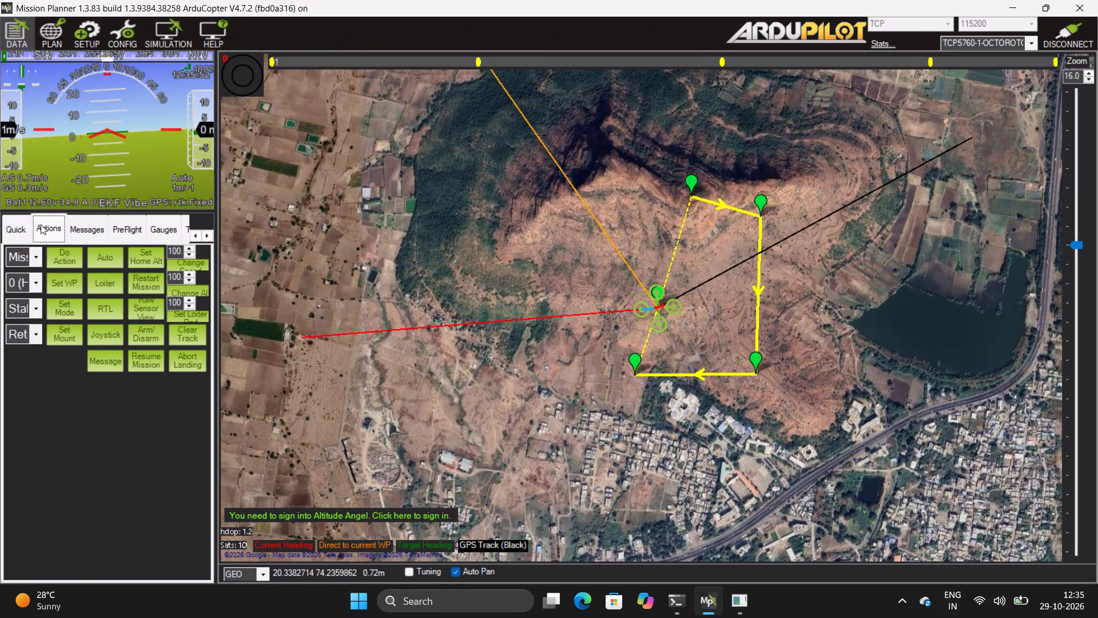
click(39, 256)
click(35, 316)
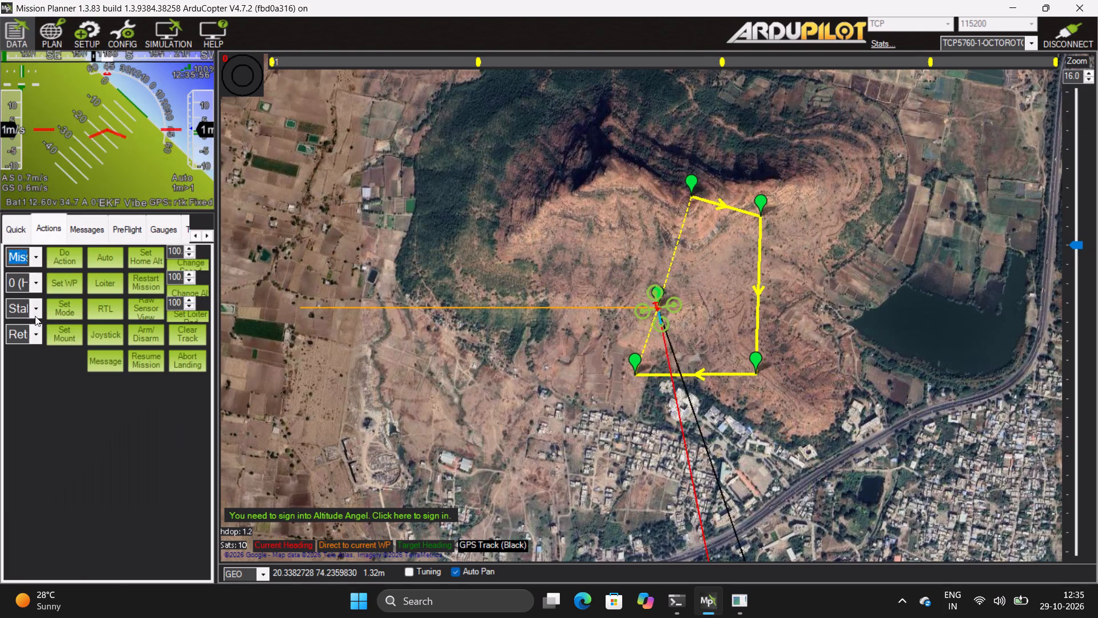
click(34, 310)
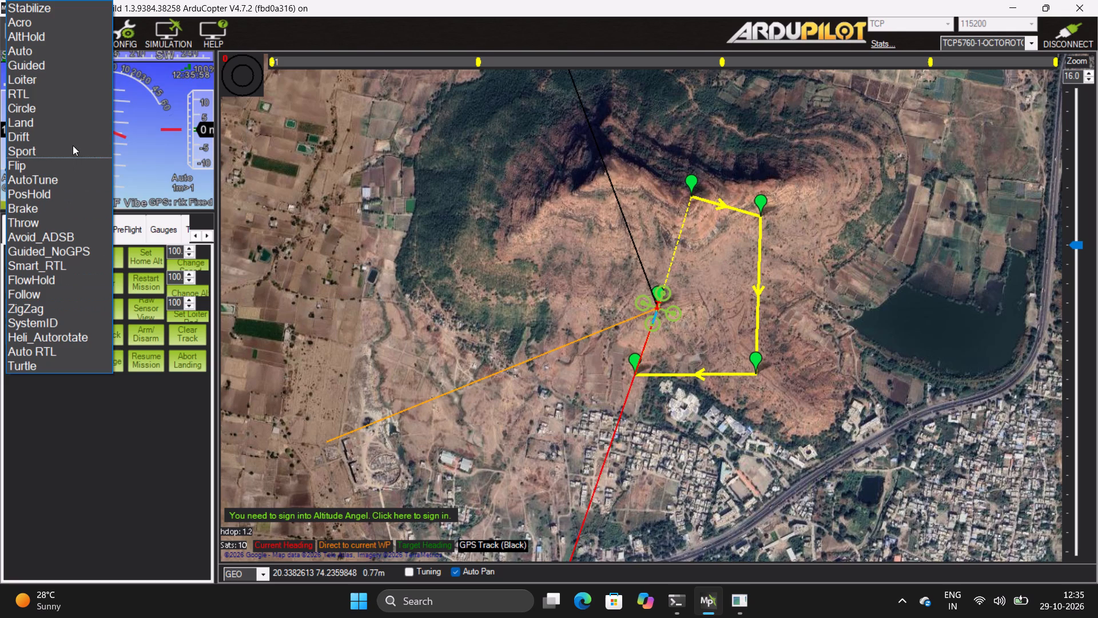
click(51, 7)
click(35, 327)
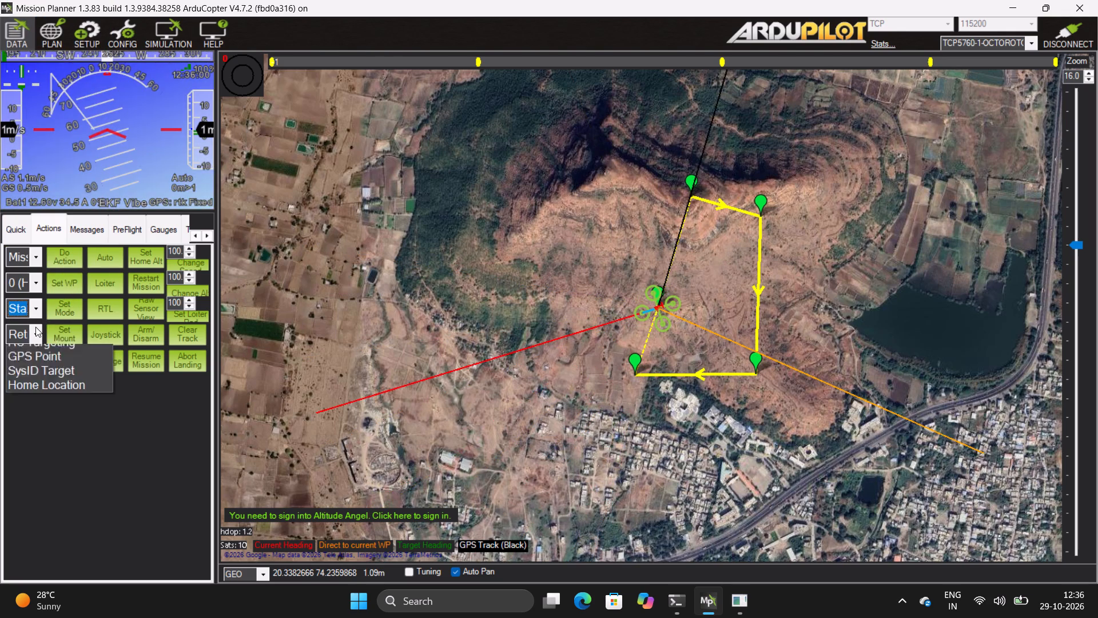
click(43, 432)
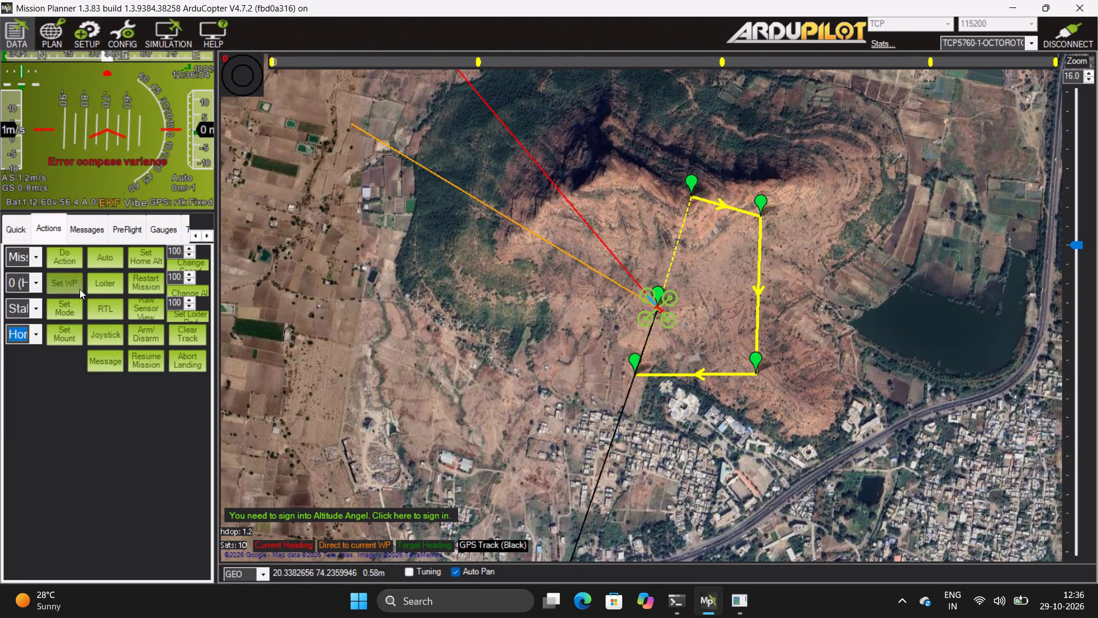
Switch the vehicle to Loiter mode.
click(98, 279)
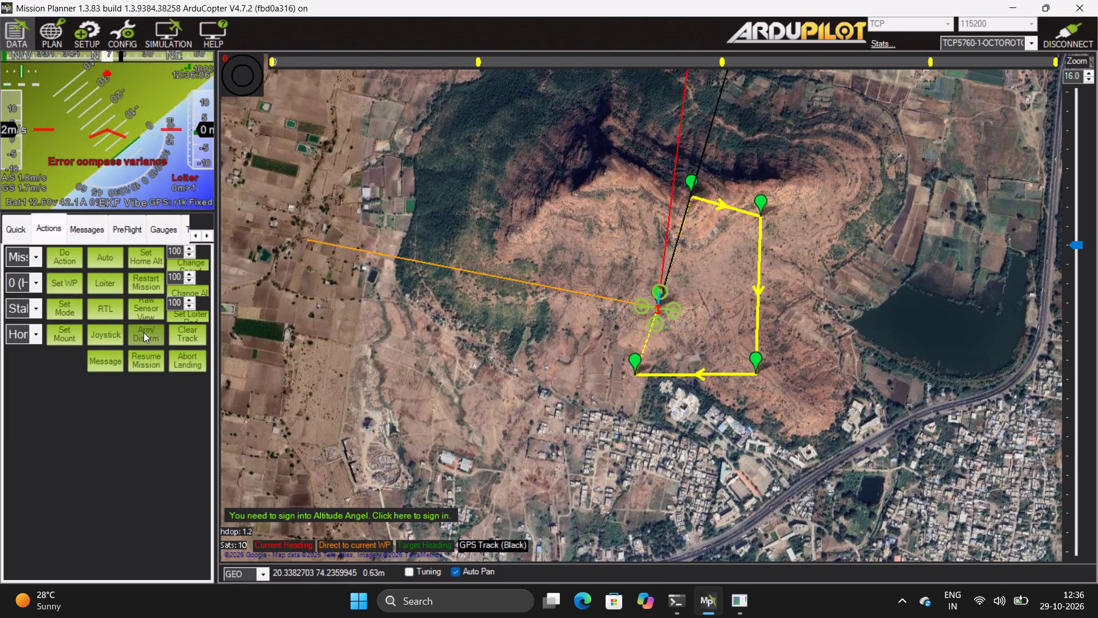
Force-disarm the vehicle while it is in Loiter mode.
click(144, 332)
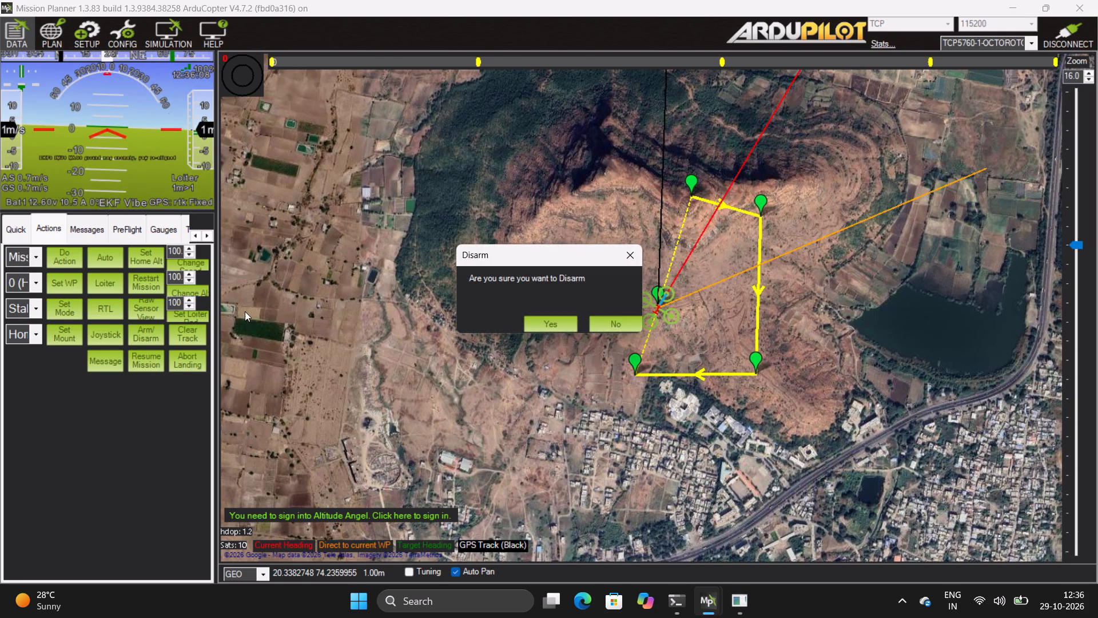
click(145, 335)
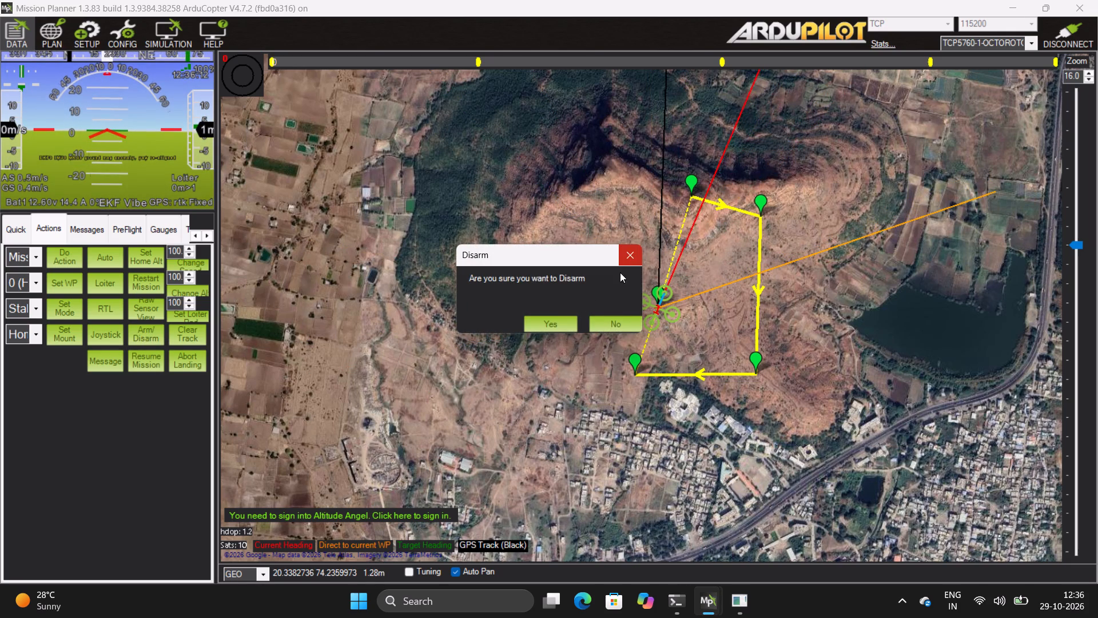
click(624, 253)
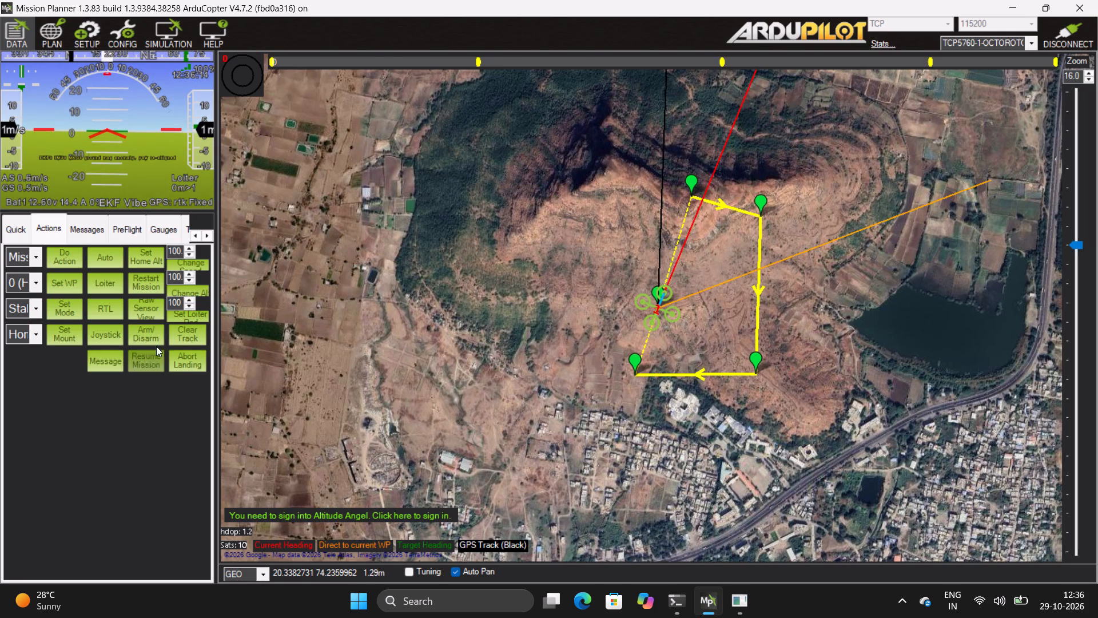
click(157, 331)
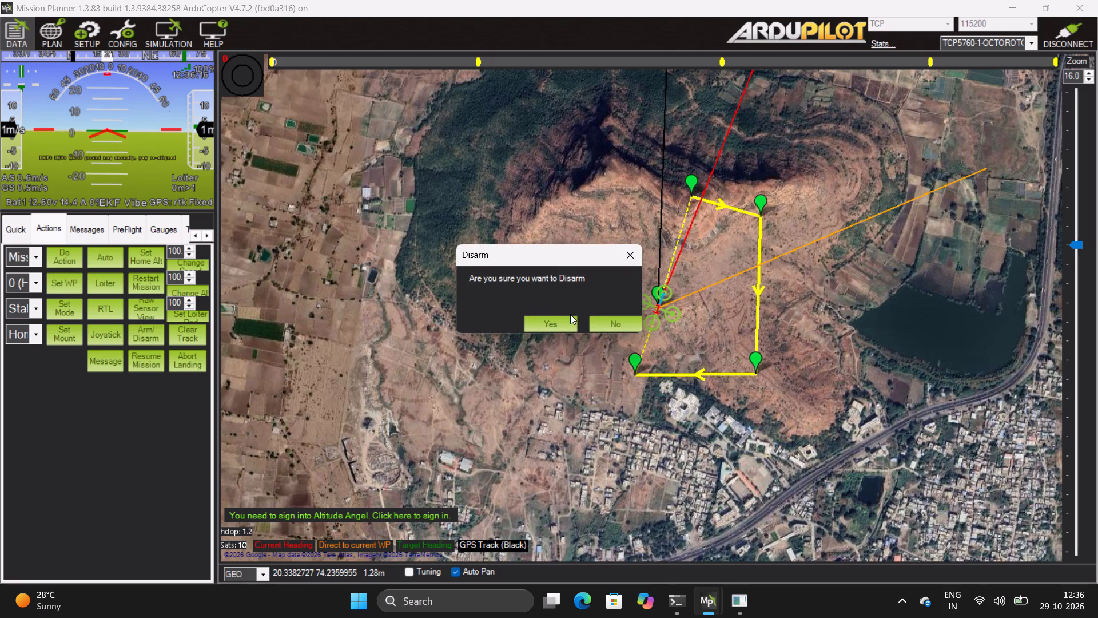
click(563, 328)
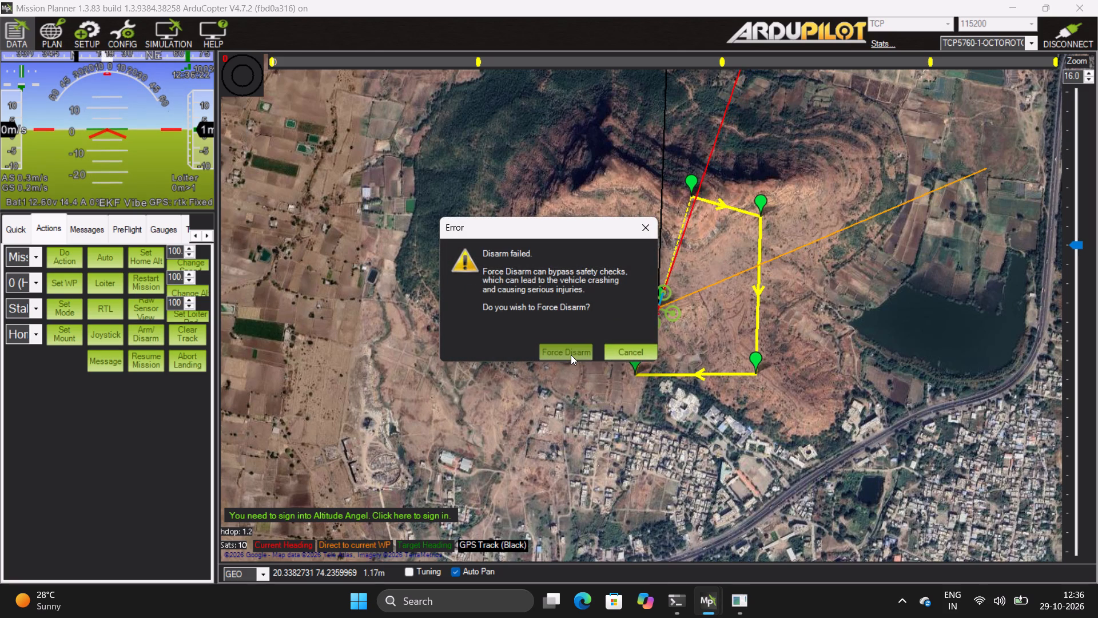
click(571, 355)
Arm the vehicle again and run the Mission_Start action.
click(155, 340)
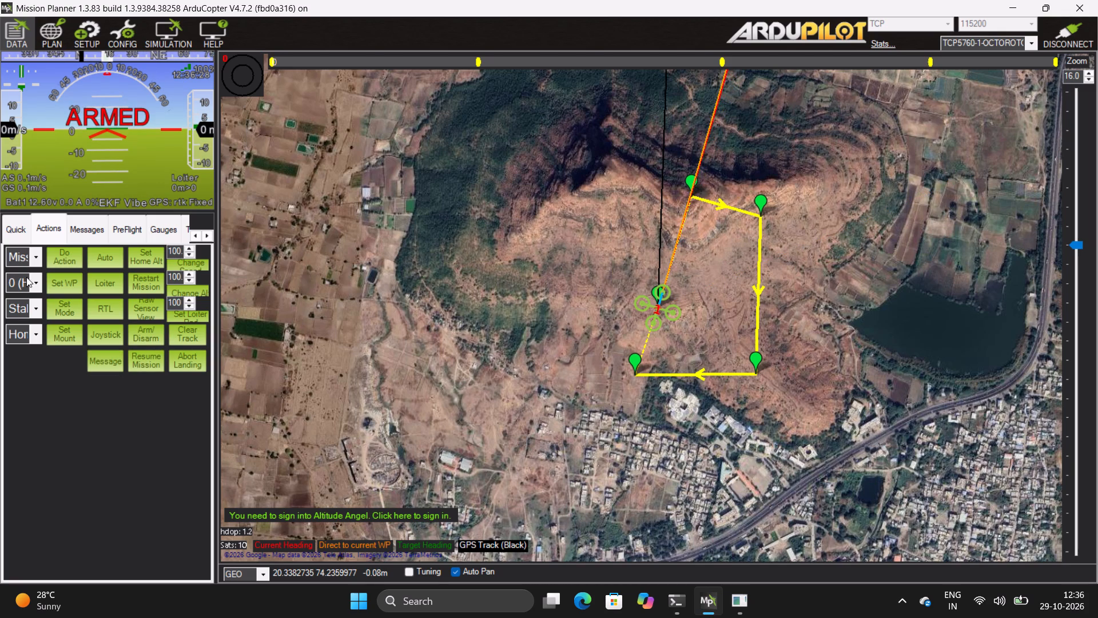
click(59, 257)
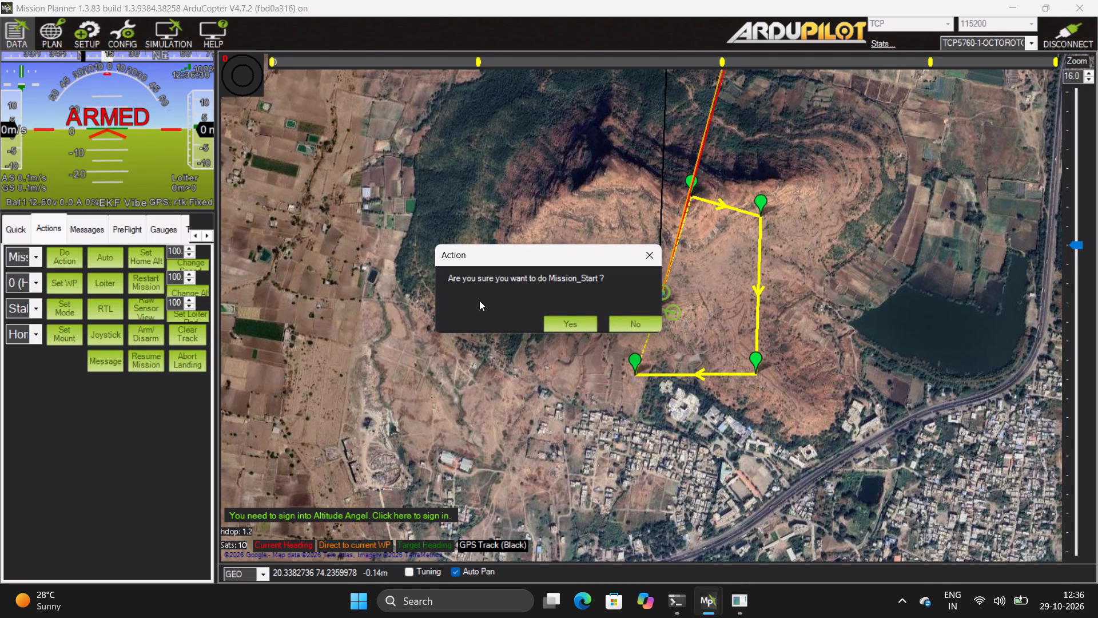
click(554, 326)
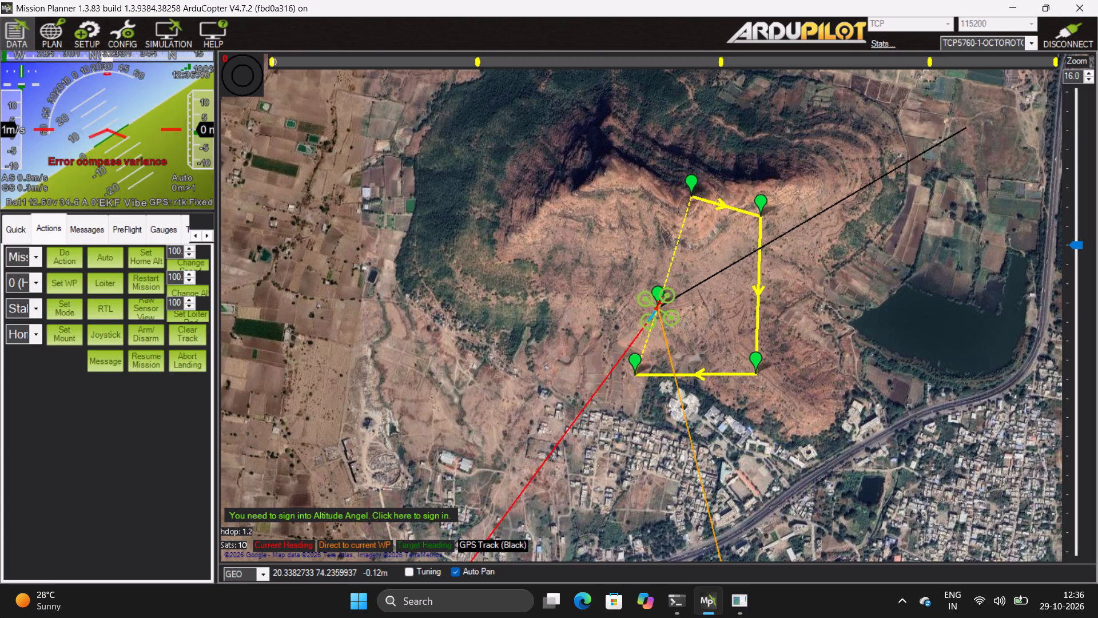
Examine the vehicle's message log for what happens after the mission start.
click(70, 237)
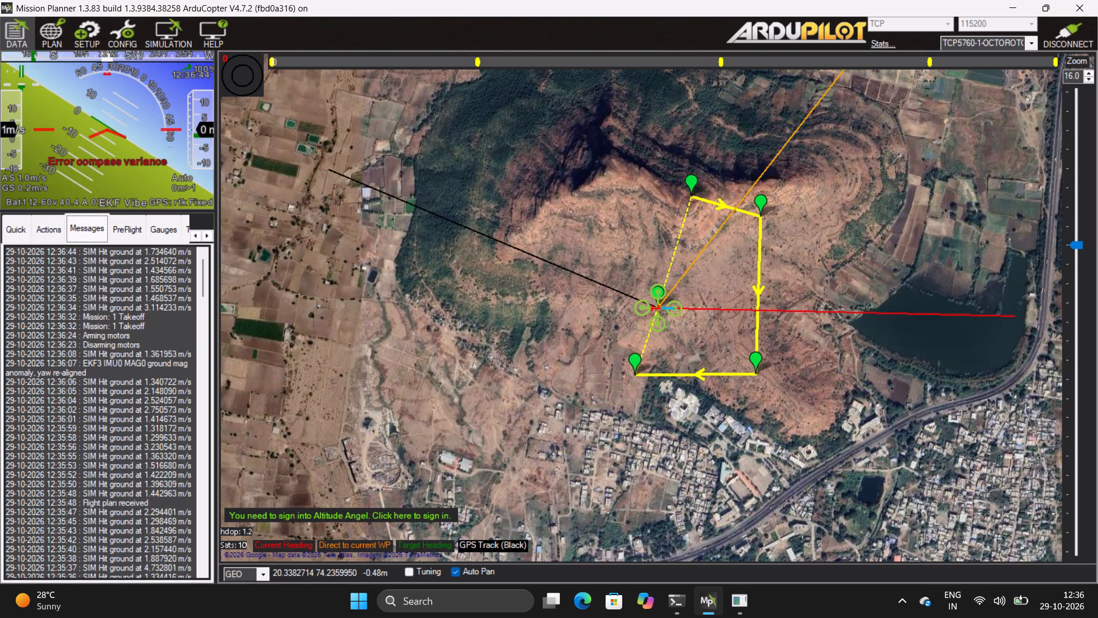
scroll(76, 406, down, 17)
scroll(79, 402, down, 6)
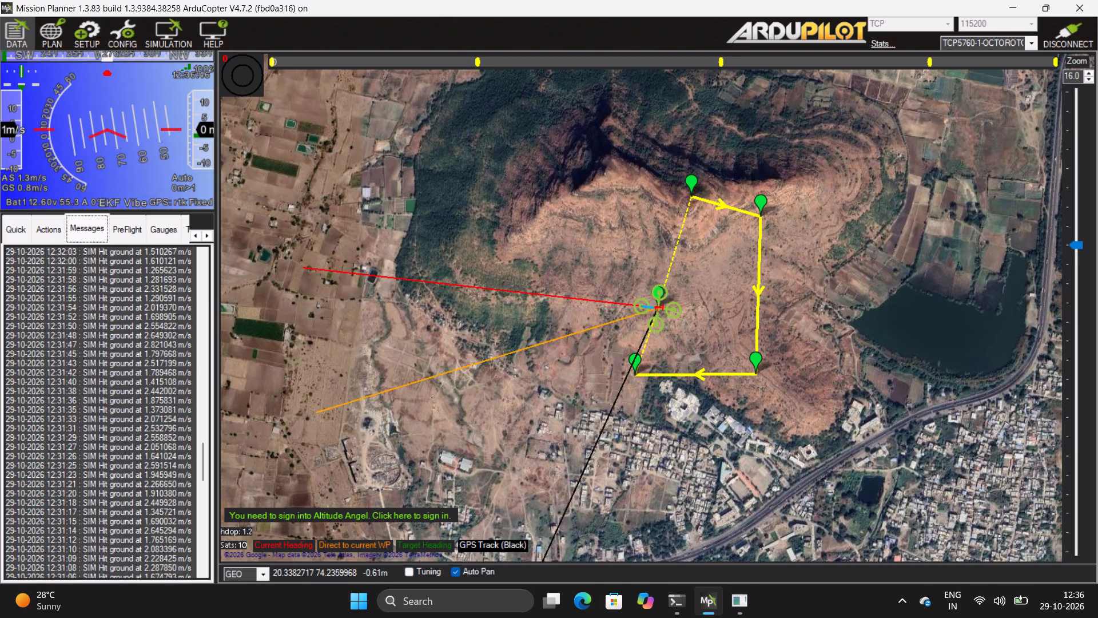
scroll(79, 401, down, 6)
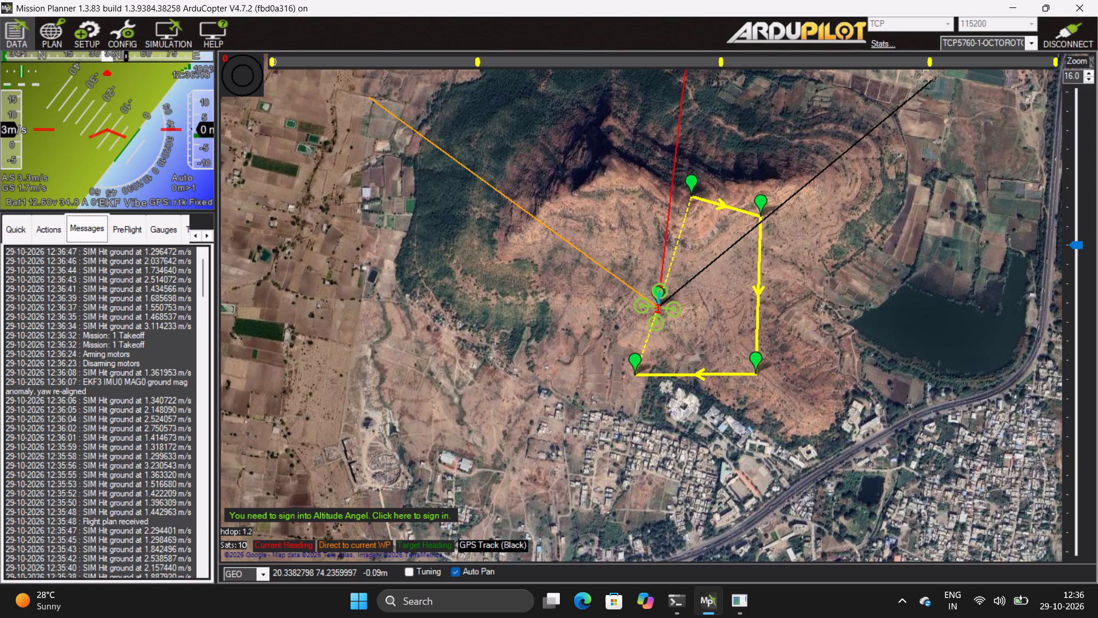
Force-disarm the vehicle during the mission takeoff.
click(44, 235)
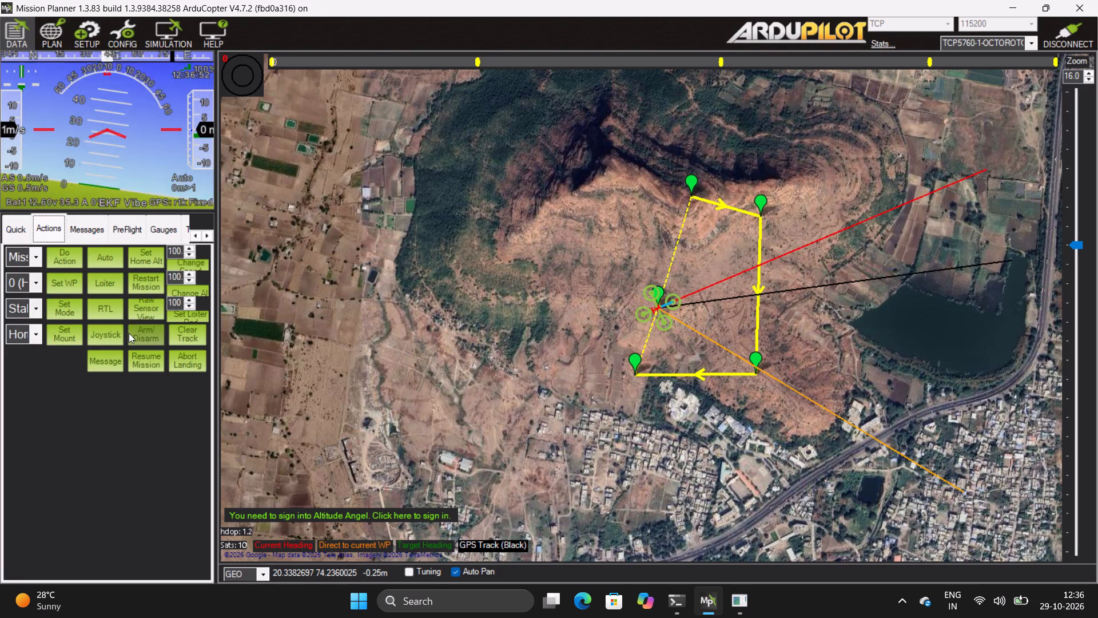
click(153, 333)
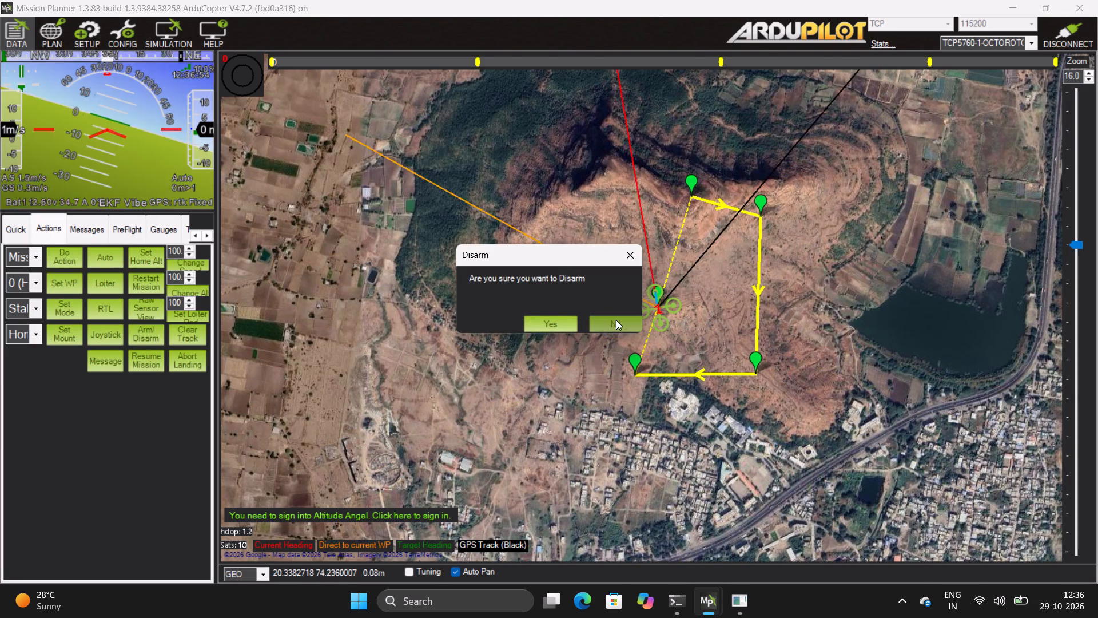
click(546, 329)
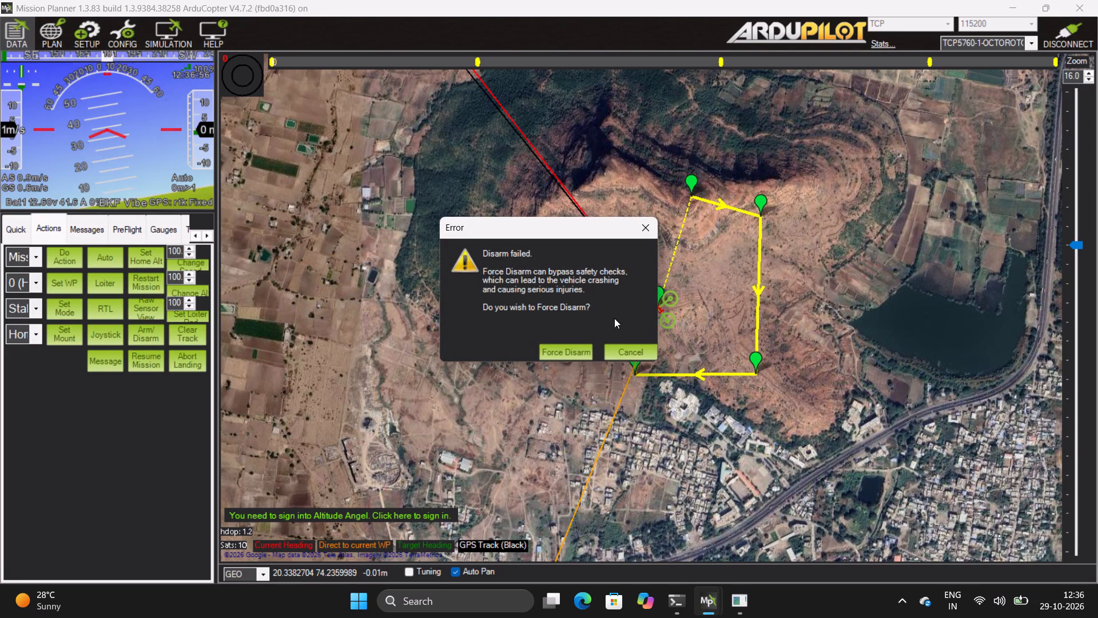
click(556, 355)
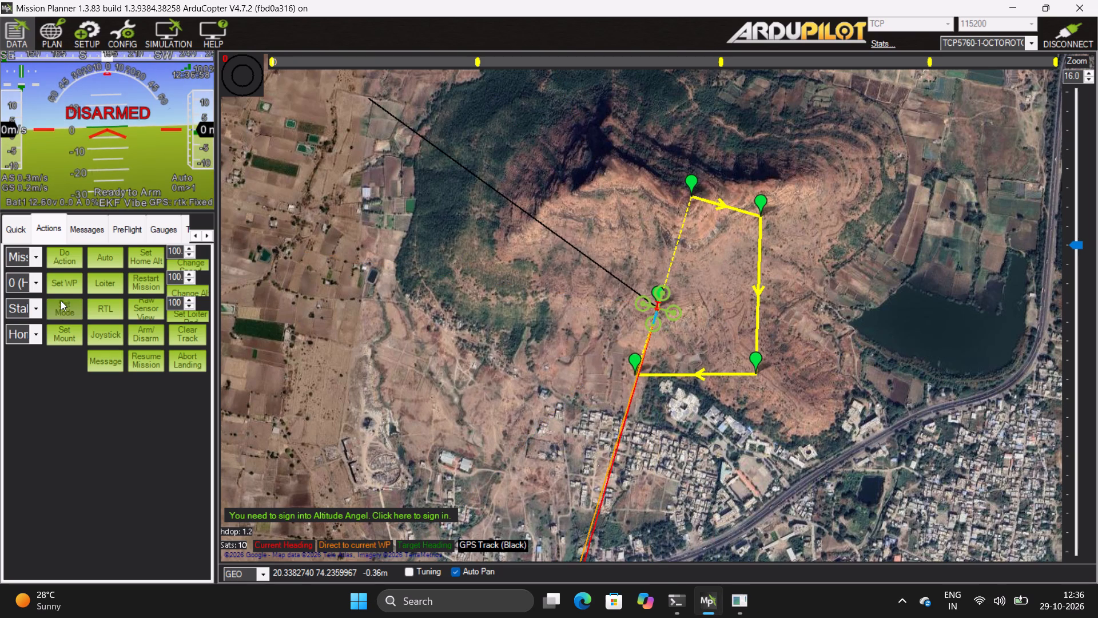
Read through the vehicle's message log back to its startup entries.
click(90, 229)
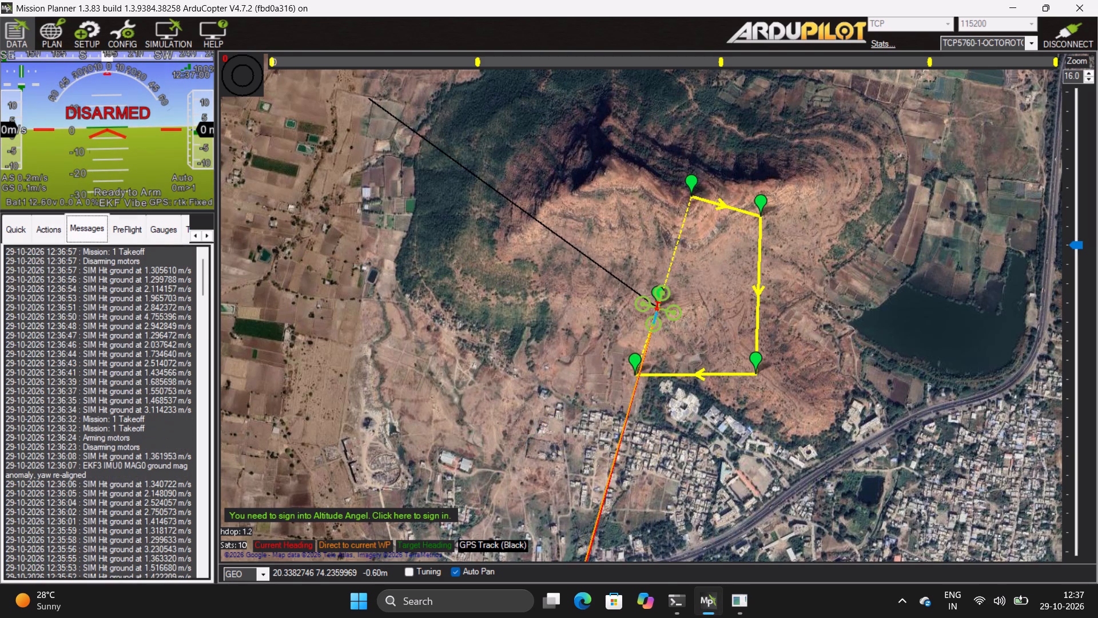
scroll(90, 448, down, 5)
scroll(94, 513, down, 7)
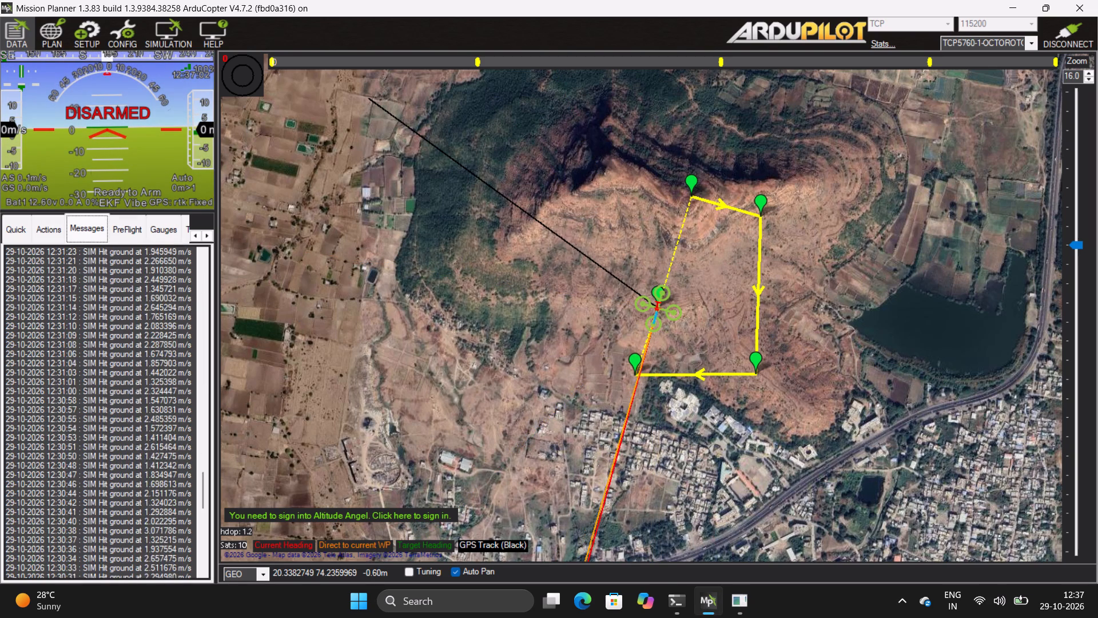
scroll(95, 517, down, 7)
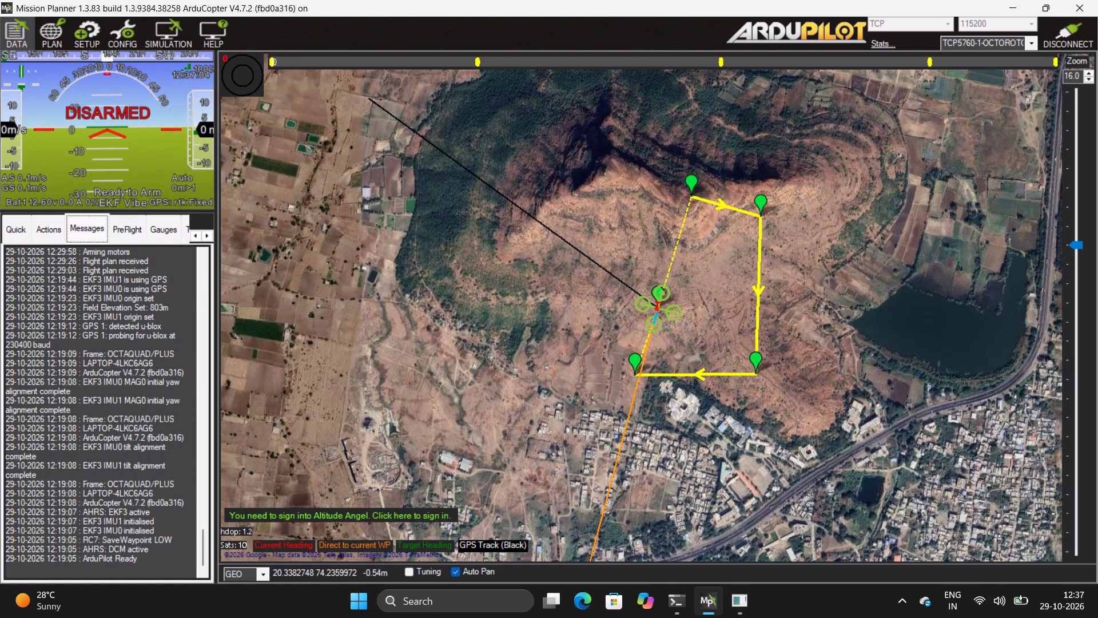
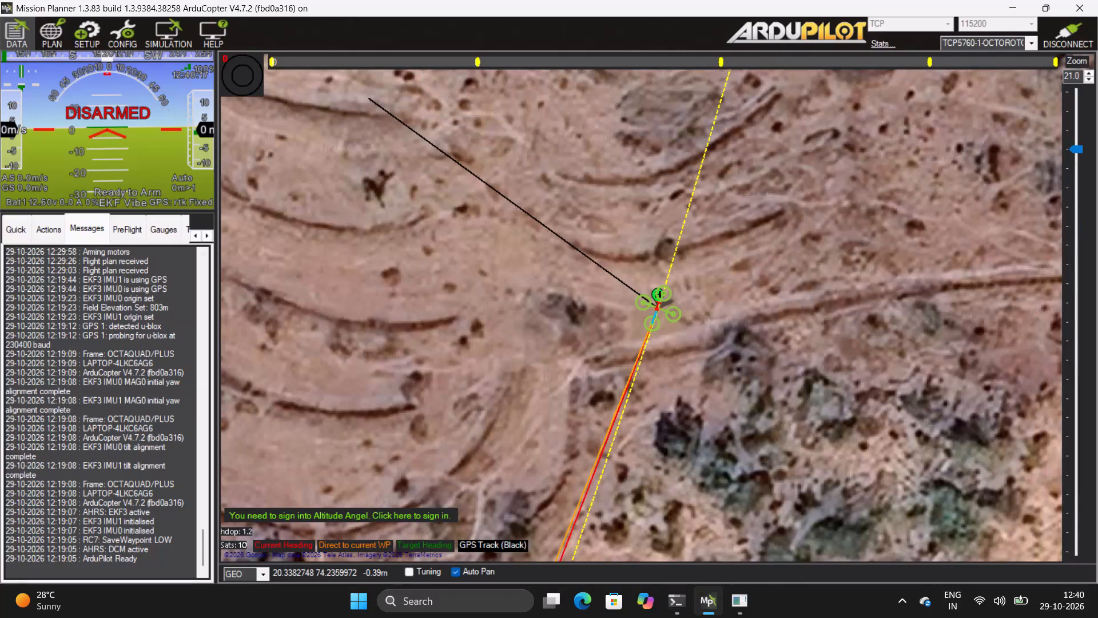
Read through the vehicle's message log from its startup entries up to the most recent mission takeoff entries.
scroll(47, 465, up, 2)
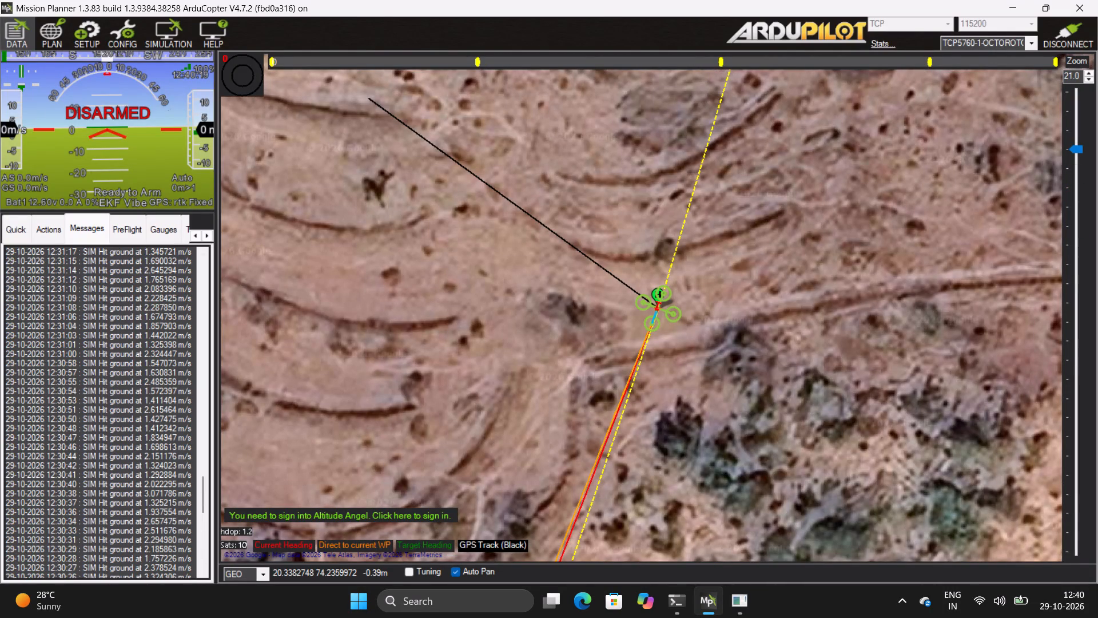
scroll(47, 465, up, 4)
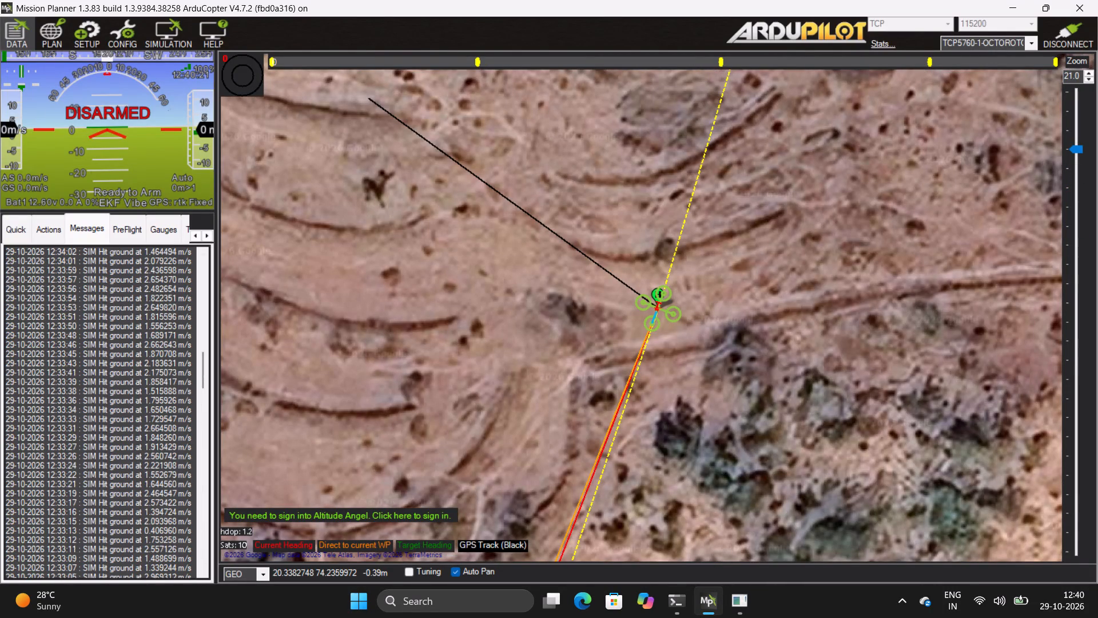
scroll(47, 465, up, 1)
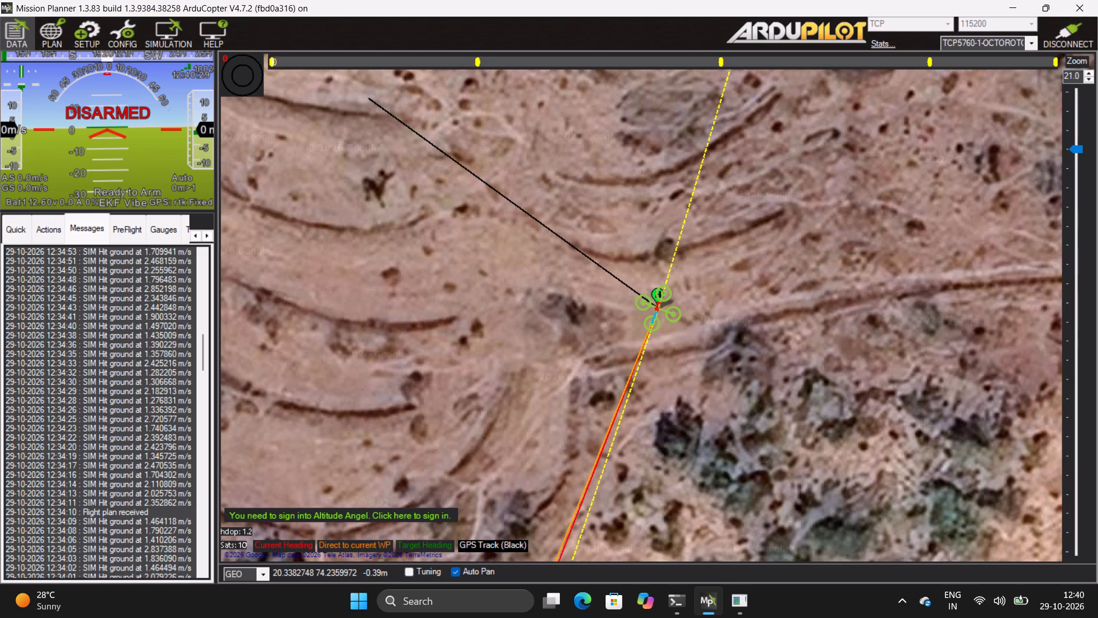
scroll(47, 465, up, 1)
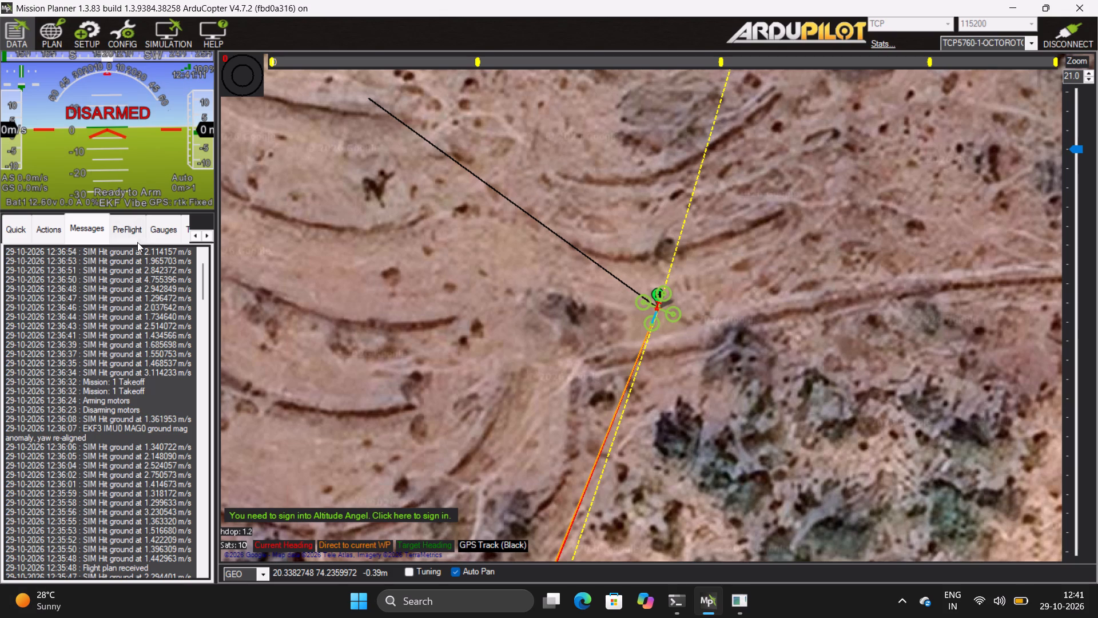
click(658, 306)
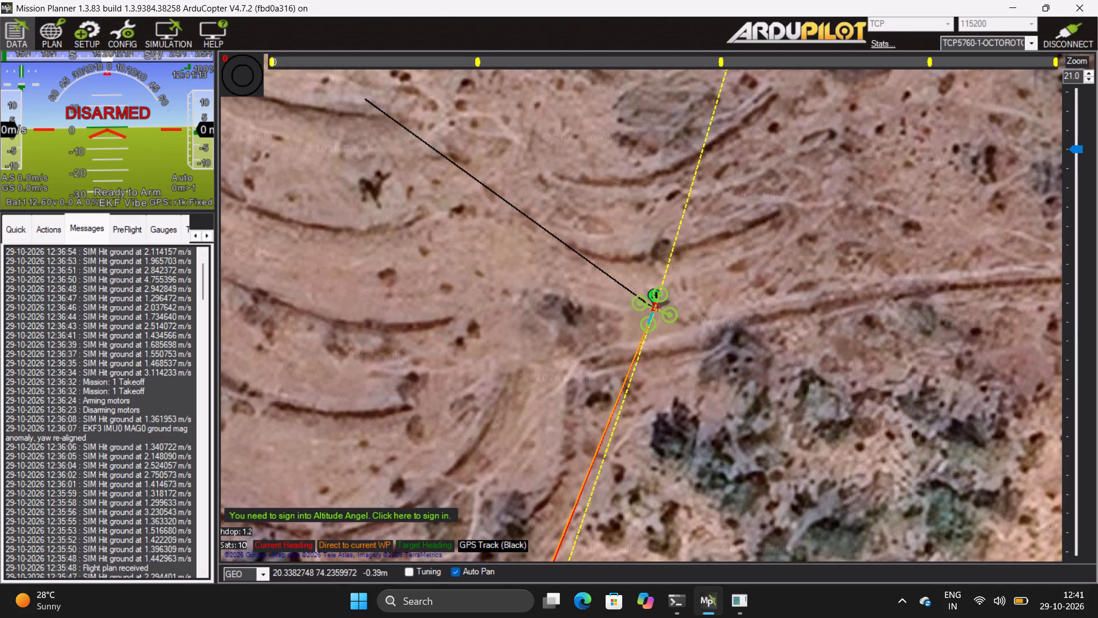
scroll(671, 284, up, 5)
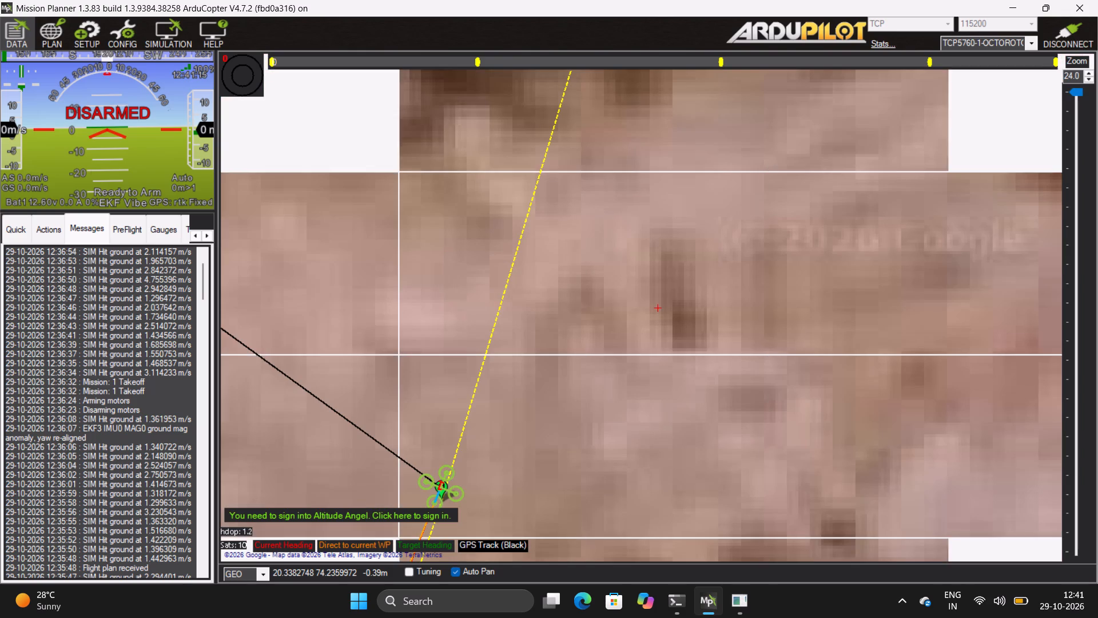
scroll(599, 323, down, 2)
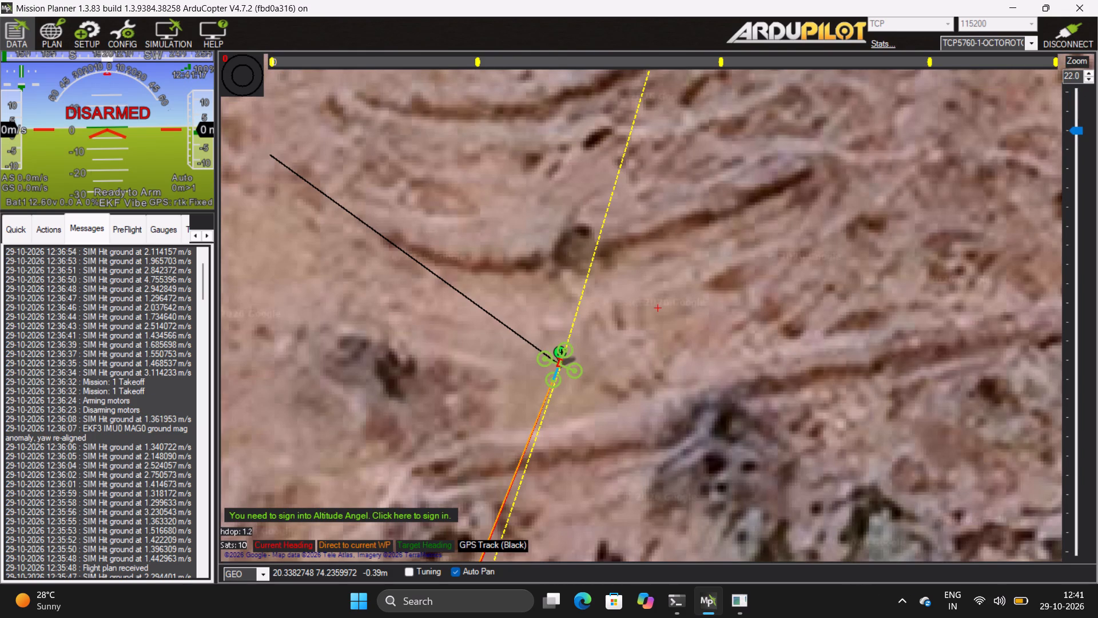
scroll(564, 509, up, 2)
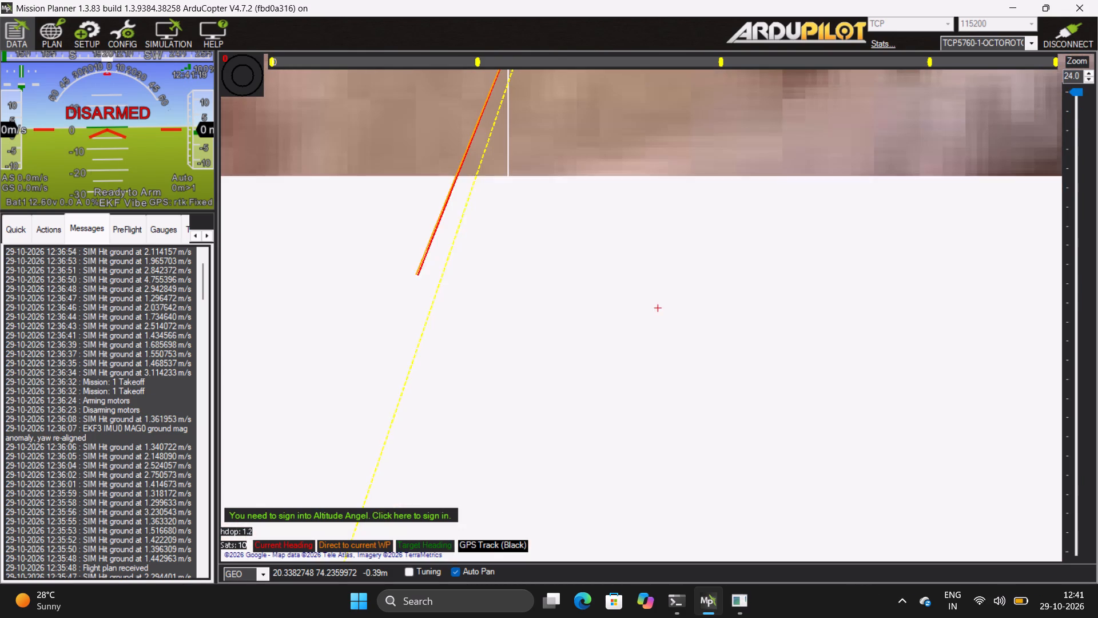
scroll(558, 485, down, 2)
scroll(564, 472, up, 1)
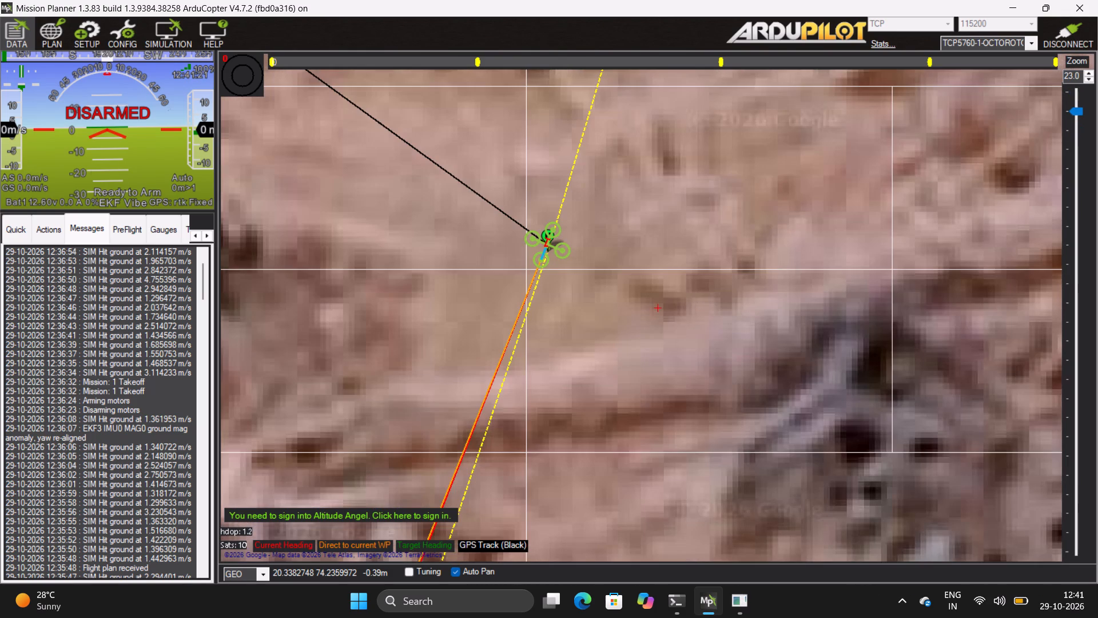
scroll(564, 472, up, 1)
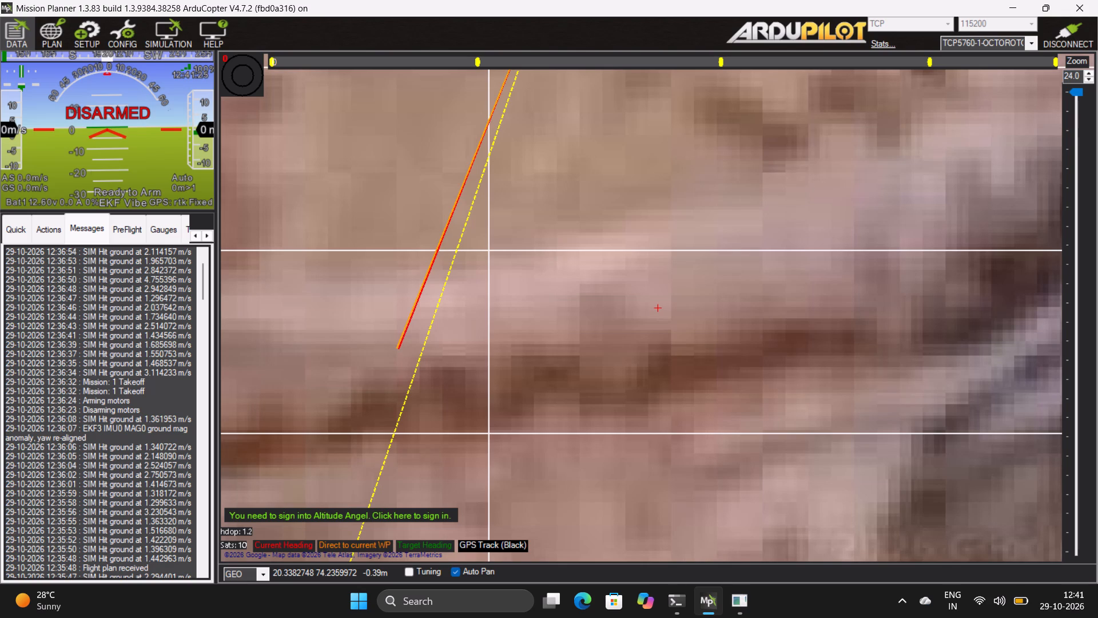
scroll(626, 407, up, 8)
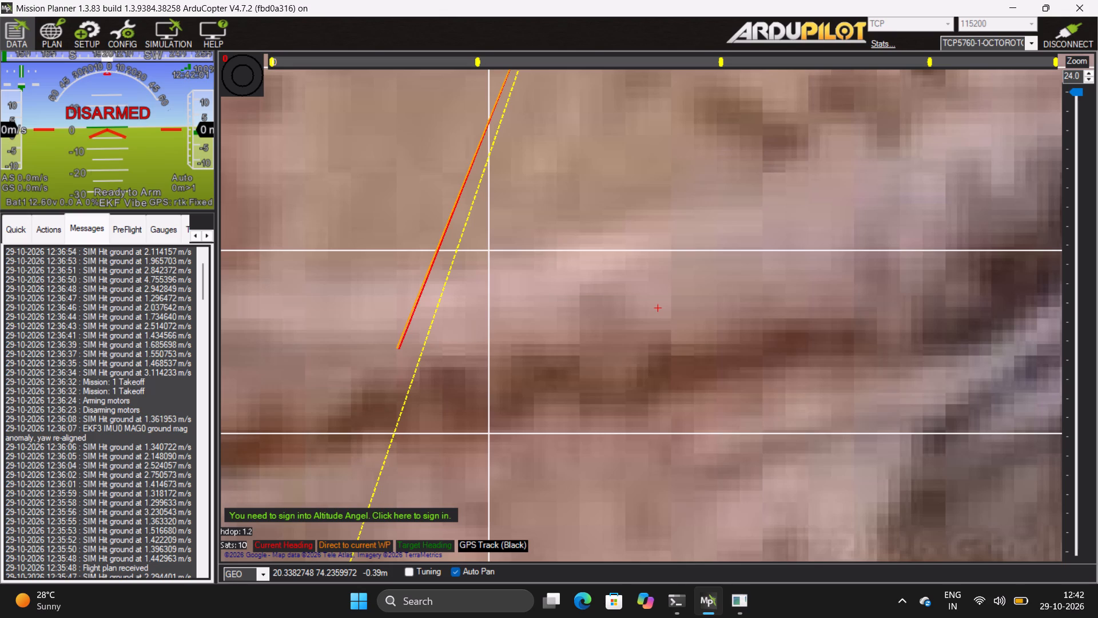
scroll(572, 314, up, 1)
Write the planned takeoff, waypoint and return-to-launch mission to the vehicle again.
click(63, 29)
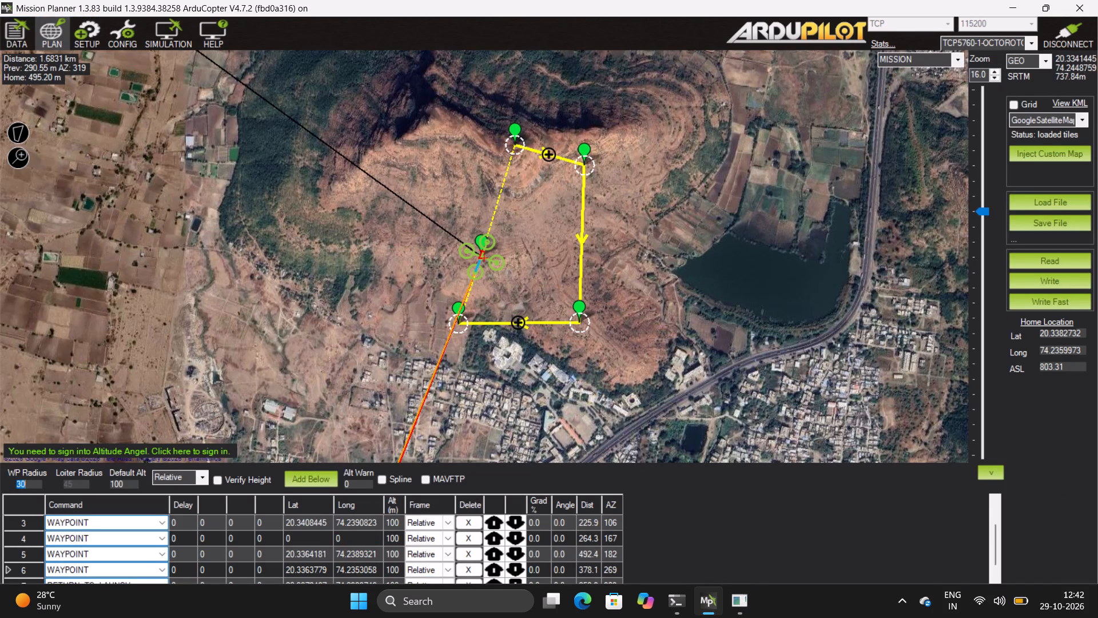
click(1055, 288)
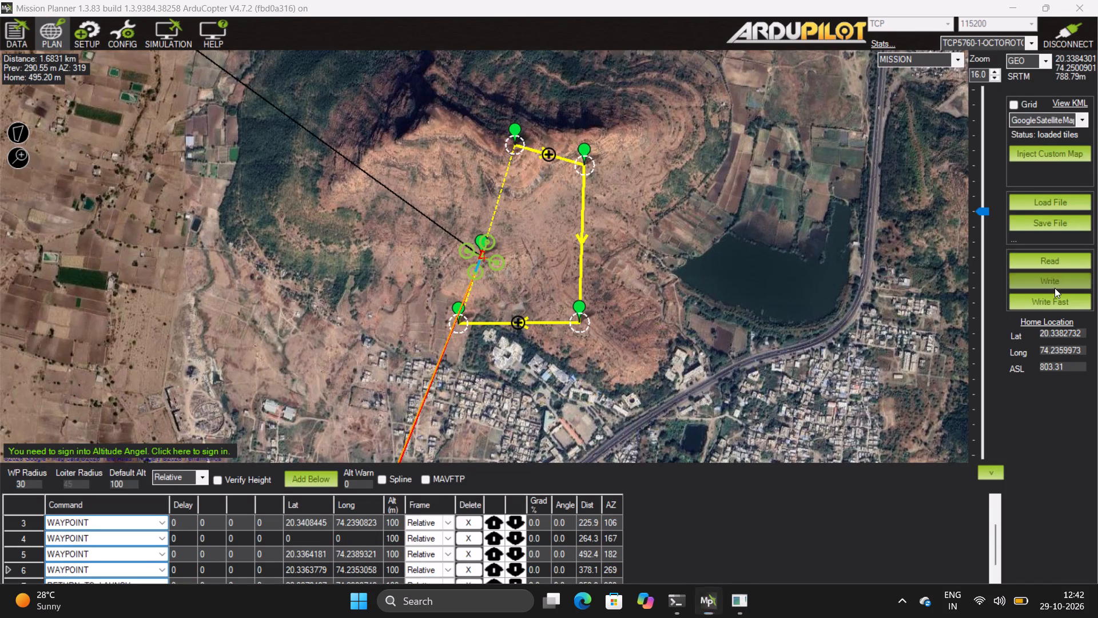
Choose Mission_Start as the flight action and Home Location as the mount mode, and switch the vehicle to Loiter mode.
click(25, 38)
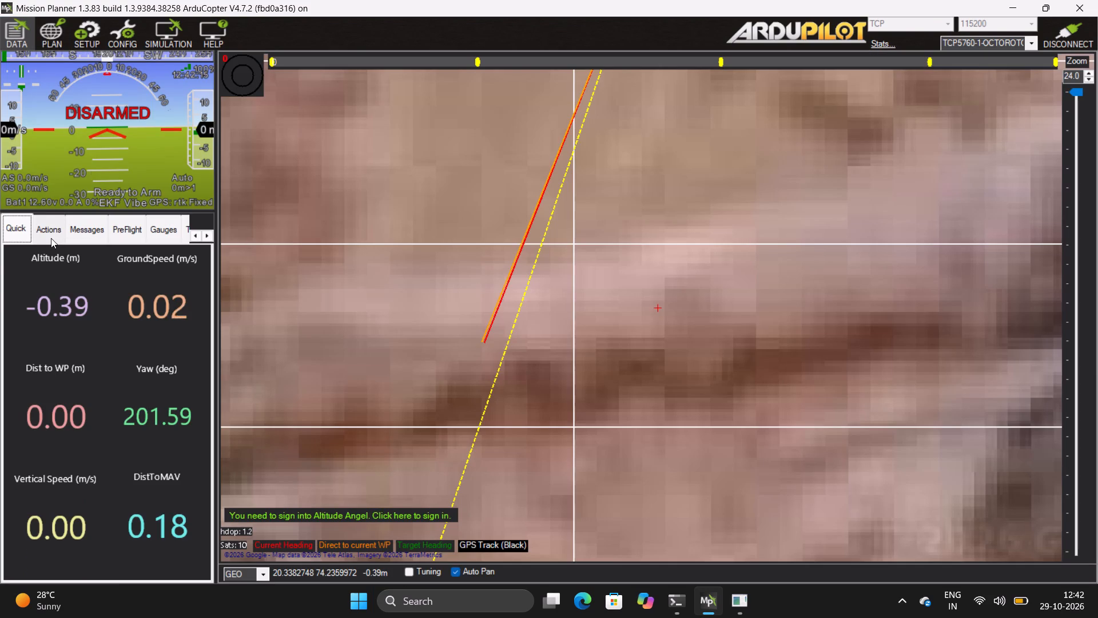
click(51, 238)
click(35, 254)
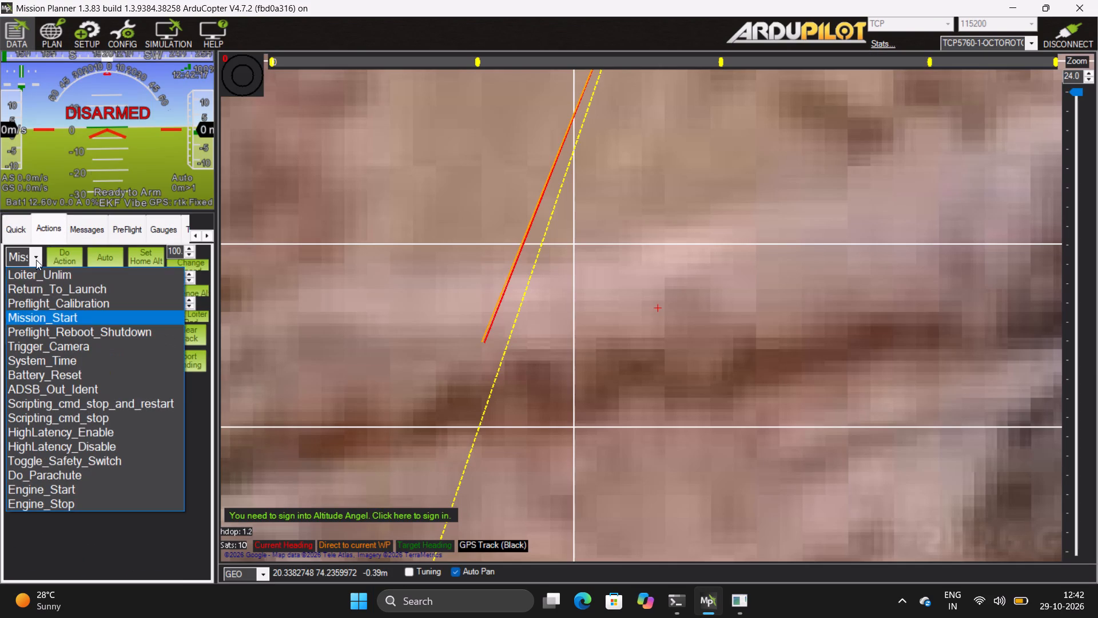
drag(42, 318, 50, 317)
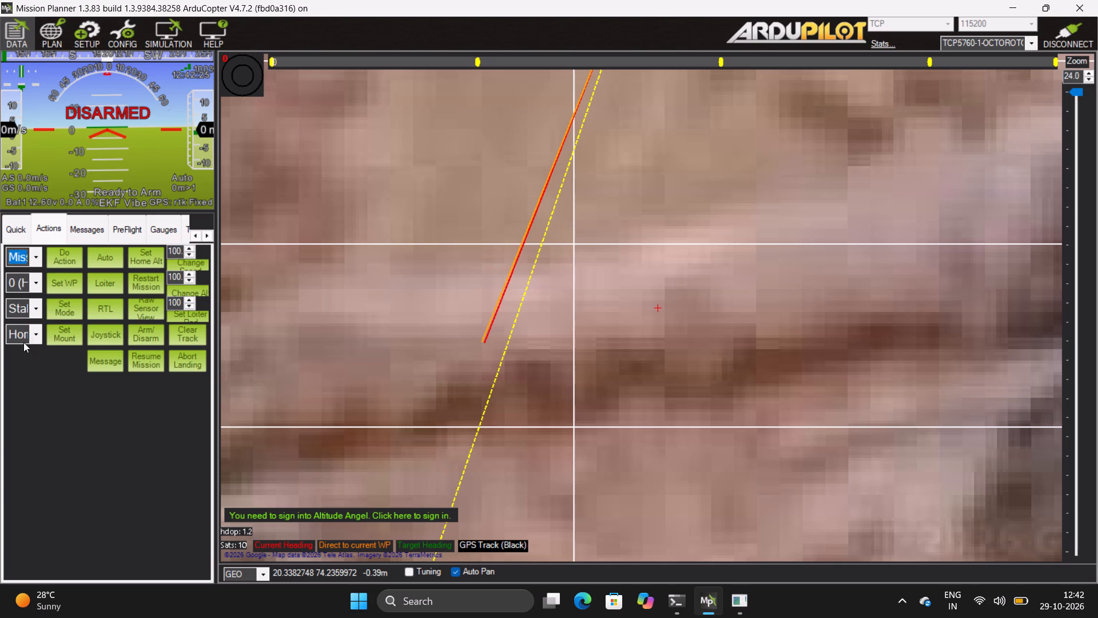
click(39, 338)
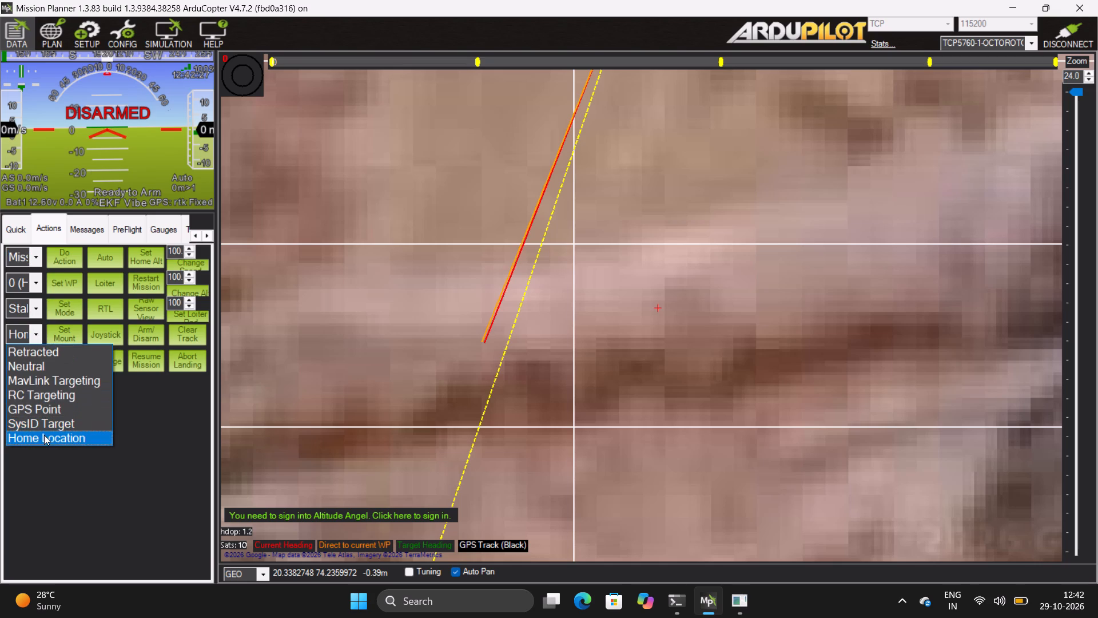
click(46, 437)
click(108, 279)
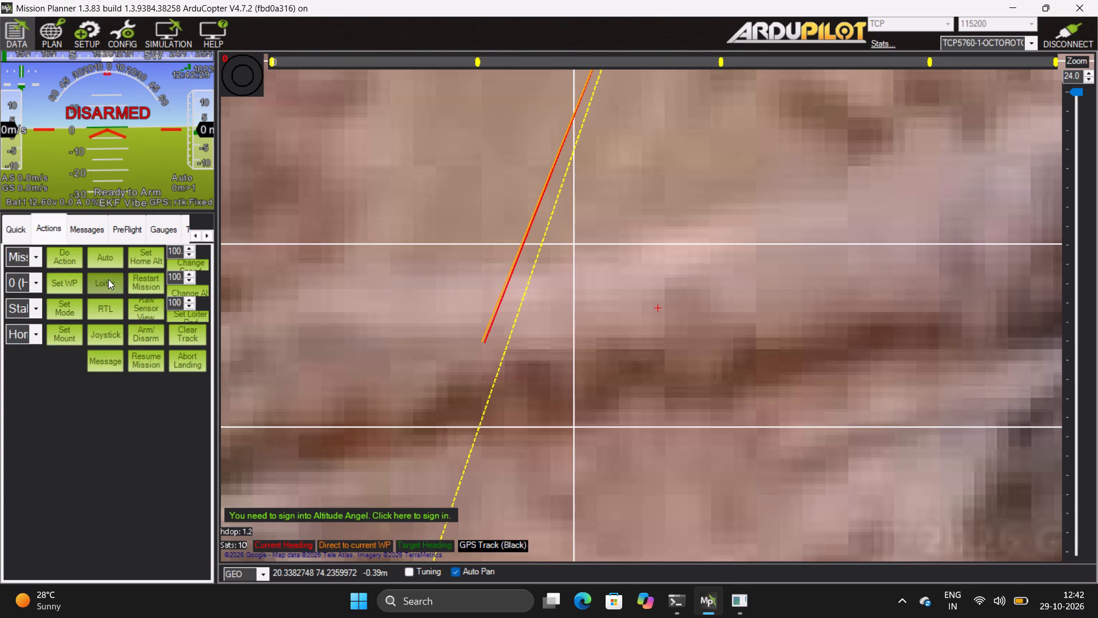
Arm the vehicle and run the Mission_Start action.
click(145, 337)
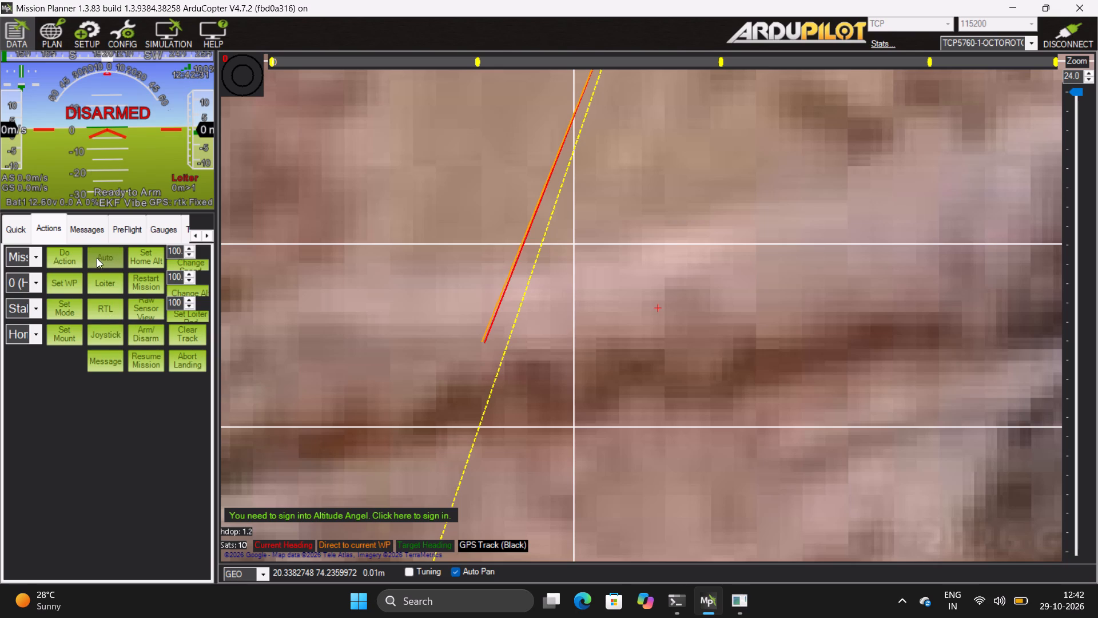
click(58, 256)
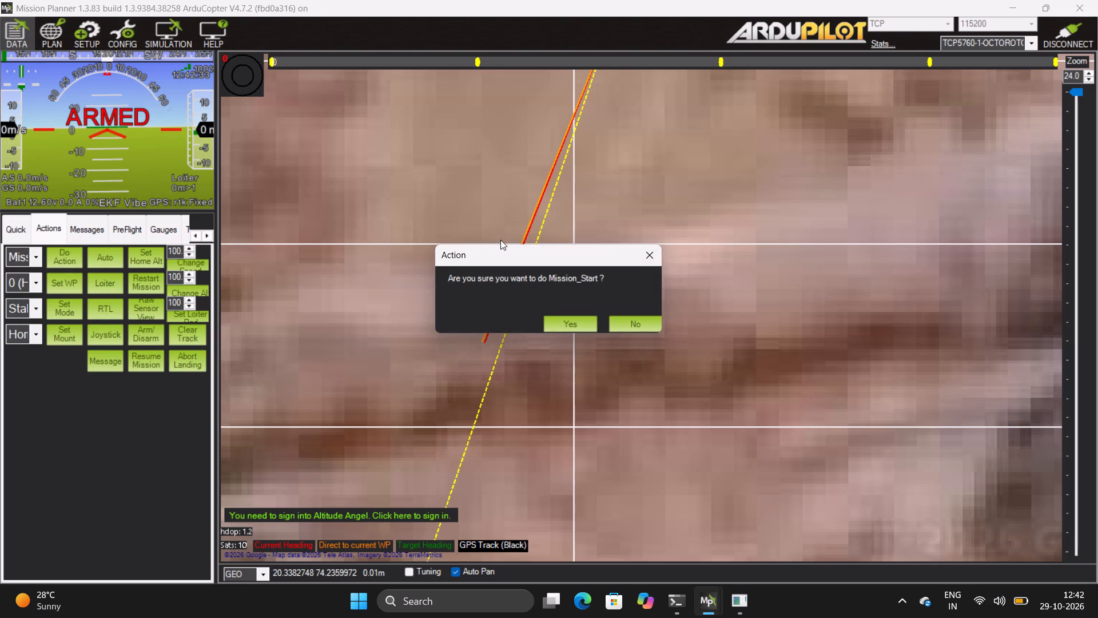
click(551, 321)
ctrl+scroll(593, 308, down, 1)
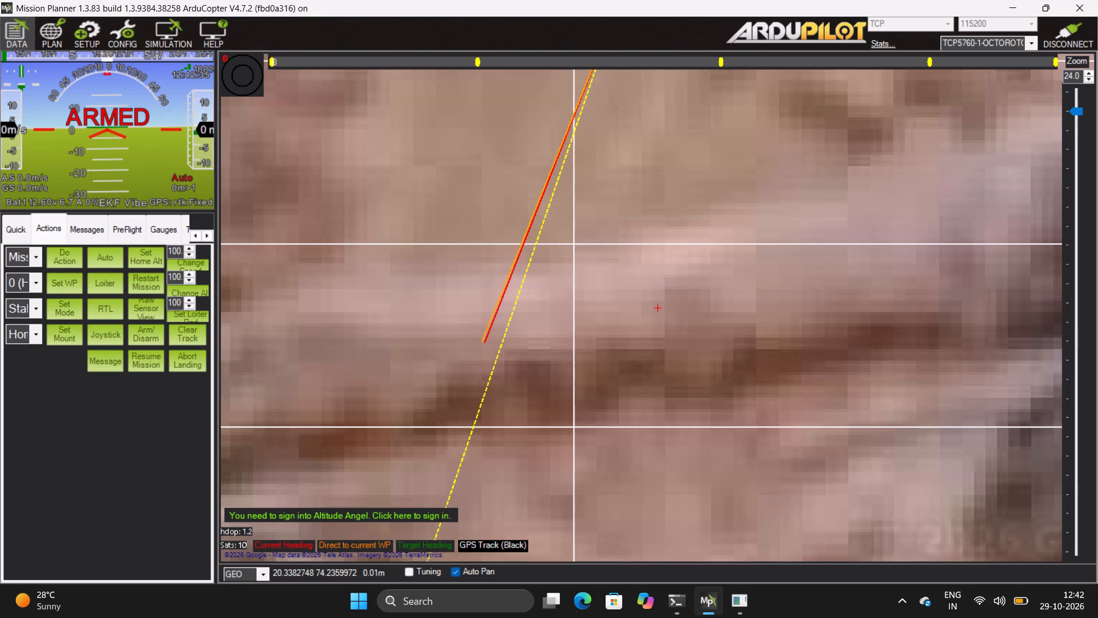
ctrl+scroll(593, 308, down, 3)
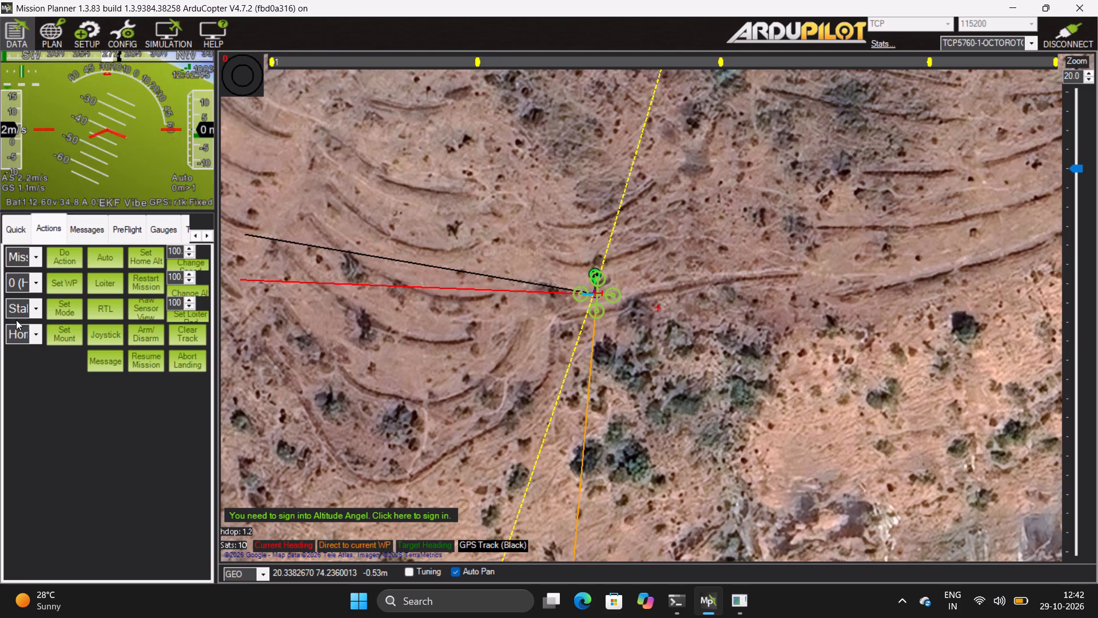
Review the planned mission's command table, checking the takeoff, waypoint and return-to-launch rows with their coordinates and altitudes.
click(63, 34)
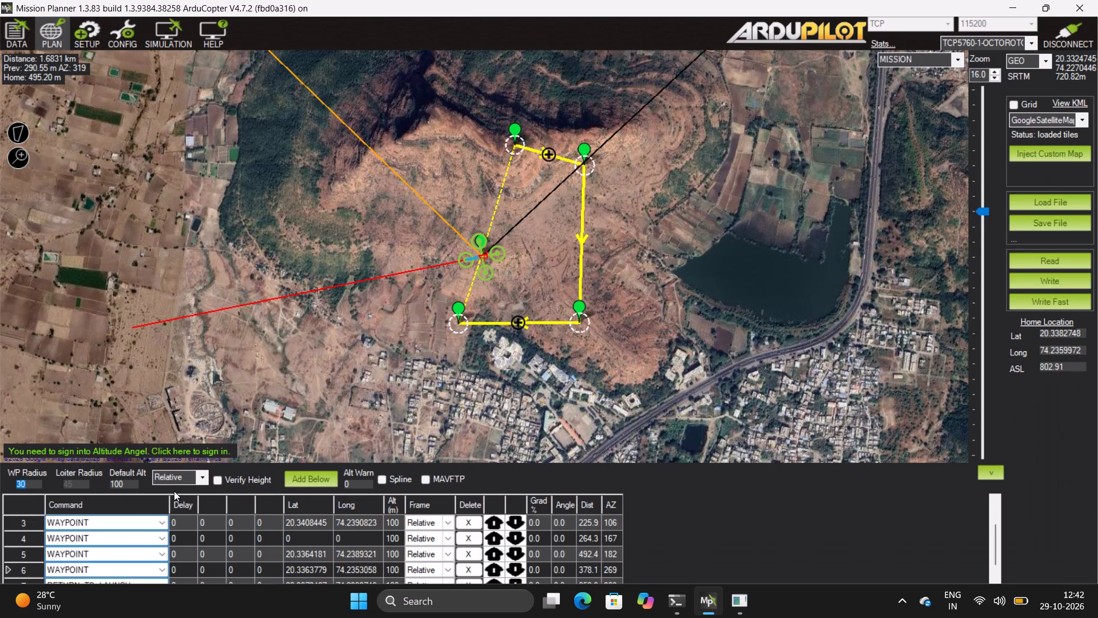
scroll(146, 524, up, 3)
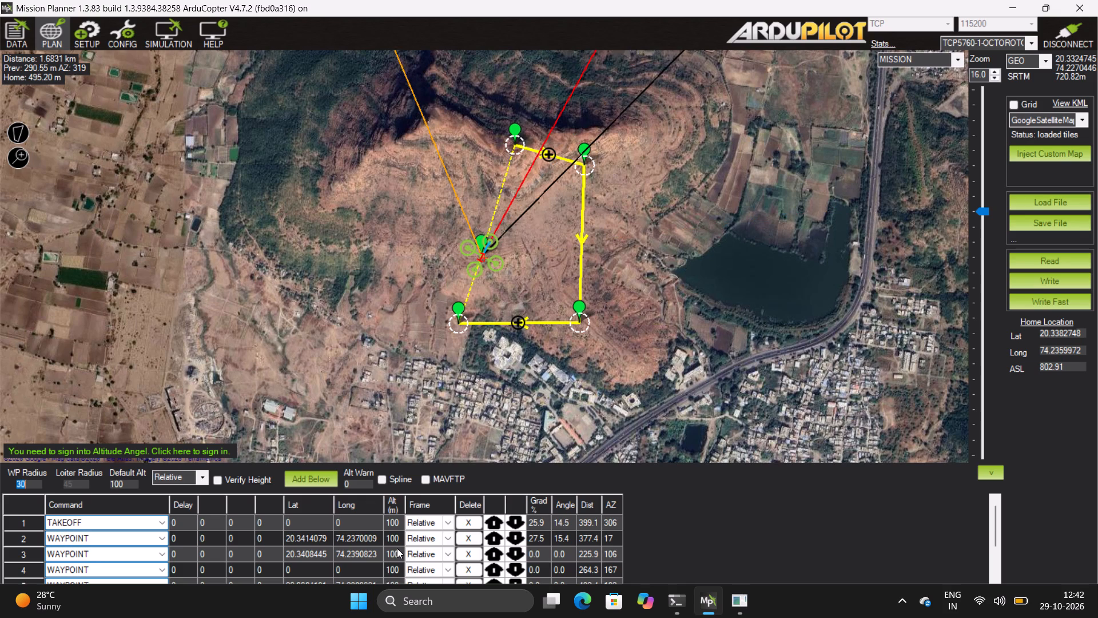
scroll(397, 548, down, 1)
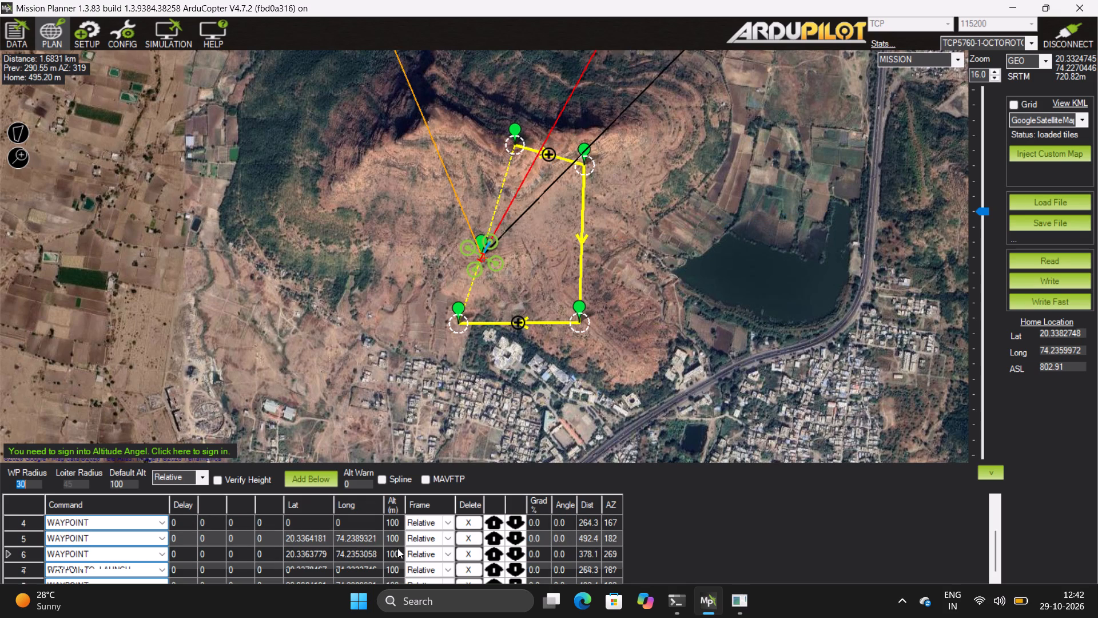
scroll(397, 548, up, 2)
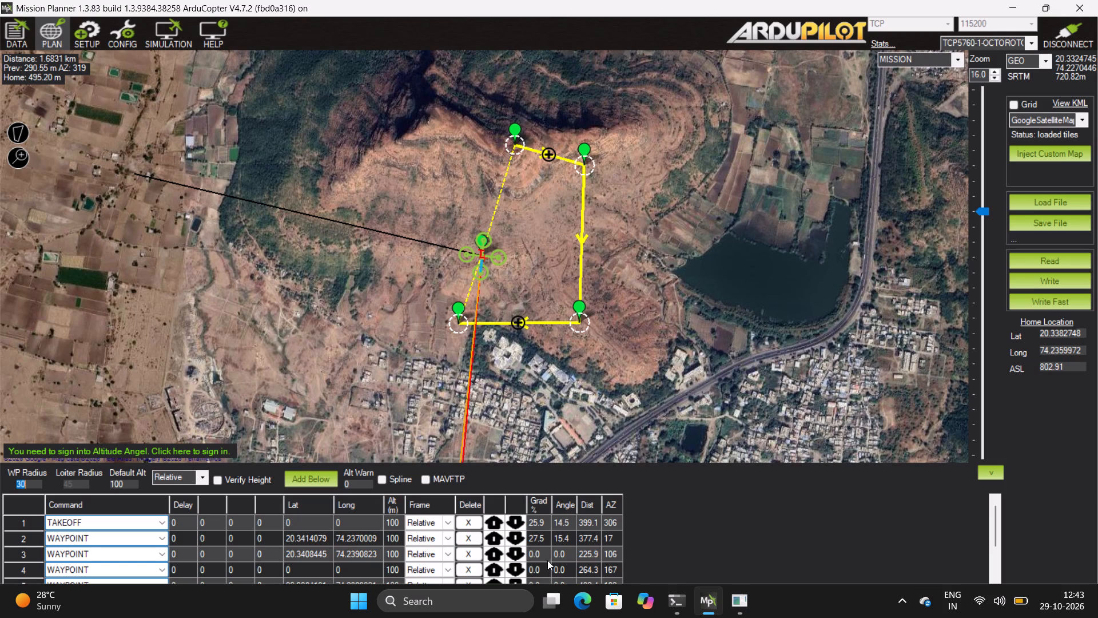
scroll(427, 537, up, 2)
scroll(377, 542, down, 2)
scroll(375, 540, up, 3)
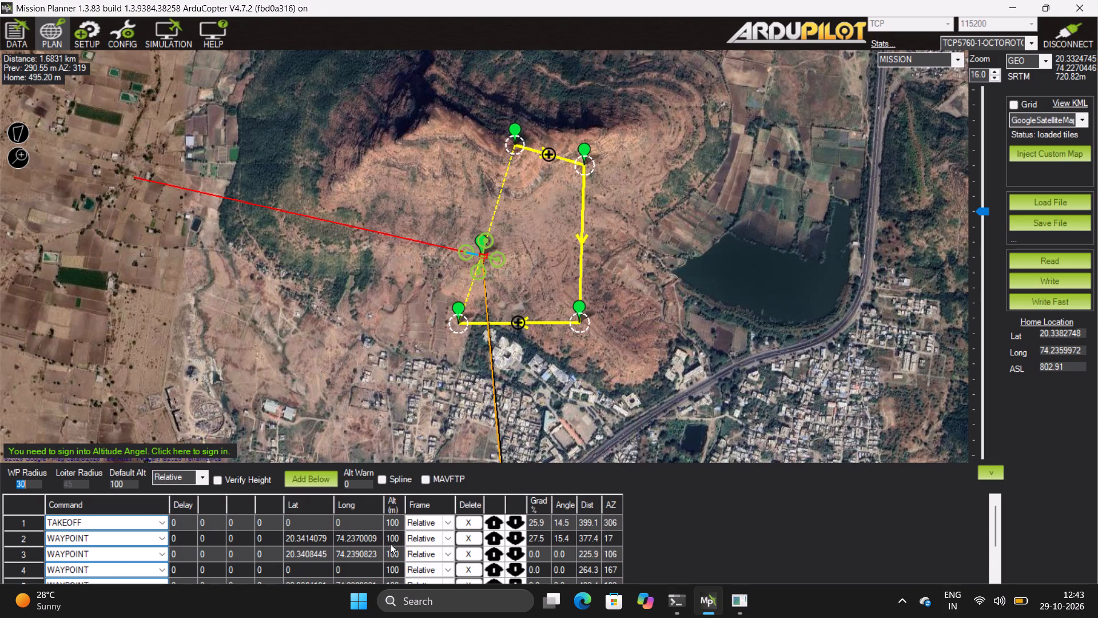
scroll(390, 548, down, 2)
scroll(276, 558, up, 1)
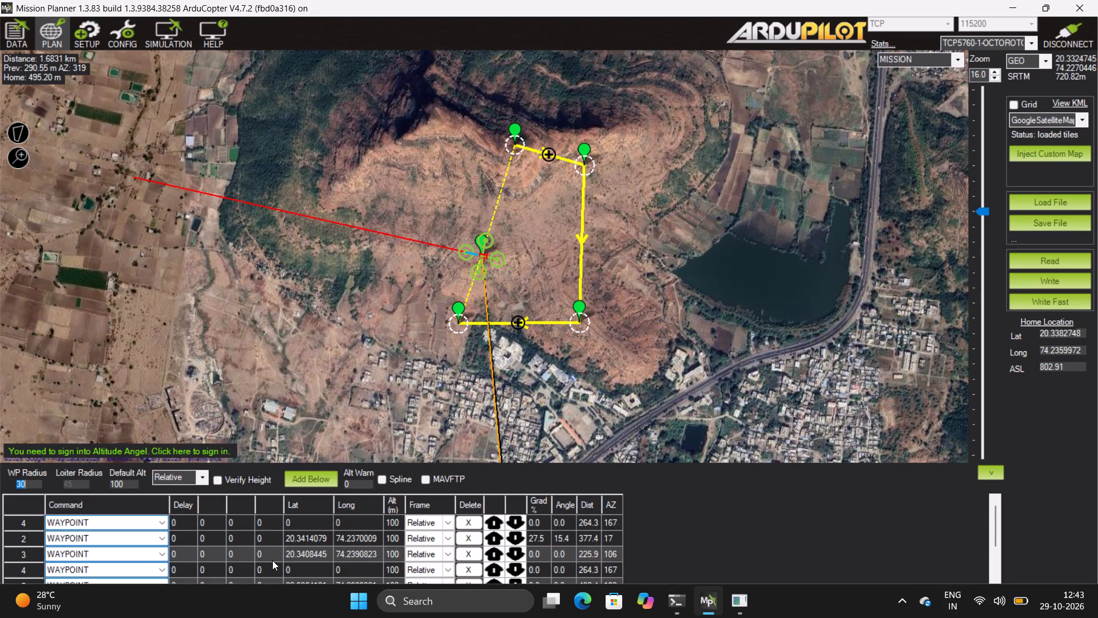
scroll(272, 560, up, 2)
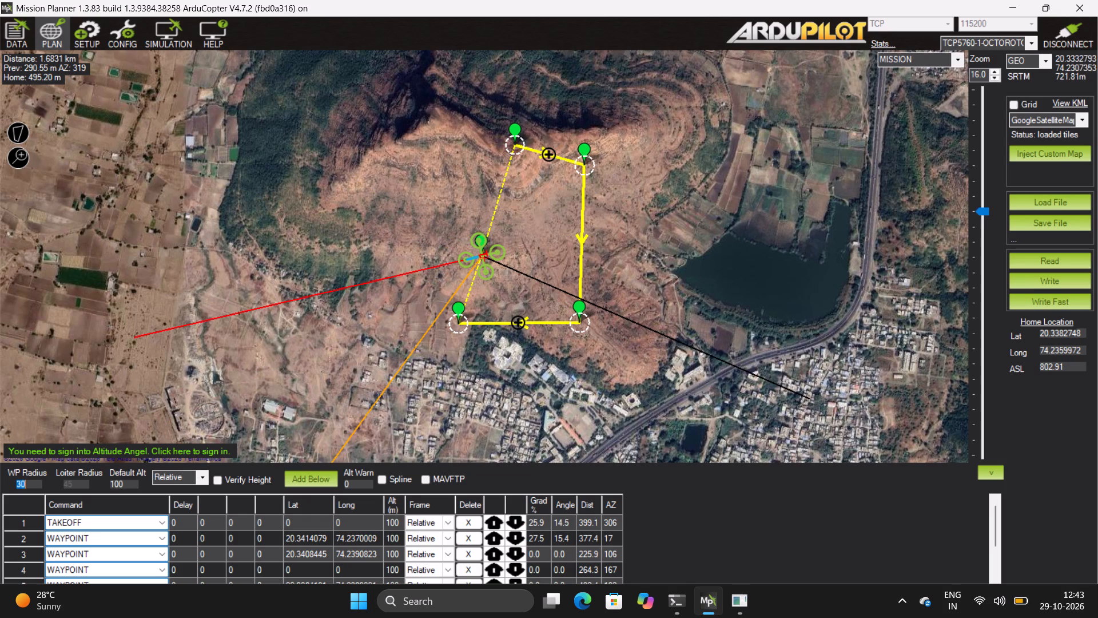
Reselect TAKEOFF as the command for the first mission row.
click(160, 521)
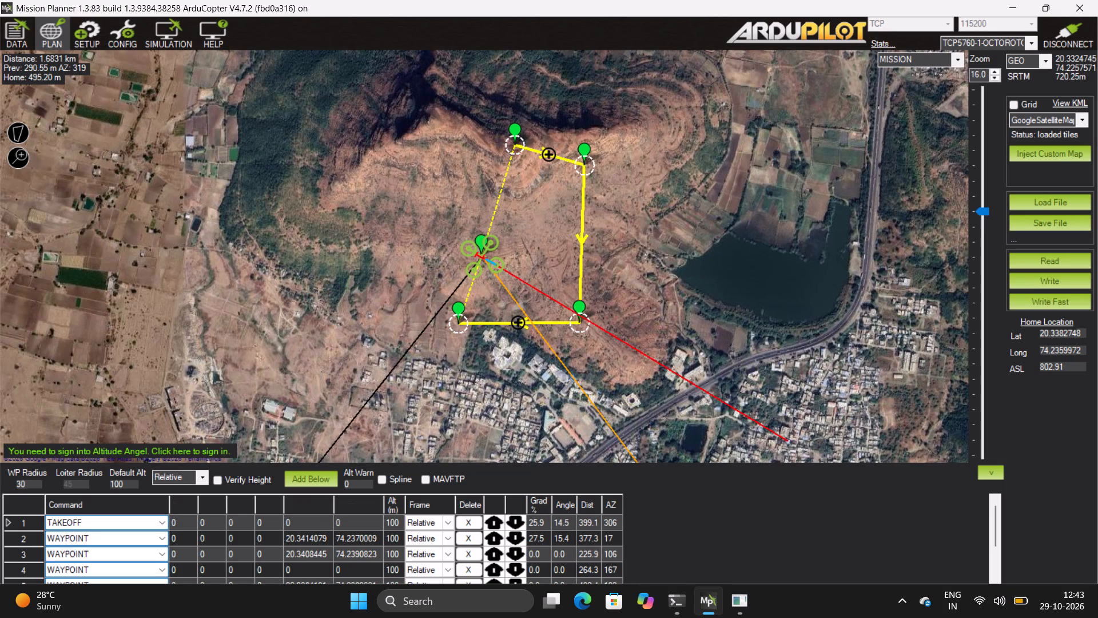
click(165, 530)
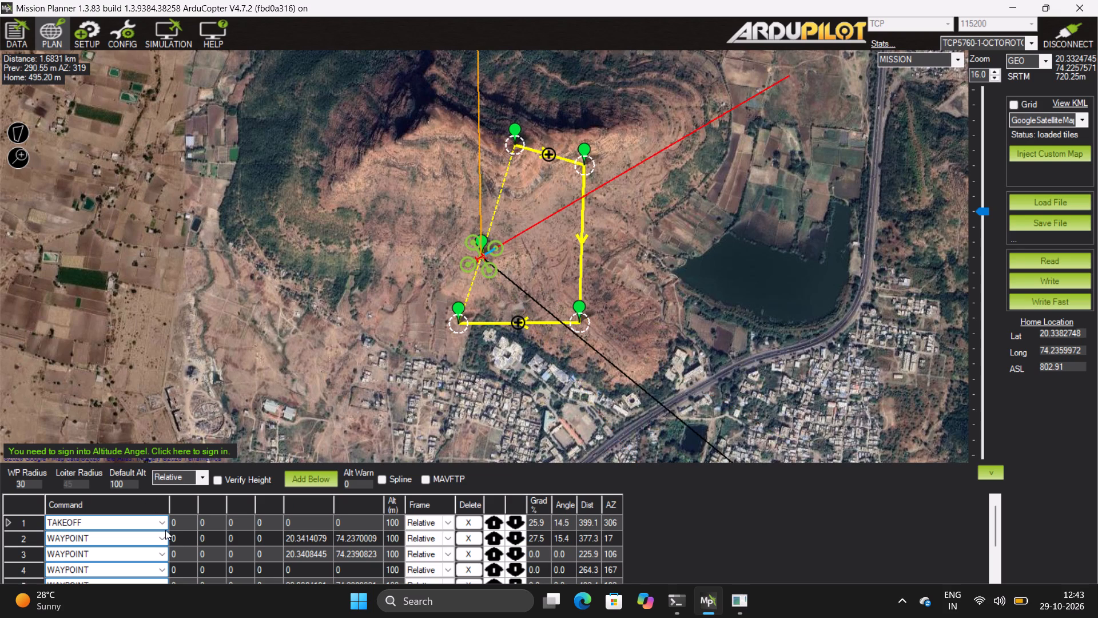
click(165, 526)
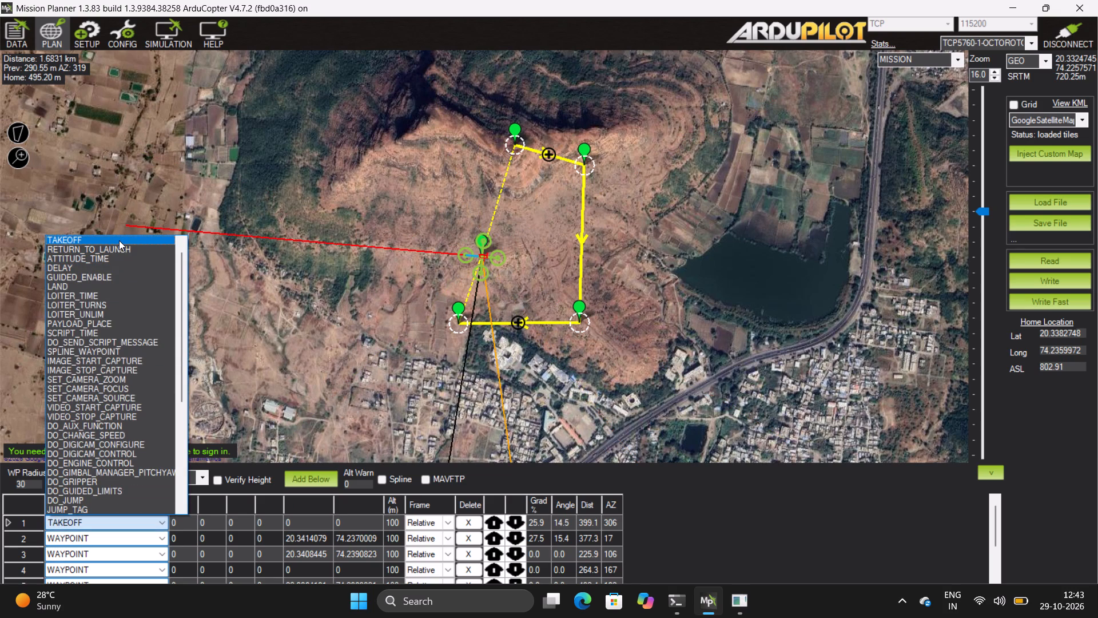
click(119, 240)
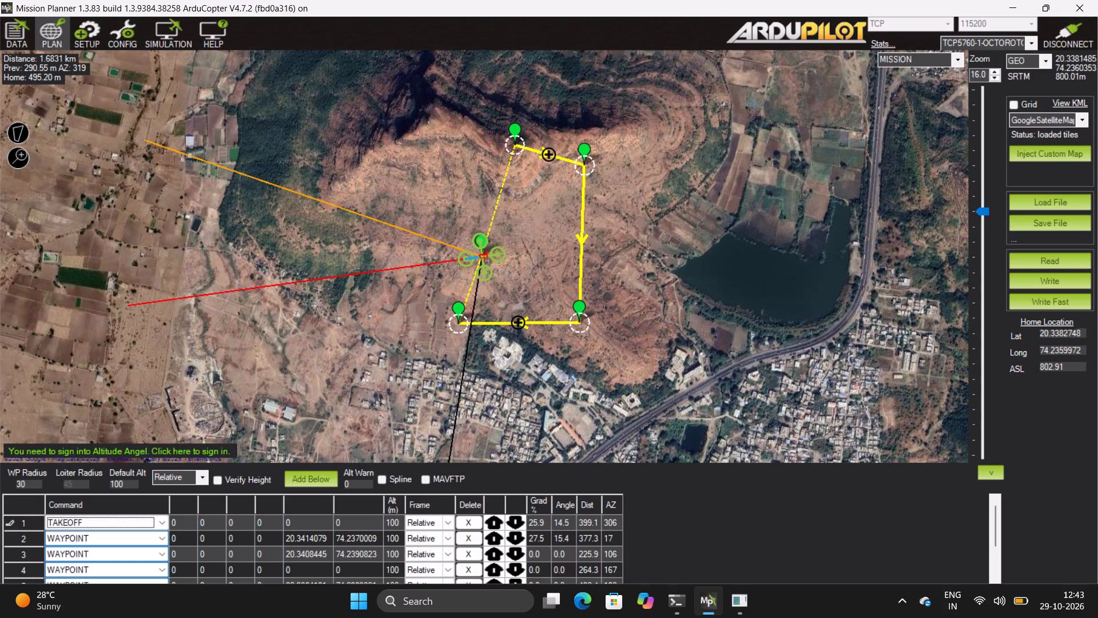
click(484, 256)
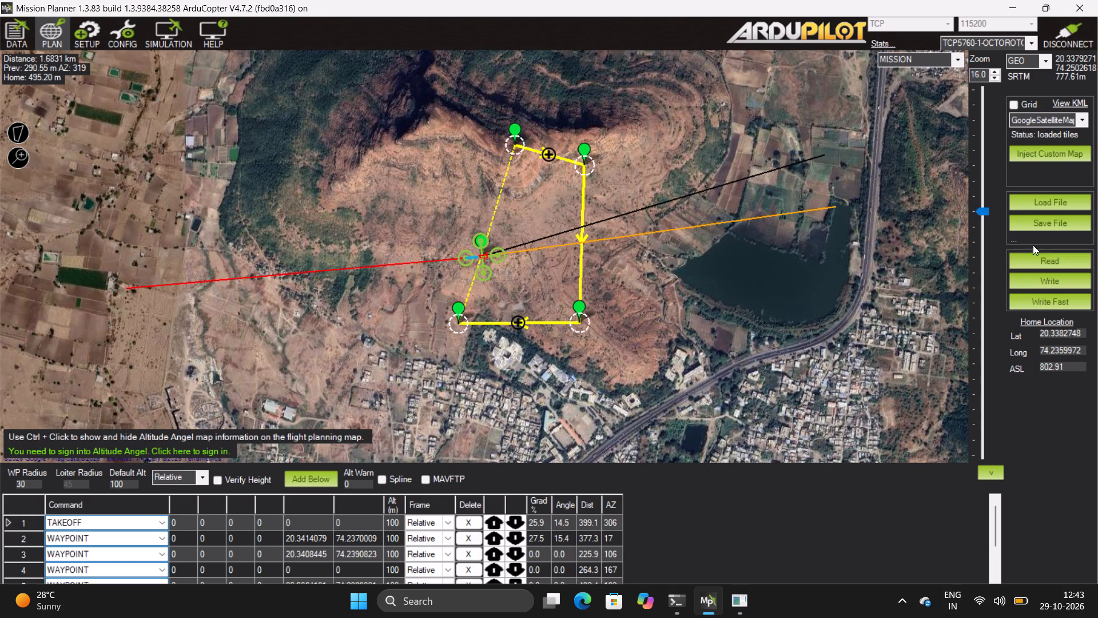
Move the waypoint in mission row 3 down one place in the command order.
scroll(480, 513, down, 4)
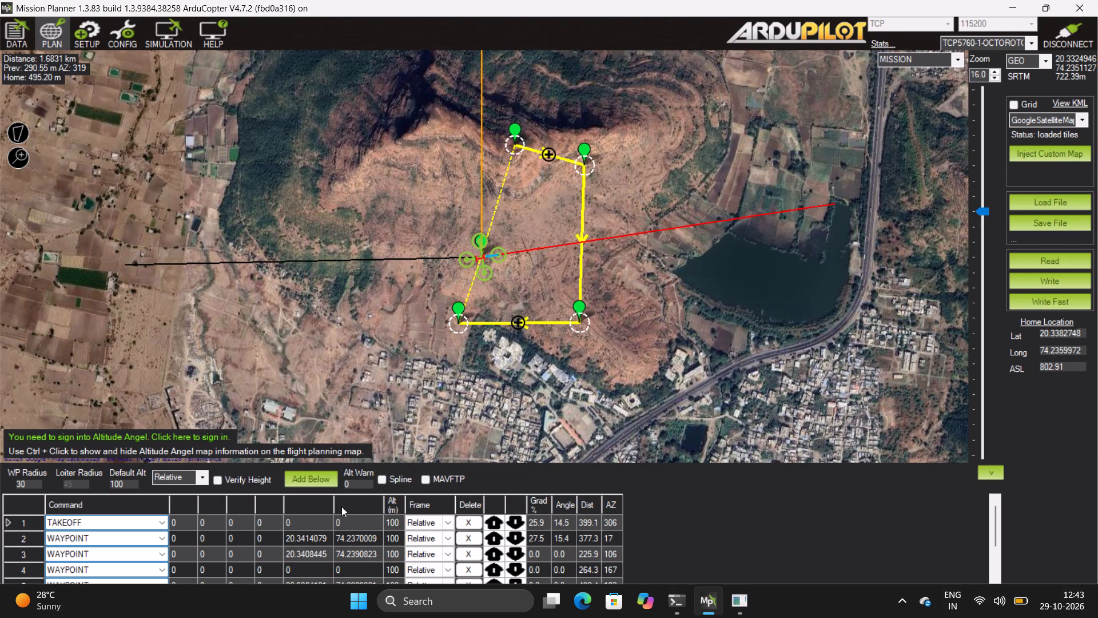
click(512, 554)
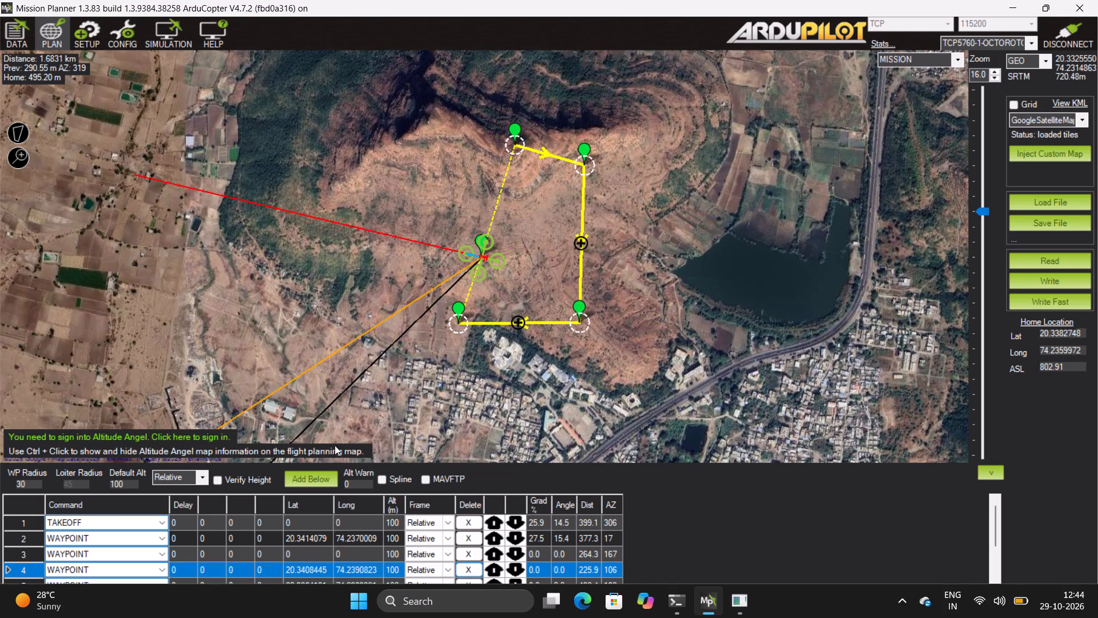
Review all mission rows from takeoff to return-to-launch and check the waypoint route on the map.
scroll(379, 386, down, 2)
scroll(192, 545, down, 1)
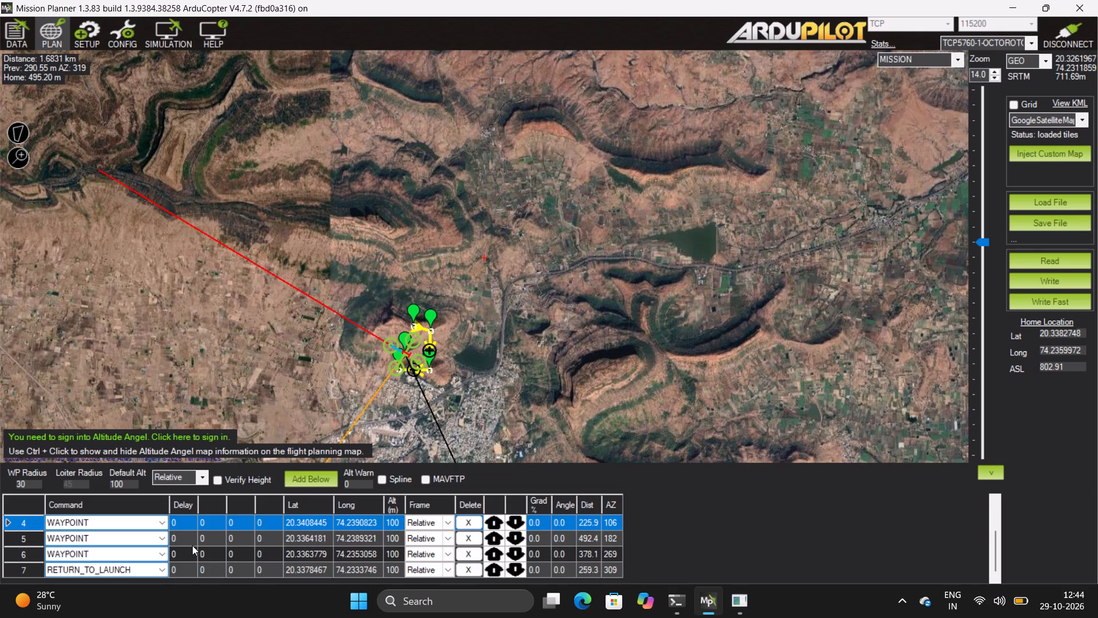
scroll(192, 545, down, 1)
scroll(467, 364, up, 4)
scroll(364, 406, down, 2)
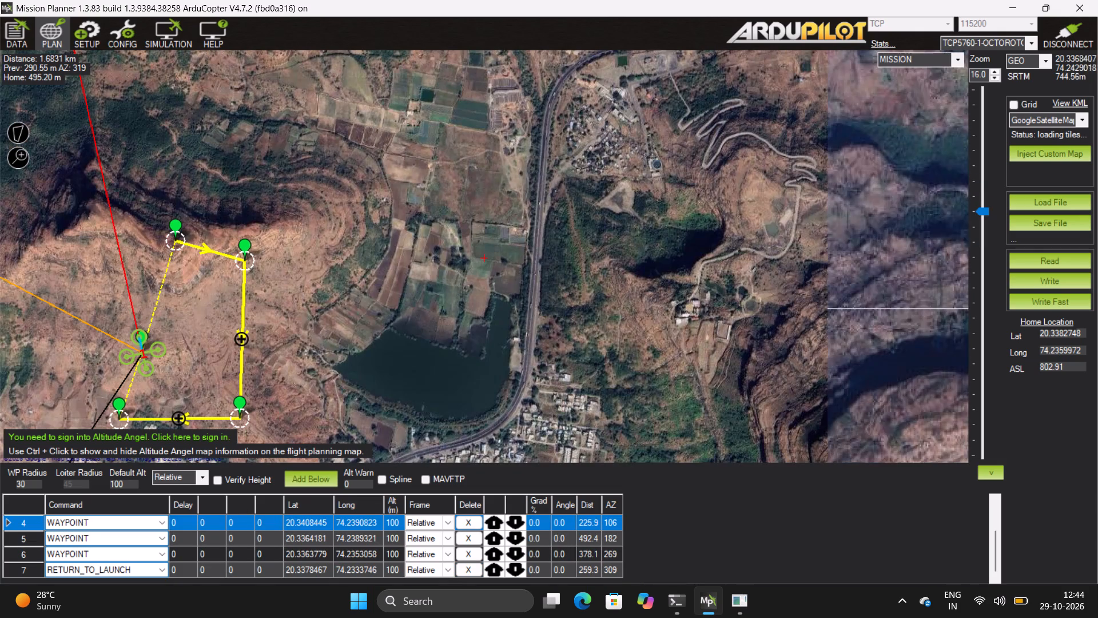
drag(58, 342, 305, 339)
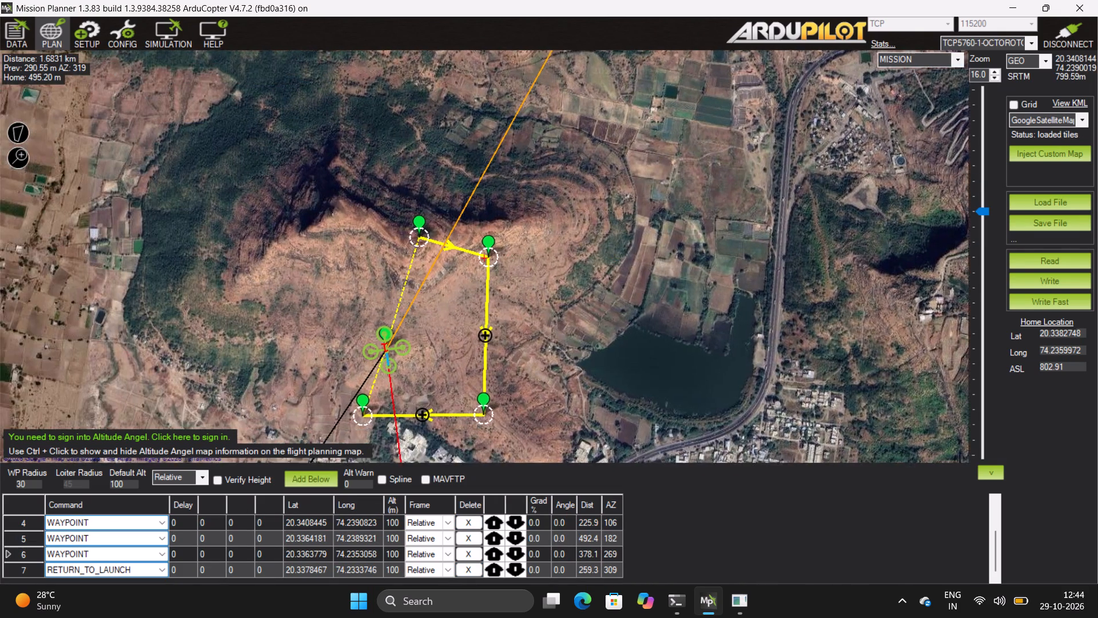
drag(305, 339, 416, 308)
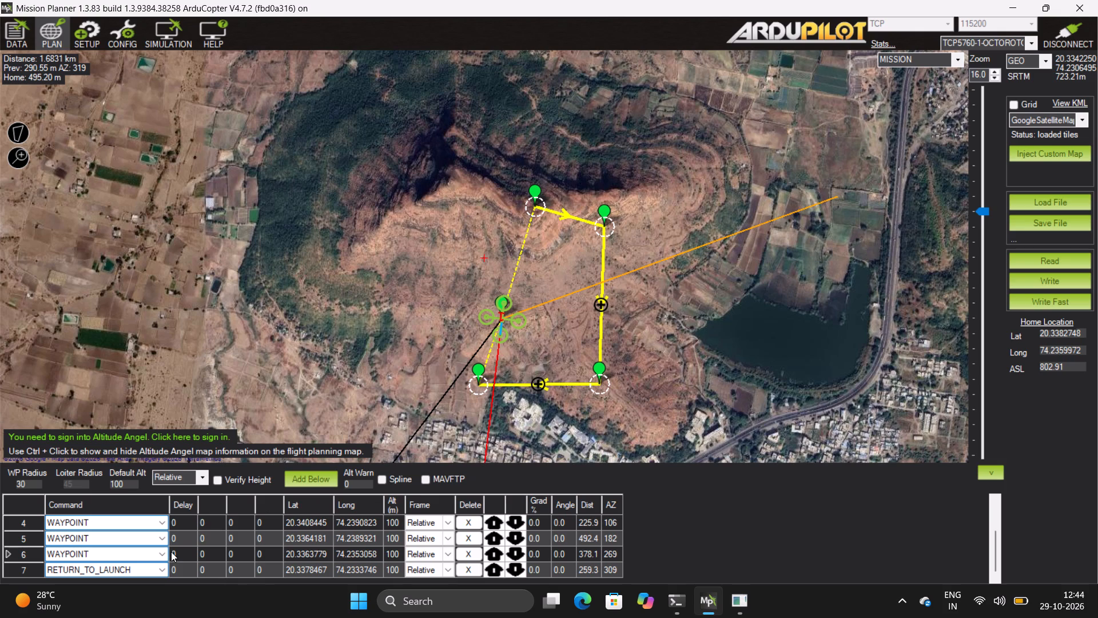
scroll(201, 528, down, 2)
scroll(201, 528, up, 2)
scroll(201, 528, down, 3)
scroll(201, 528, up, 3)
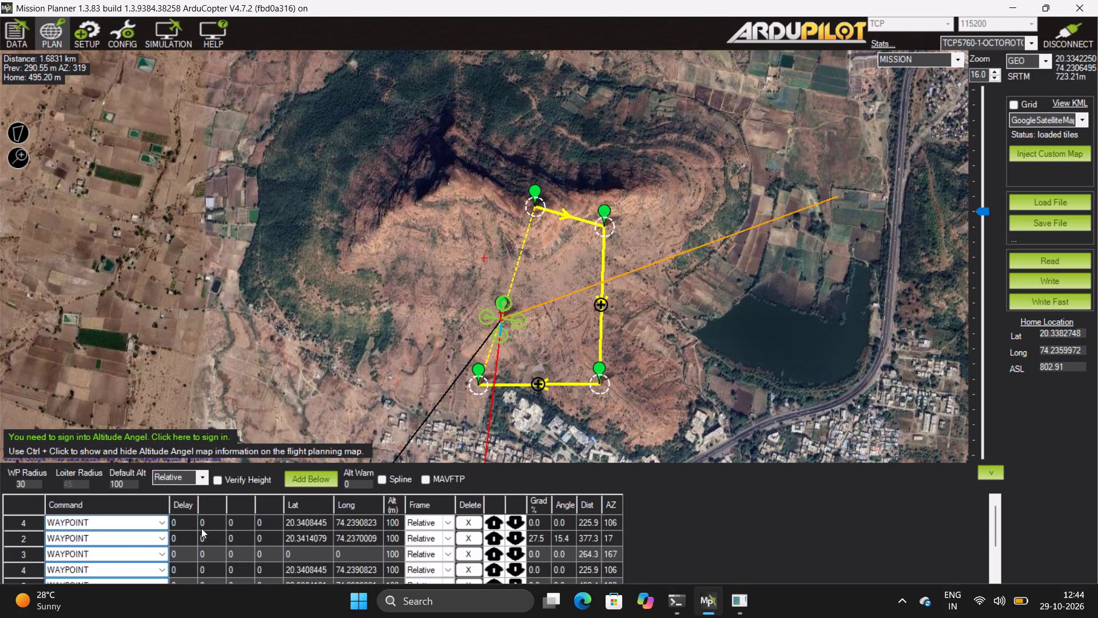
scroll(202, 528, down, 3)
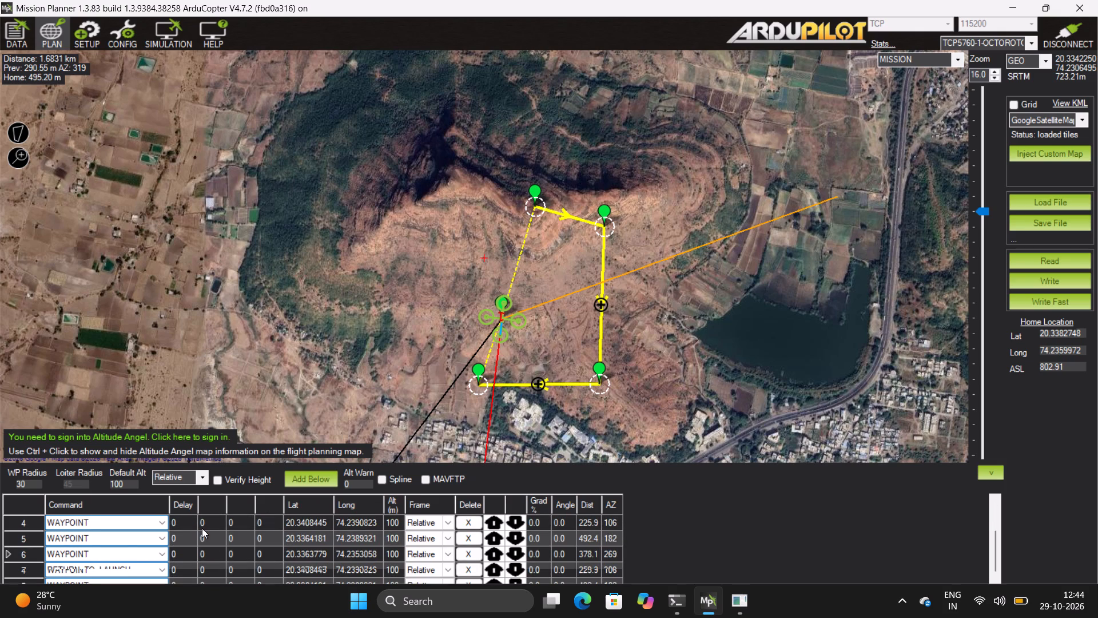
scroll(202, 528, up, 3)
scroll(202, 528, down, 2)
scroll(202, 528, up, 2)
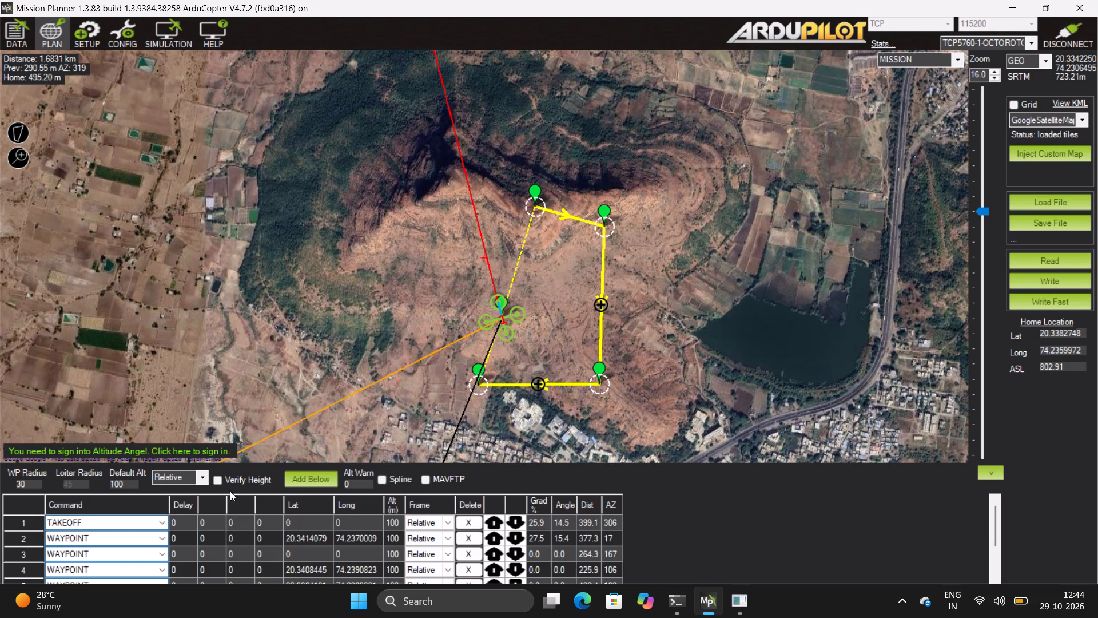
Set the TAKEOFF command's altitude to 300 m.
drag(393, 521, 393, 528)
click(398, 523)
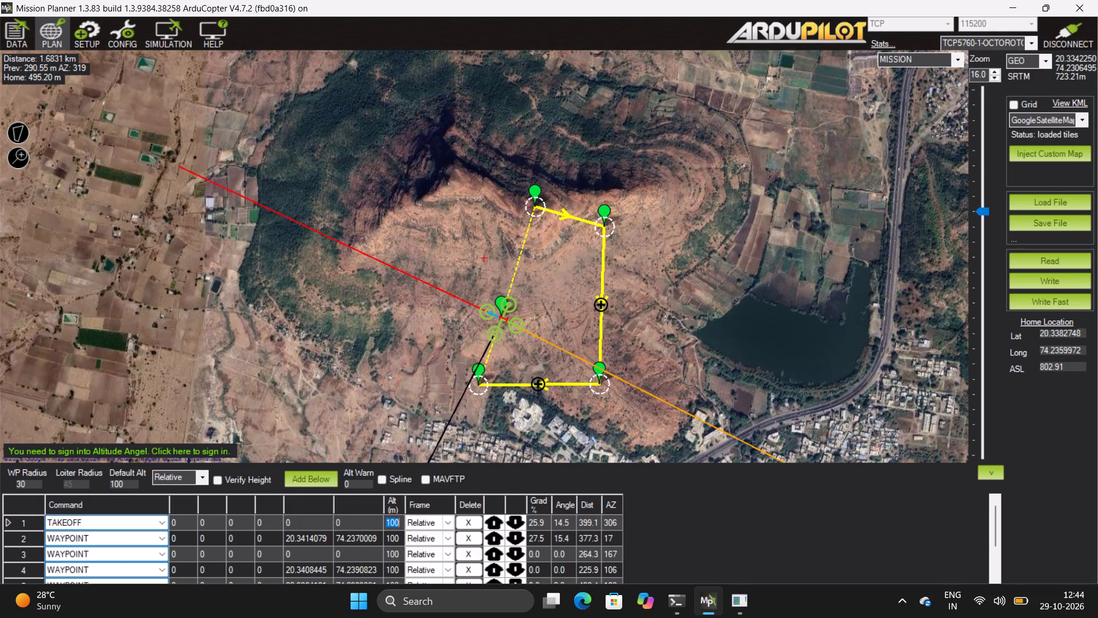
key(BackSpace)
key(BackSpace)
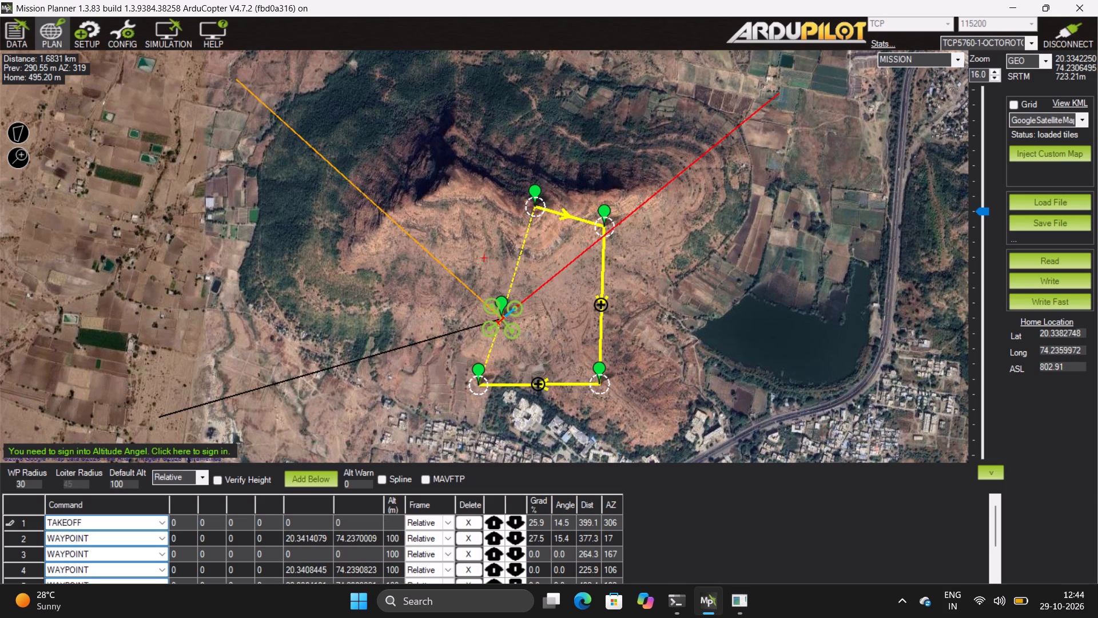
text(300)
Set the altitude of the waypoints in mission rows 2, 3 and 4 to 300 m.
key(Down)
key(3)
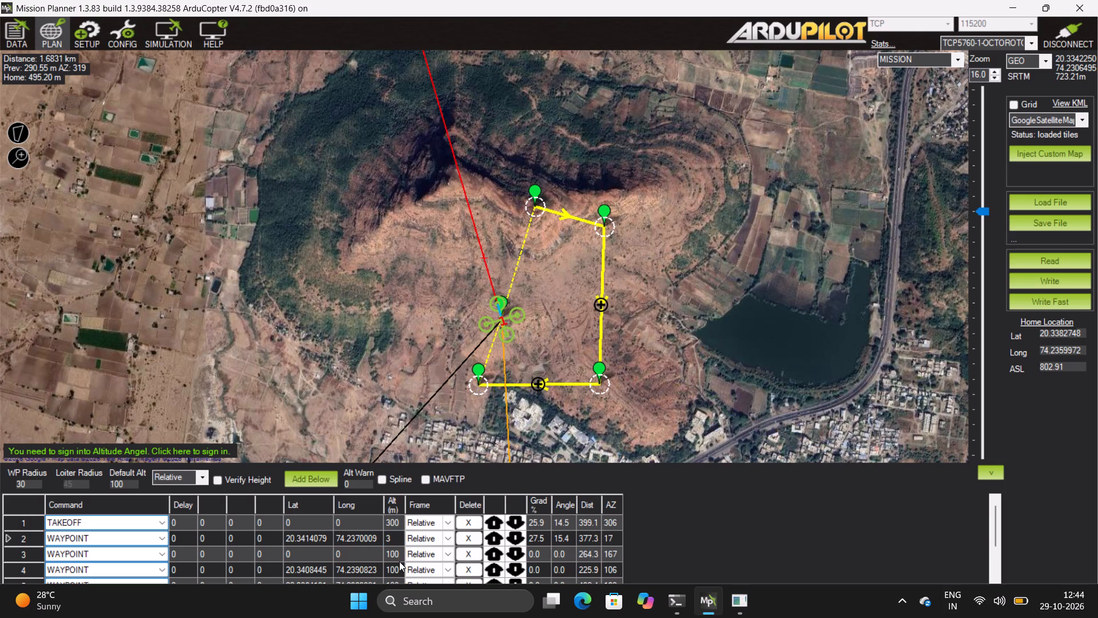
key(0)
key(0)
key(Down)
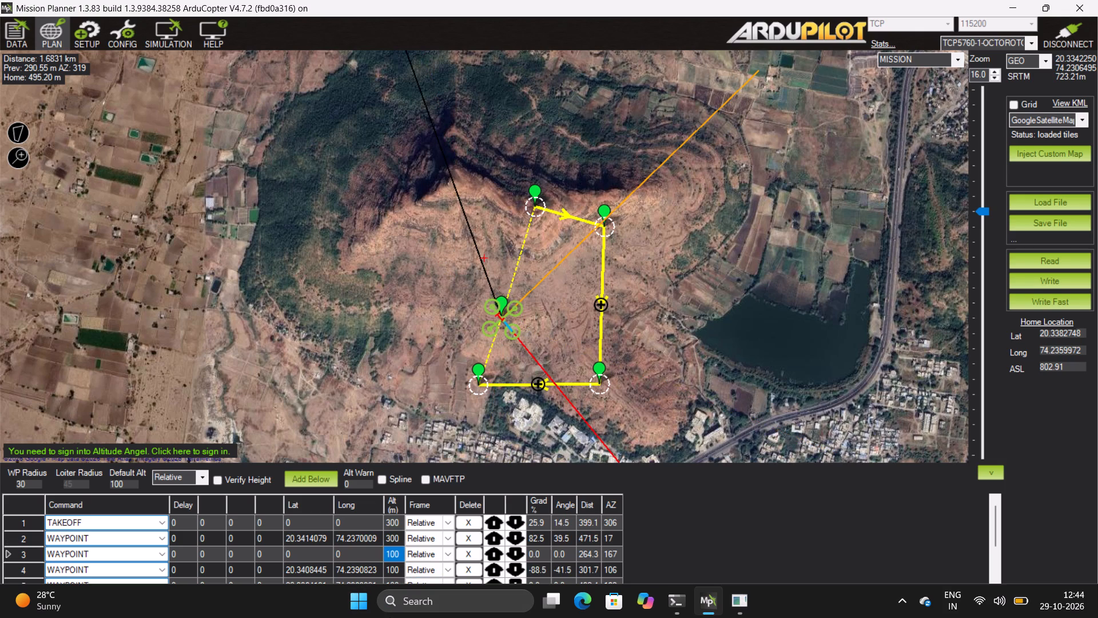
key(3)
key(0)
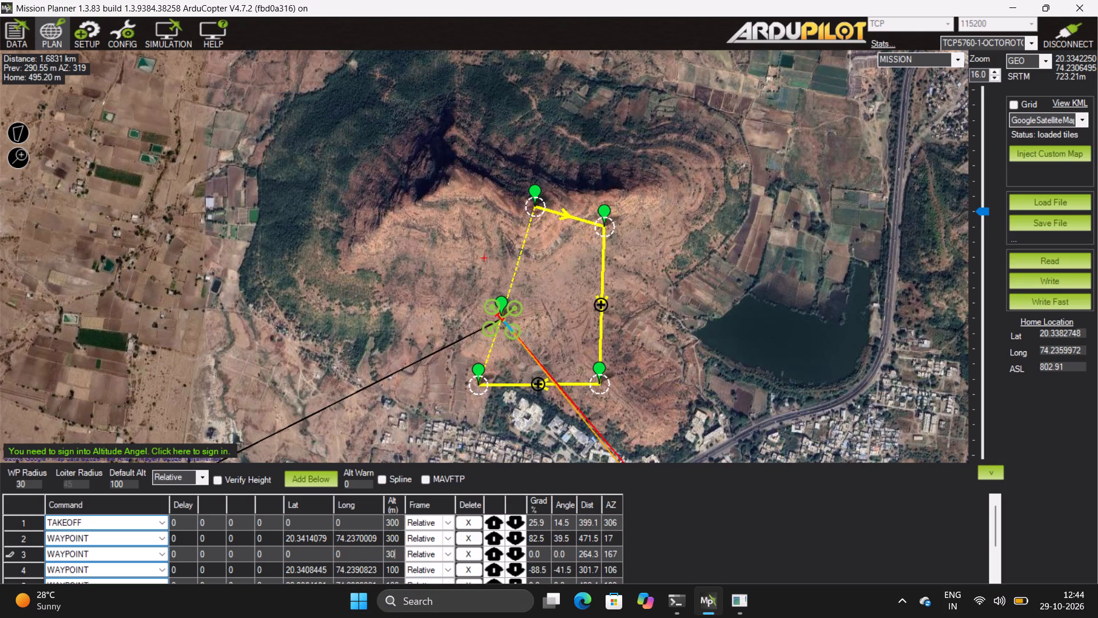
key(0)
key(Down)
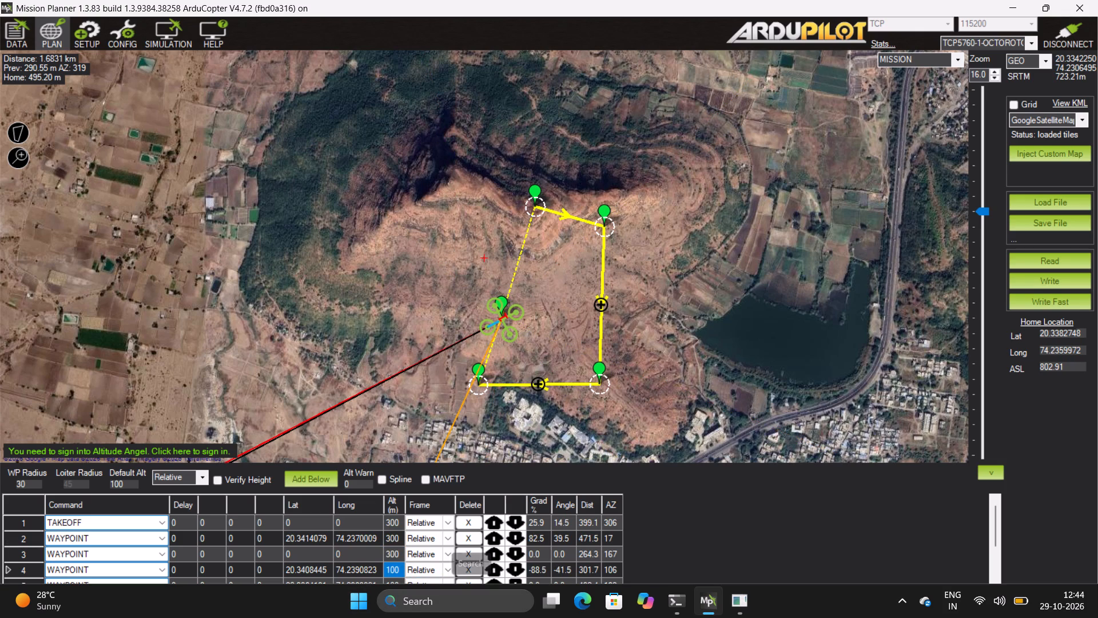
text(300)
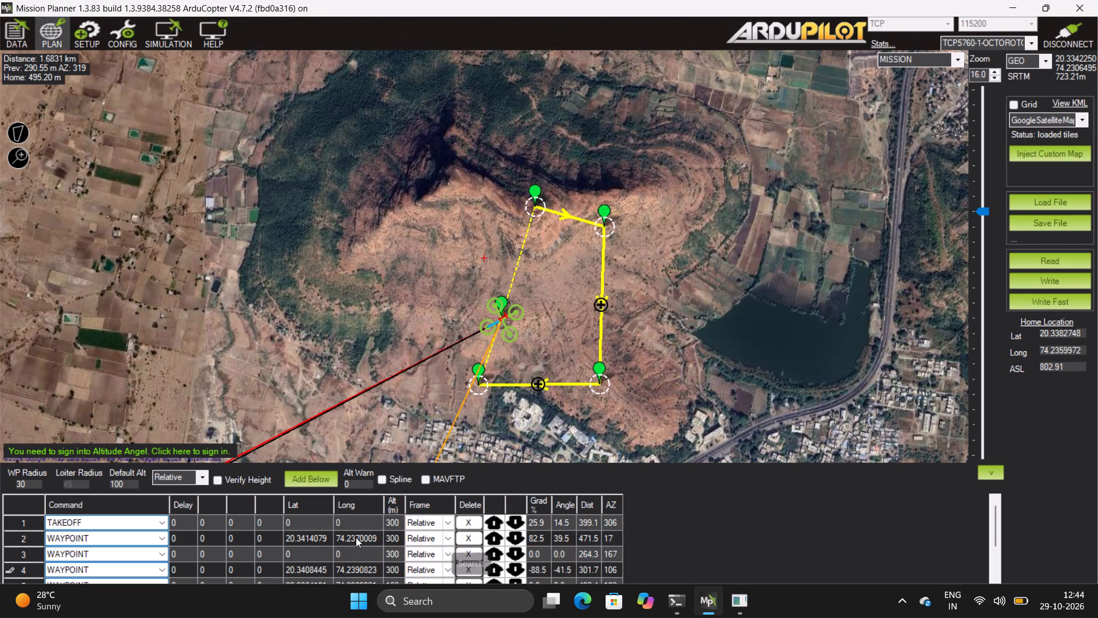
Set the altitude of the waypoints in rows 5 and 6 and the RETURN_TO_LAUNCH row to 300 m.
scroll(367, 548, down, 1)
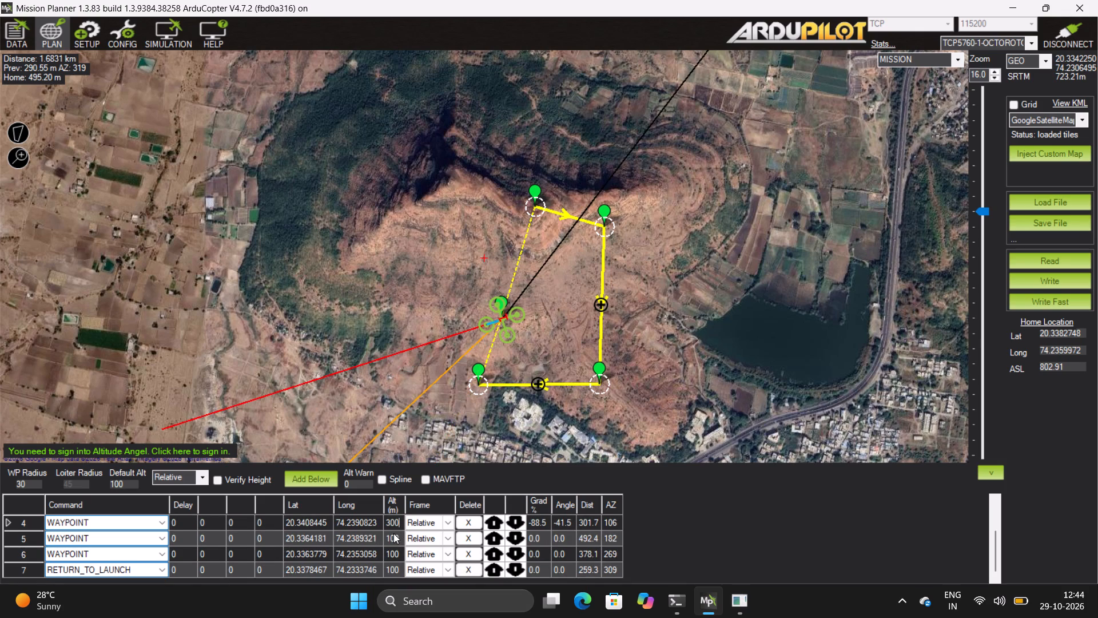
key(Down)
key(3)
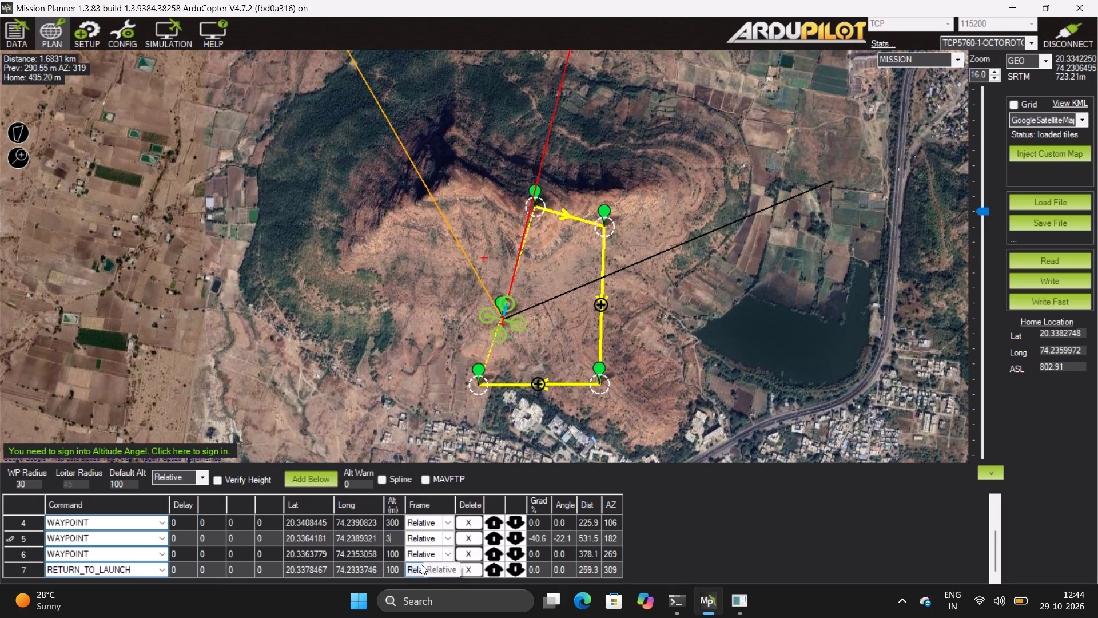
key(0)
key(0)
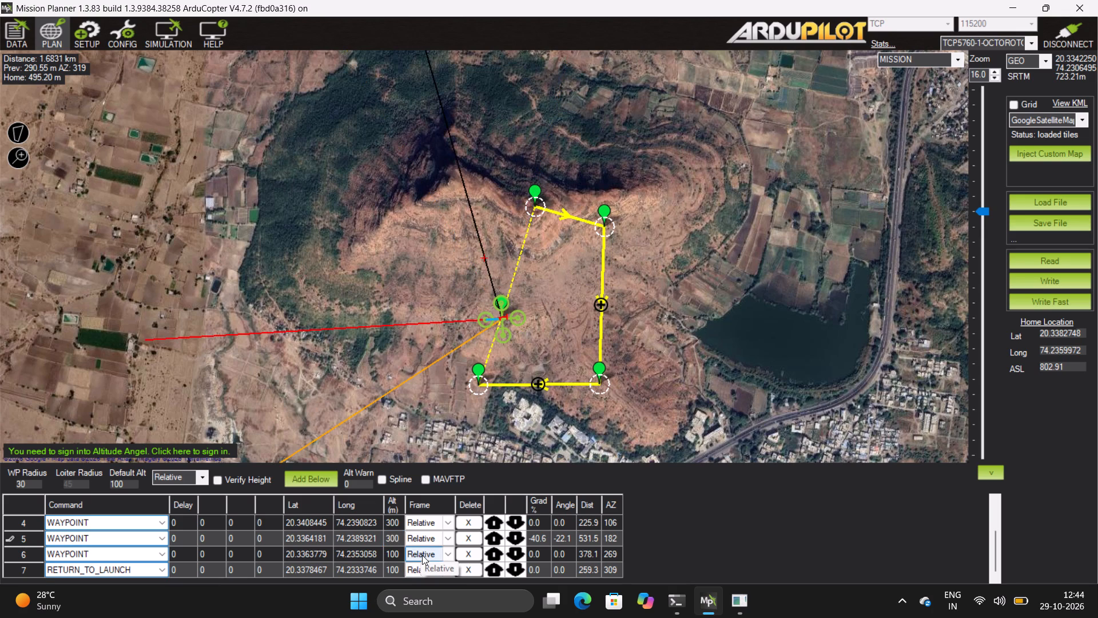
key(Down)
key(3)
key(0)
key(0)
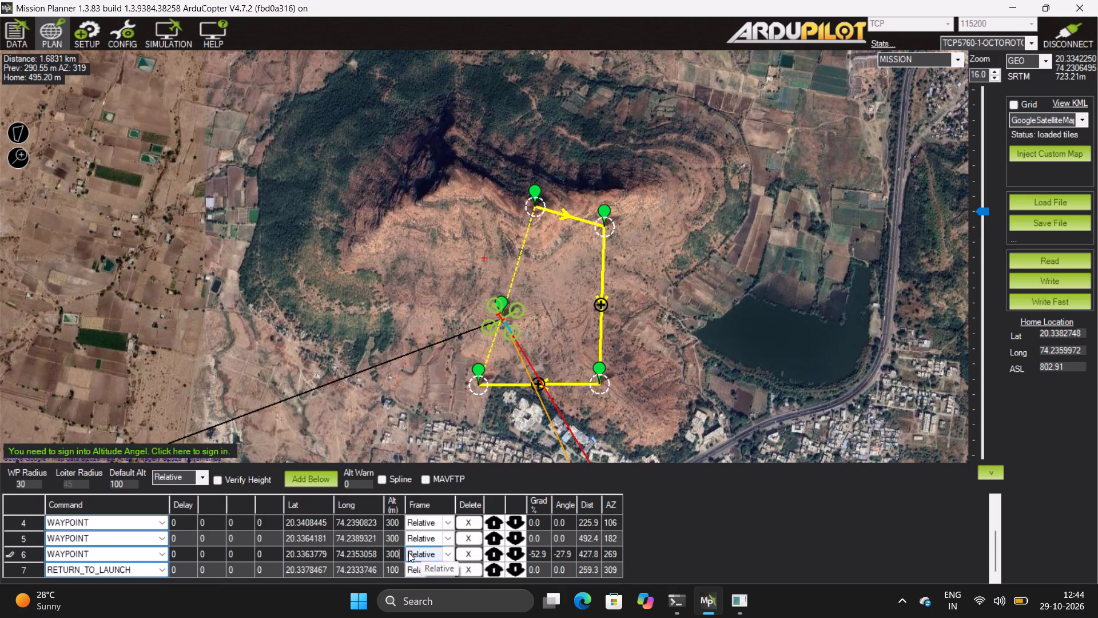
key(Down)
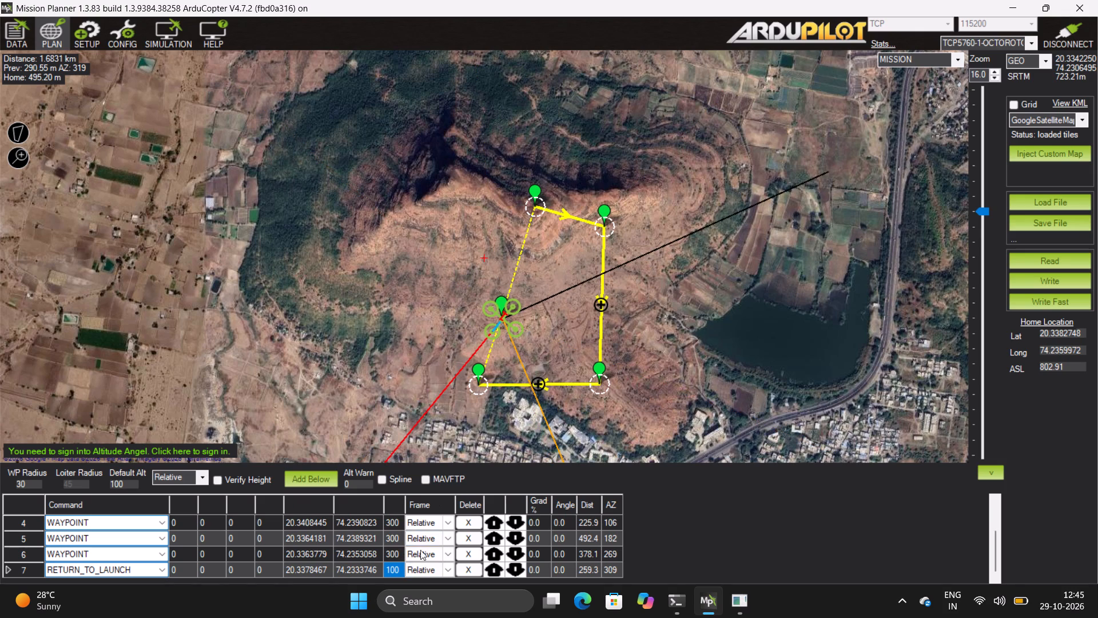
key(BackSpace)
key(3)
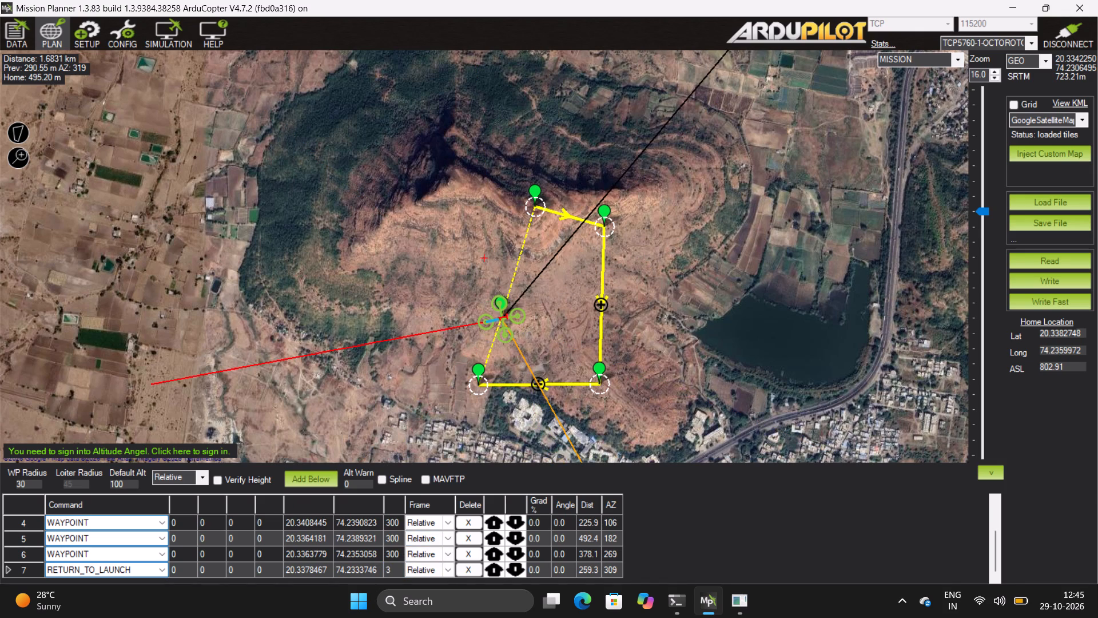
text(00)
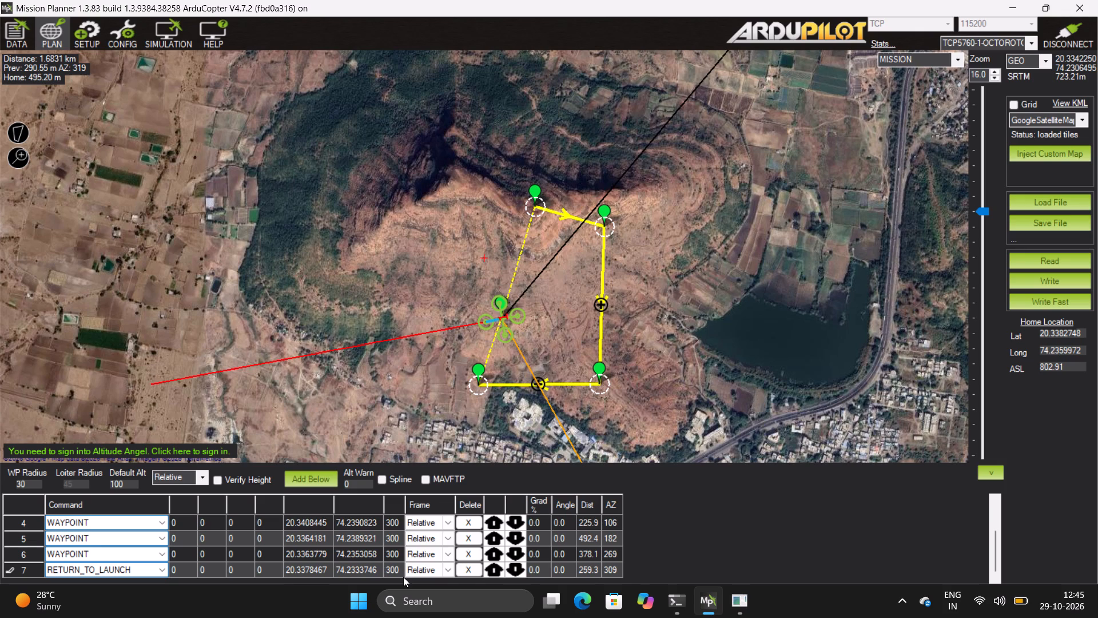
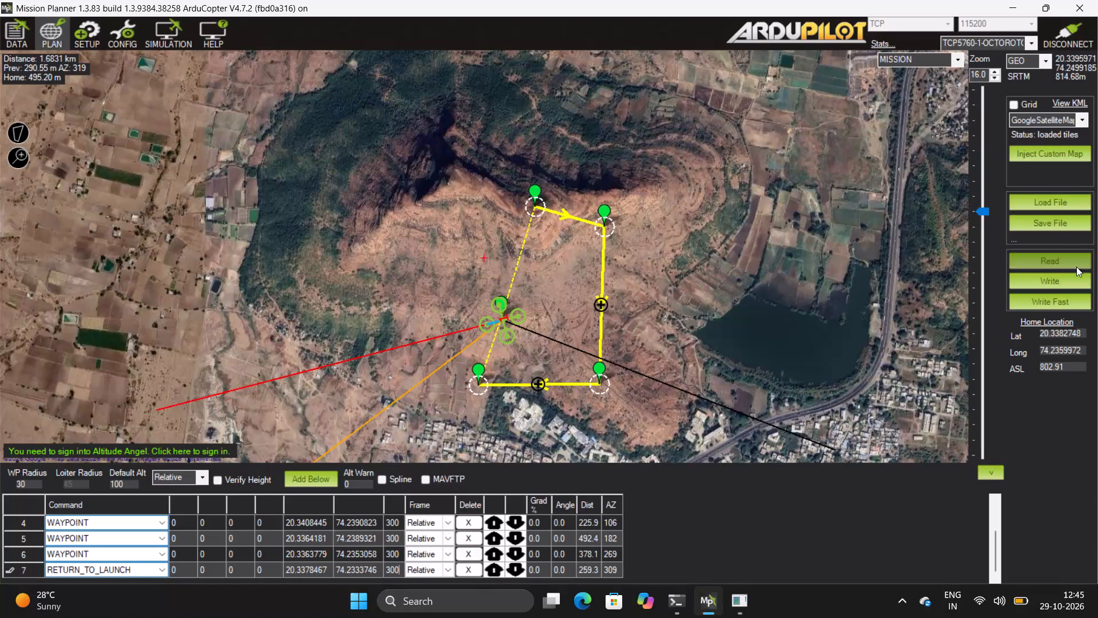
Write the revised 300 m mission to the vehicle.
click(1016, 279)
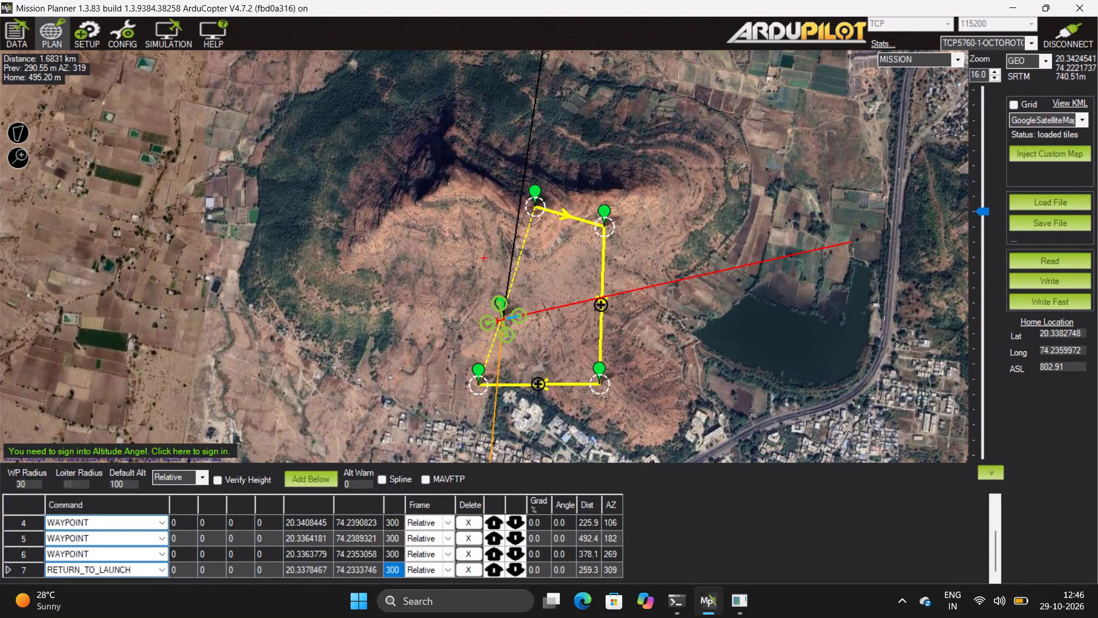
Switch the multirotor to Loiter mode from the flight data view and disarm it.
click(17, 30)
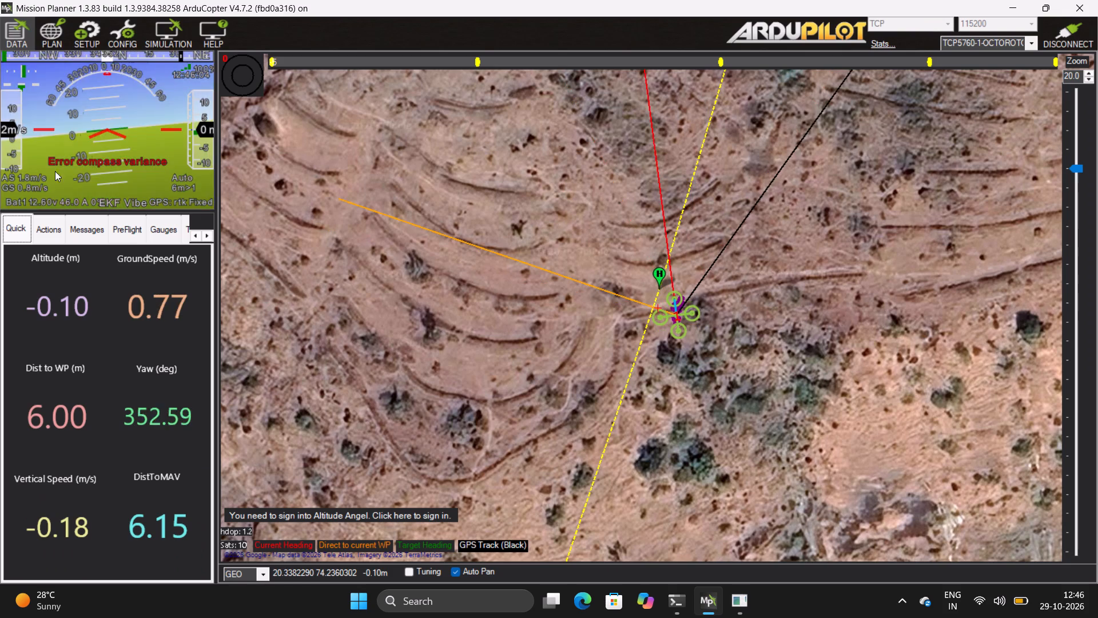
click(55, 225)
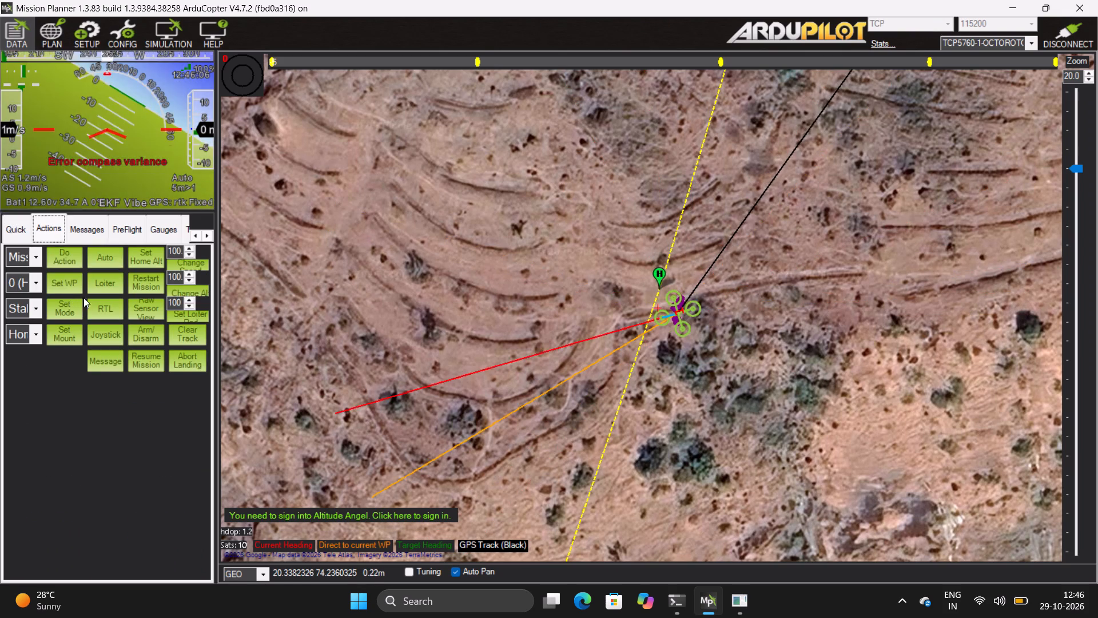
click(116, 286)
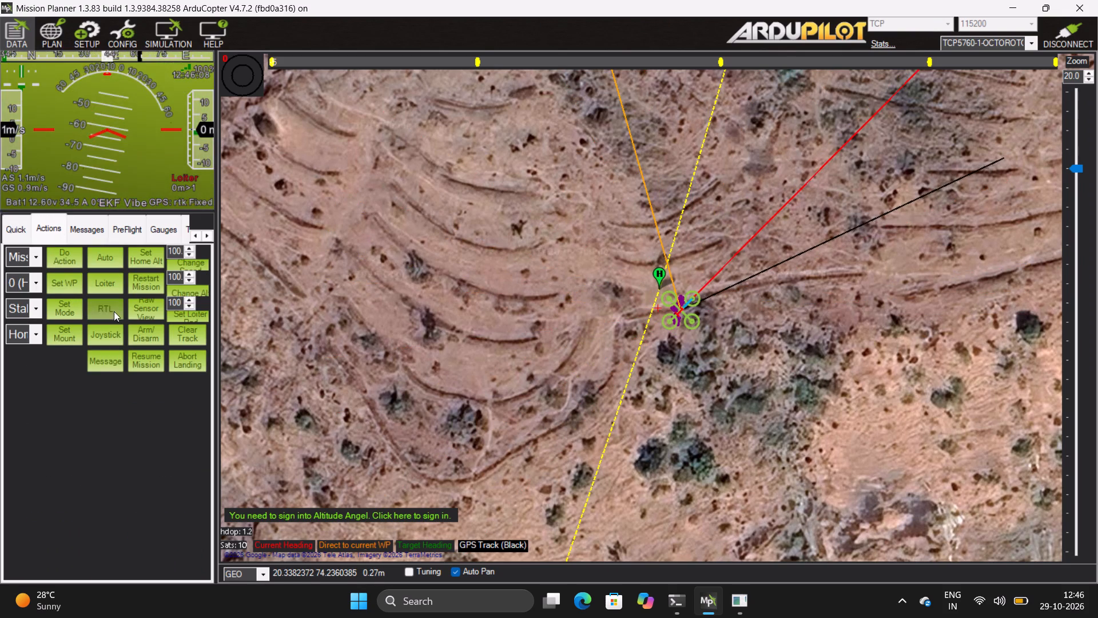
click(140, 335)
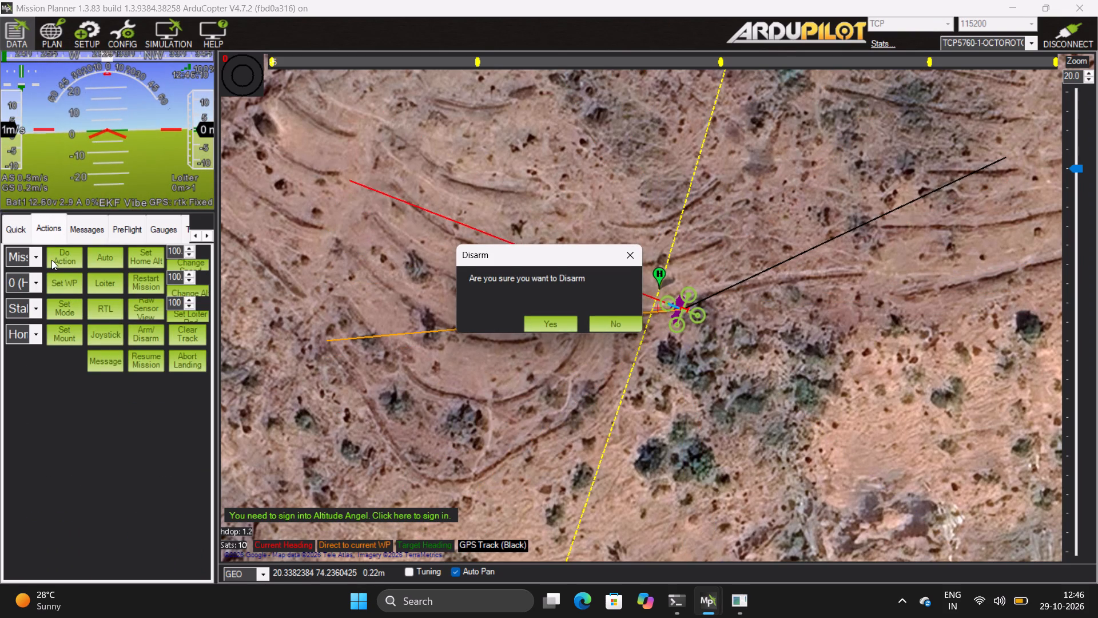
click(563, 326)
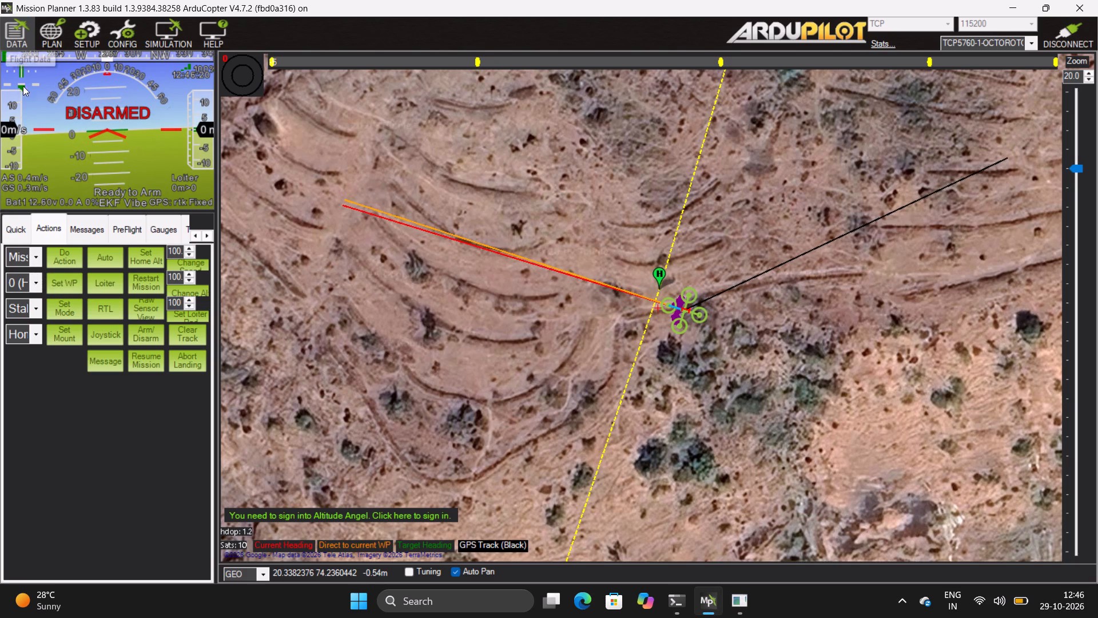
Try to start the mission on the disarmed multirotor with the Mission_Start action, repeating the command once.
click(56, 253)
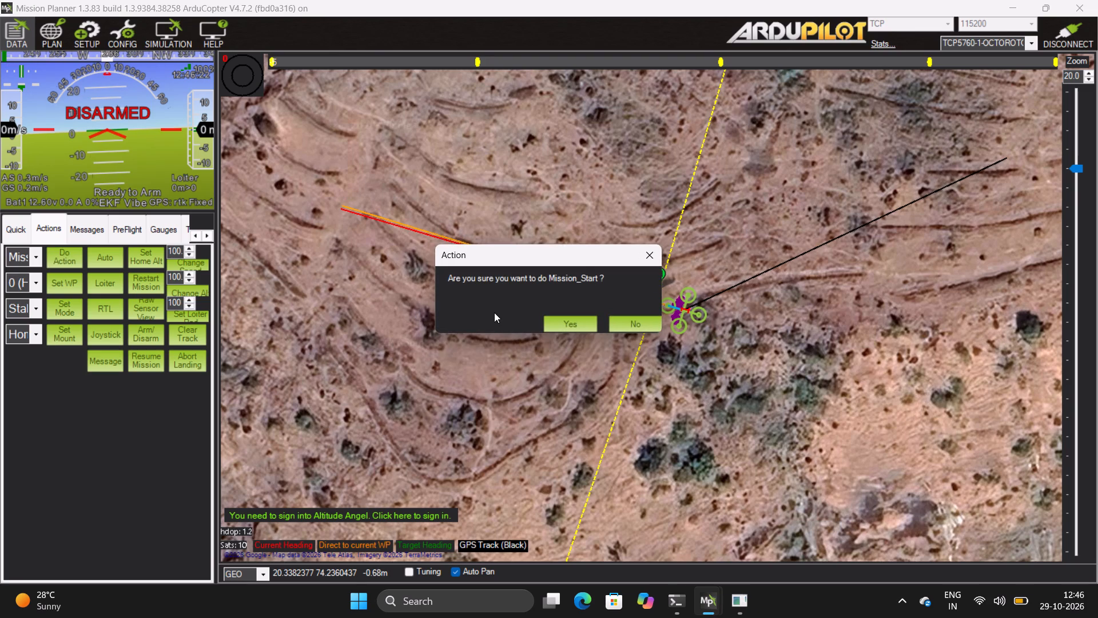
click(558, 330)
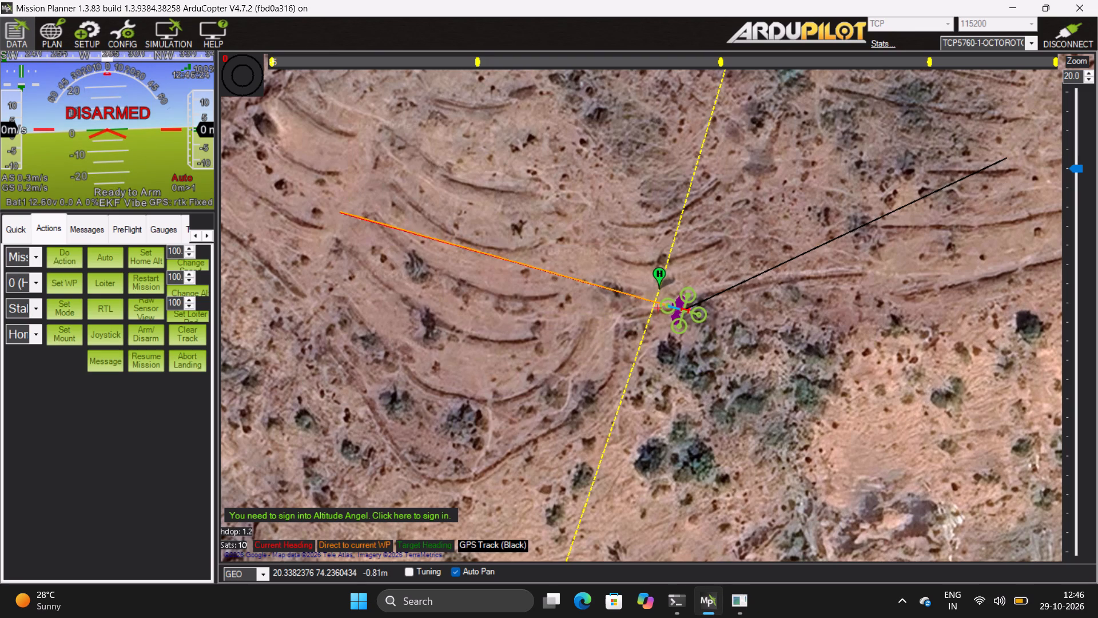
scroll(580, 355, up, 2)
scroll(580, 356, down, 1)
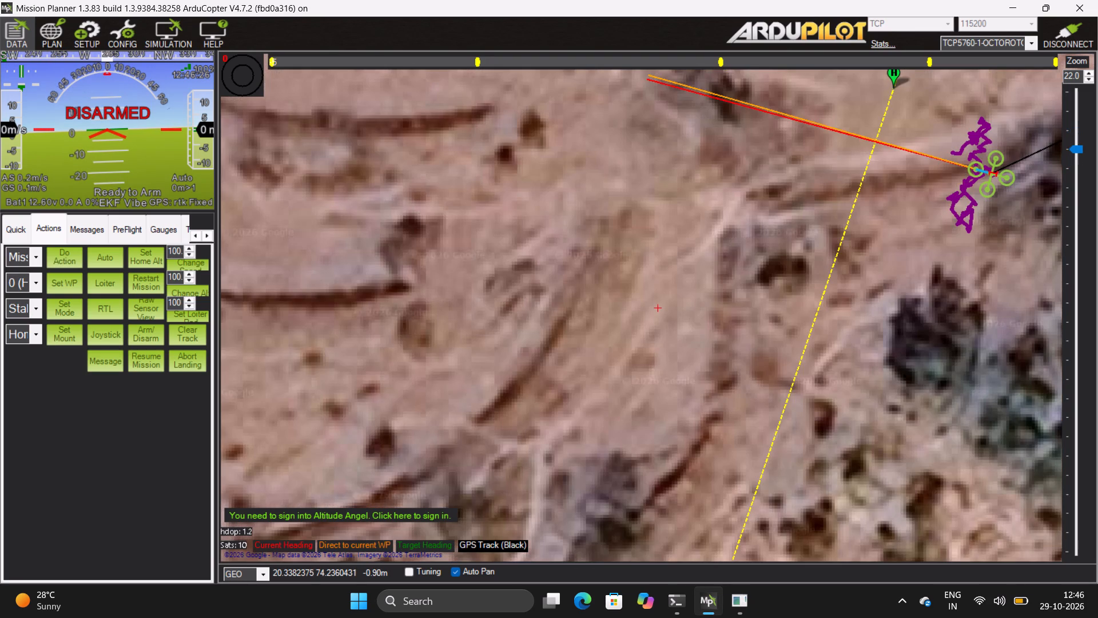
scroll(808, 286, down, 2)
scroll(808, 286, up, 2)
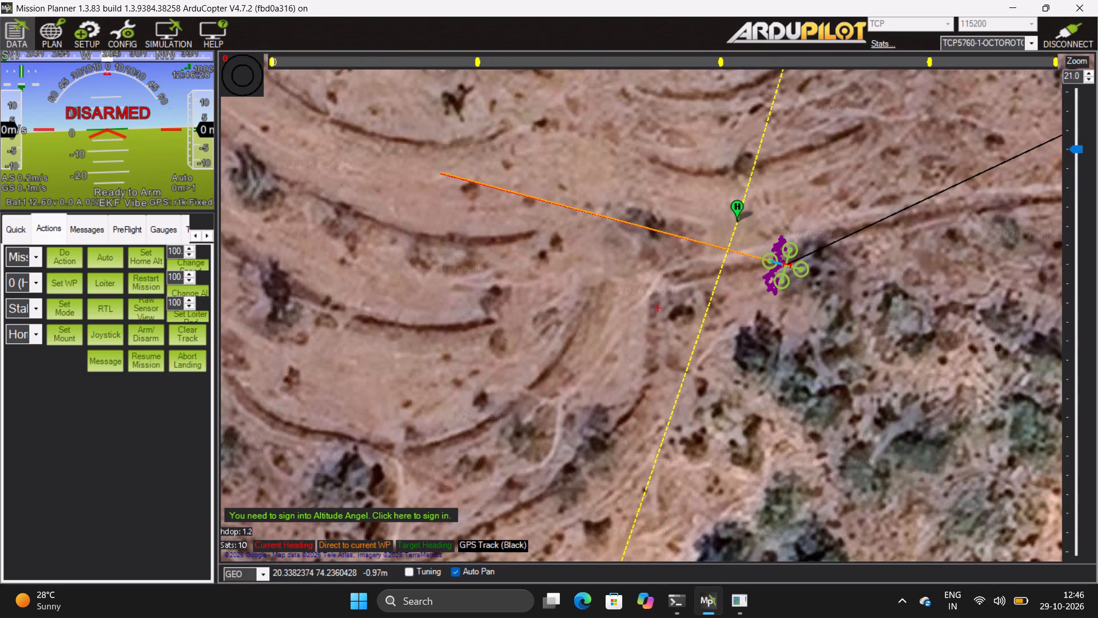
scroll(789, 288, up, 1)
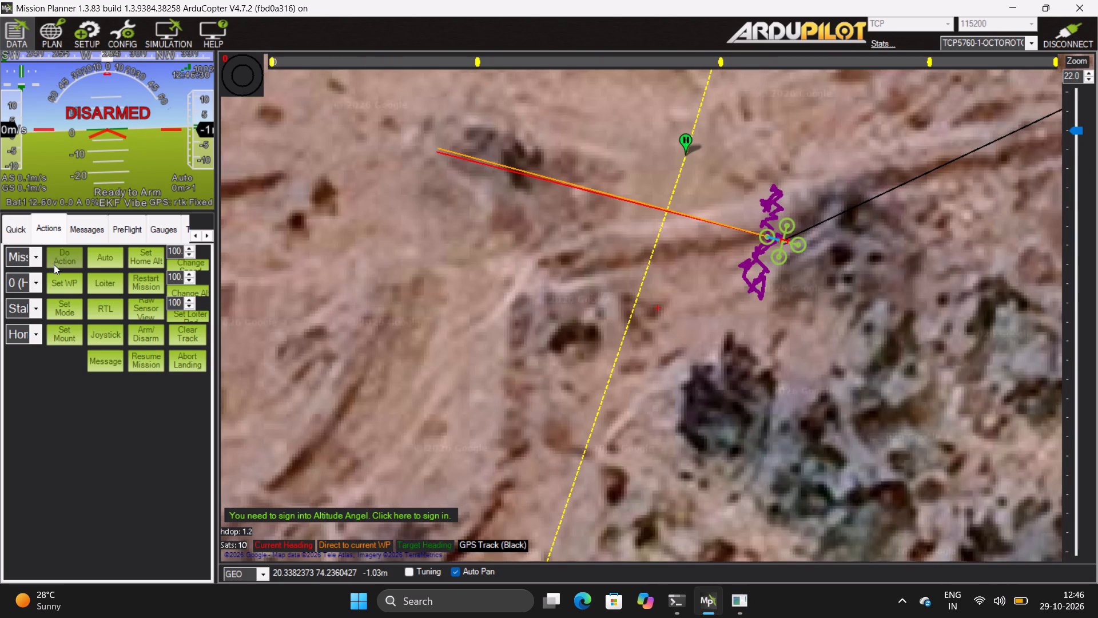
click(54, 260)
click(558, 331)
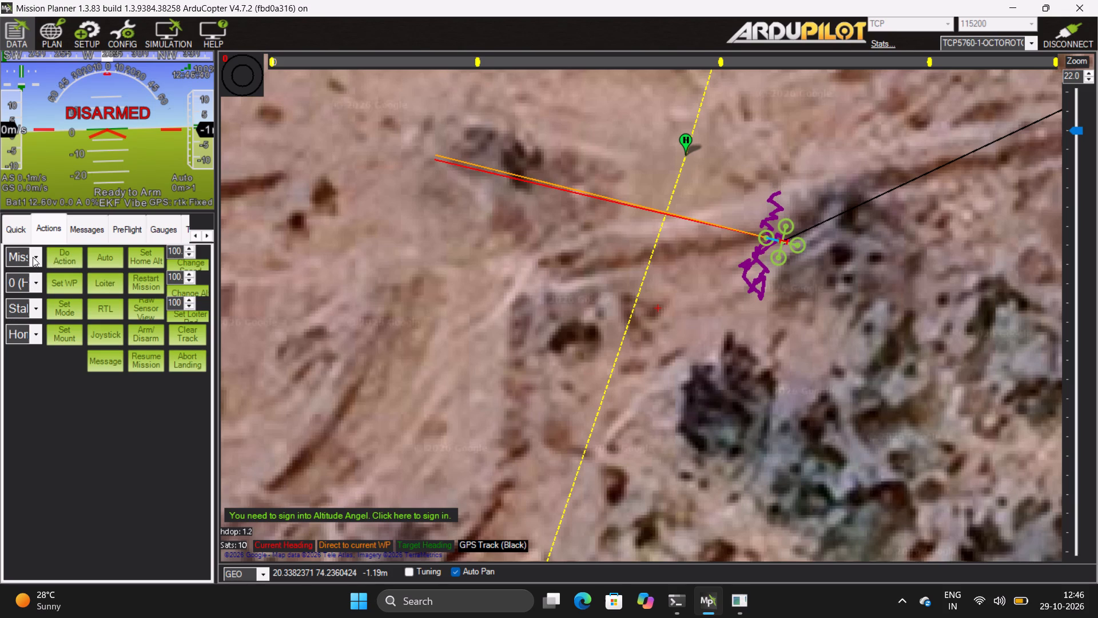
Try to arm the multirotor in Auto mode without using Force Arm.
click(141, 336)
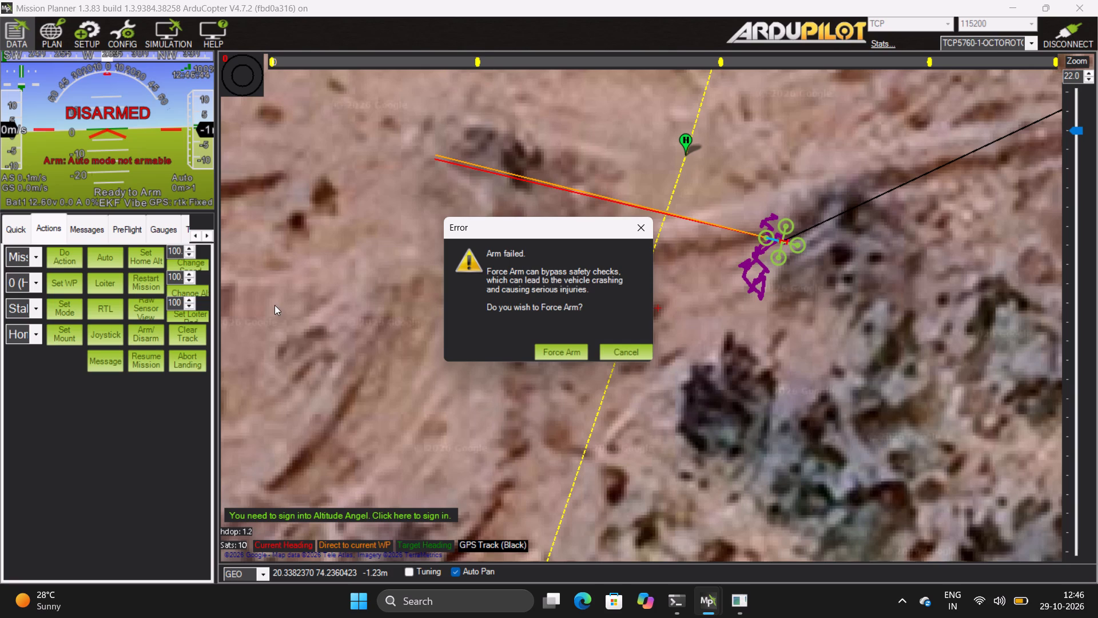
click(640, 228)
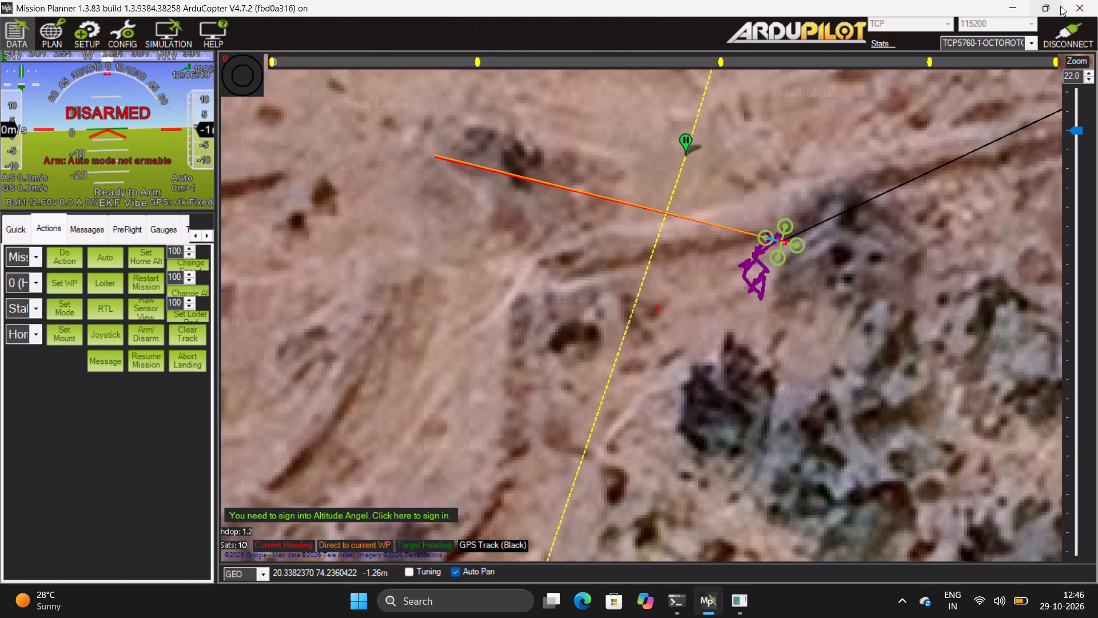
Close and relaunch Mission Planner.
click(1079, 0)
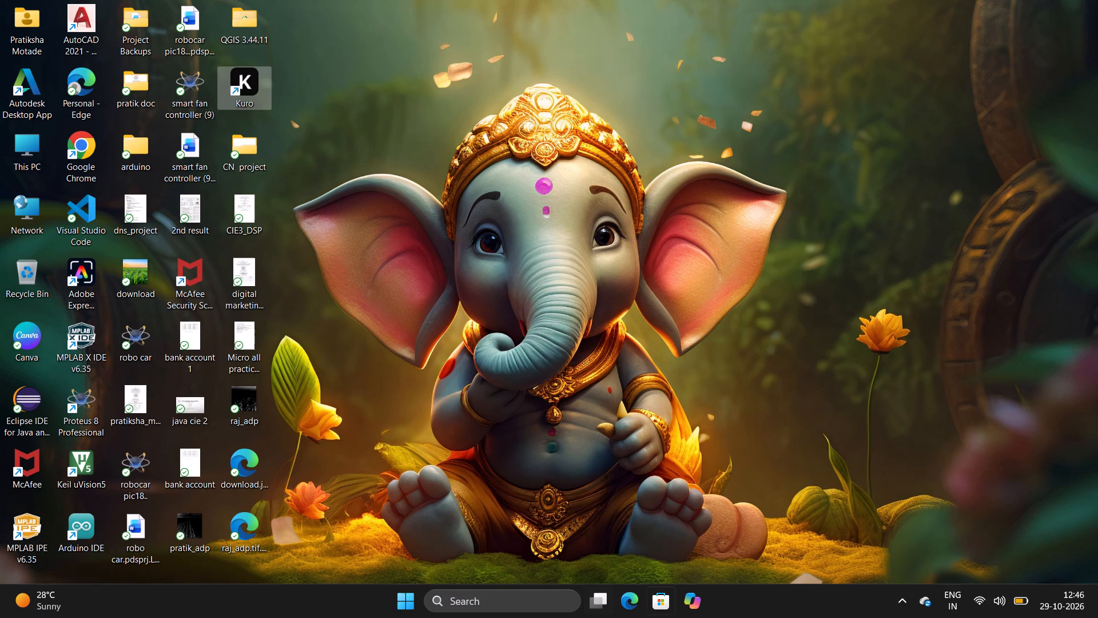
click(544, 596)
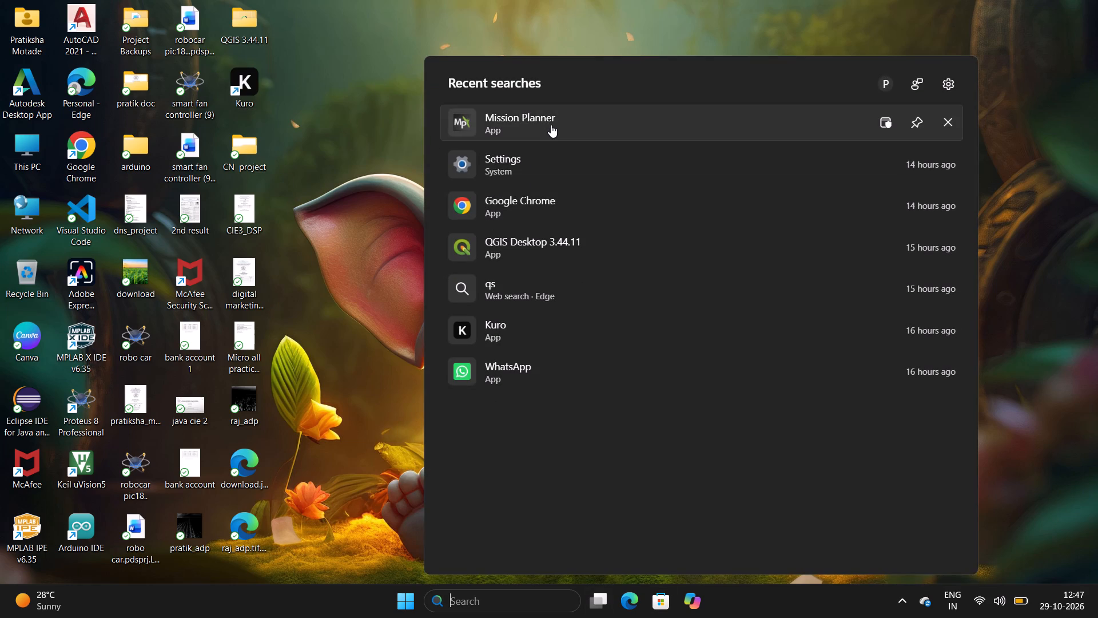
click(551, 125)
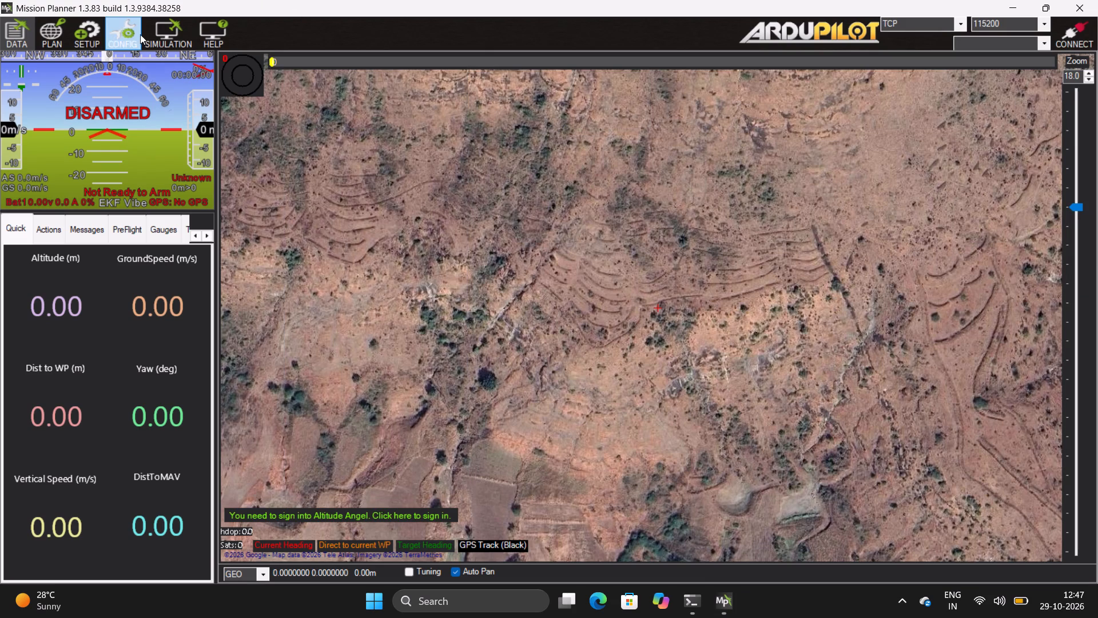
Start a stable multirotor simulation with the quad model at the existing home location.
click(172, 34)
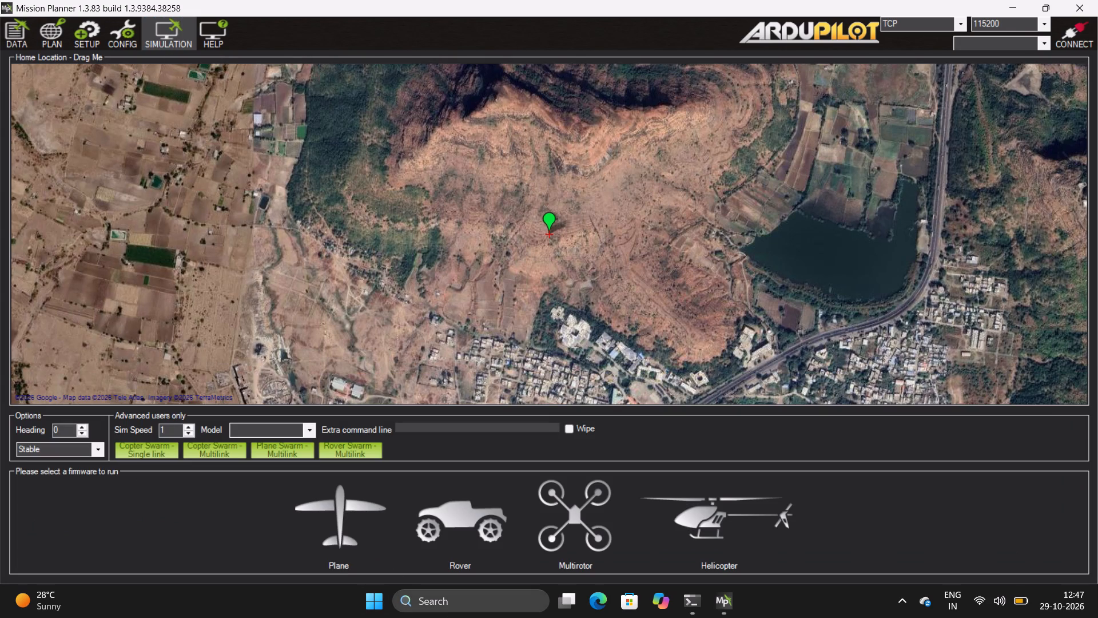
click(307, 424)
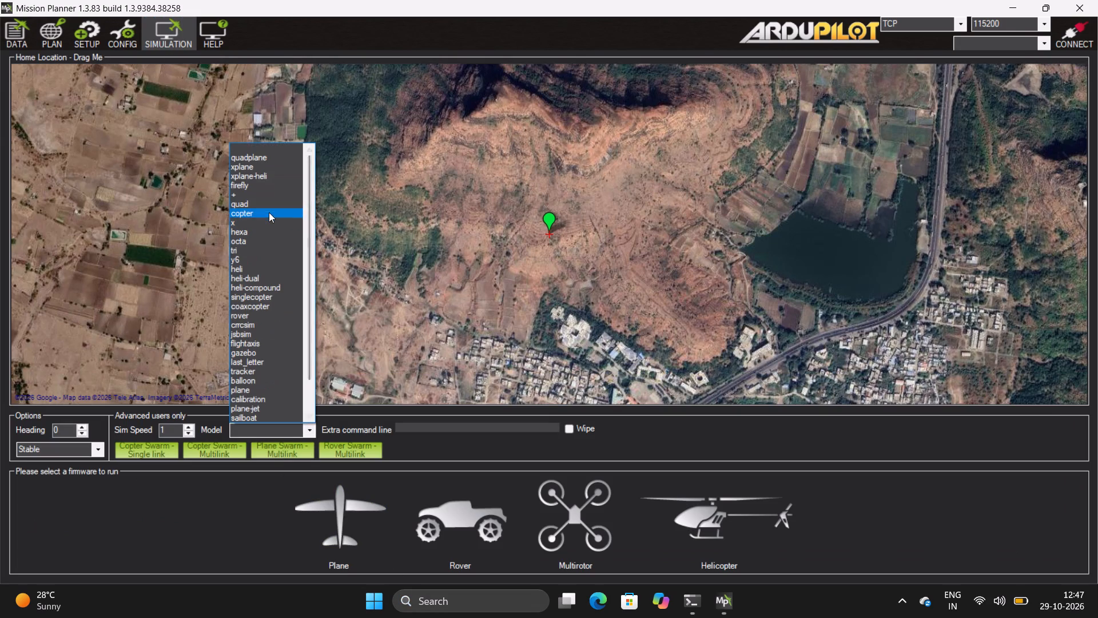
click(264, 199)
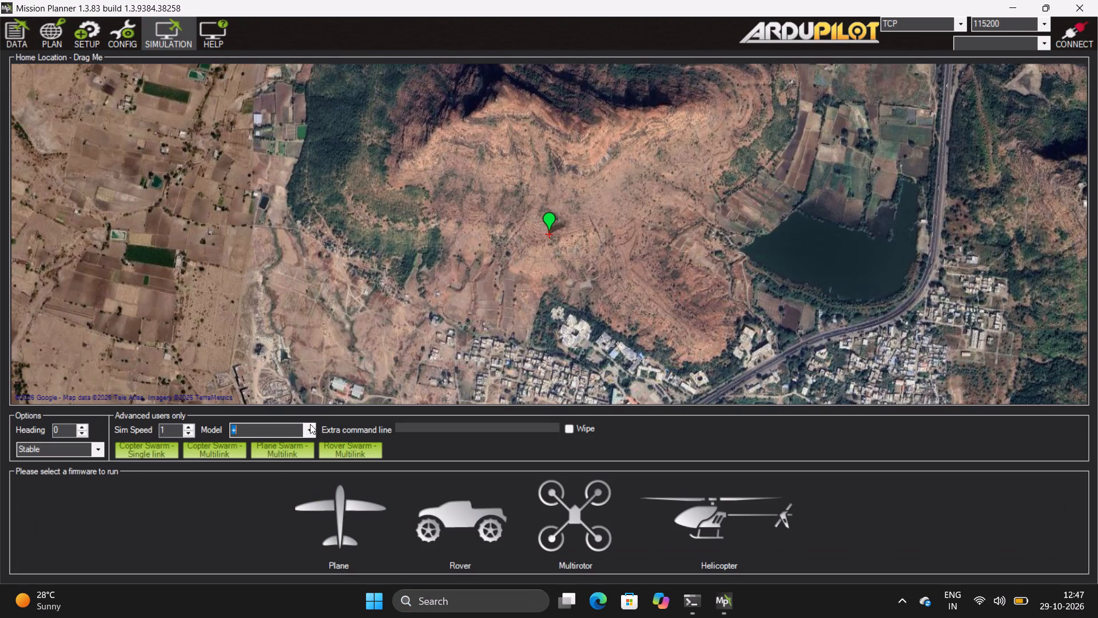
click(309, 429)
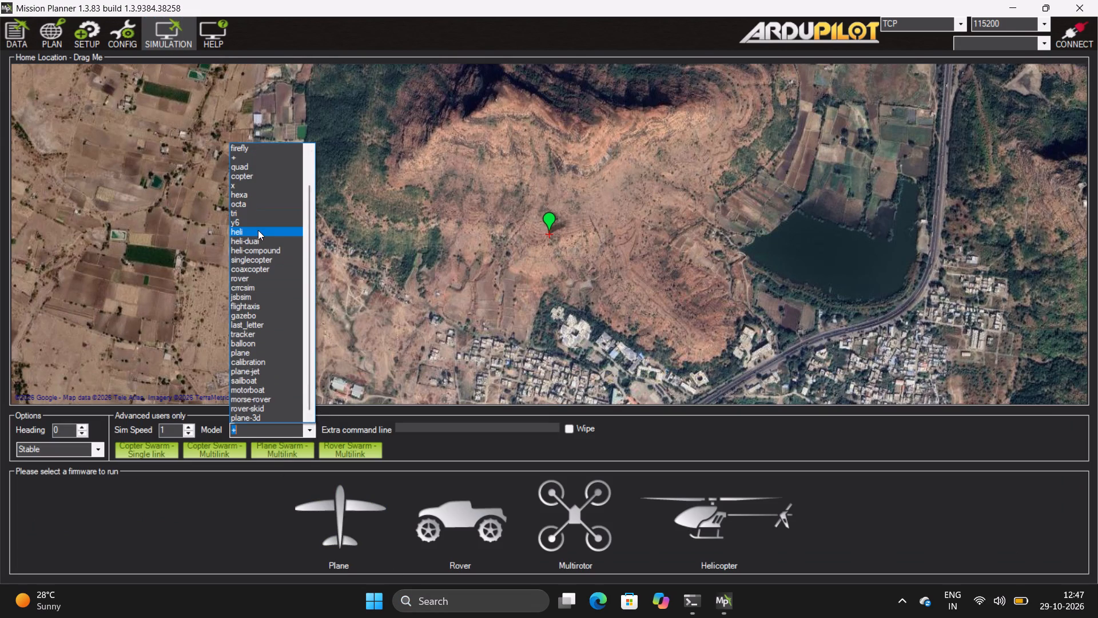
click(257, 168)
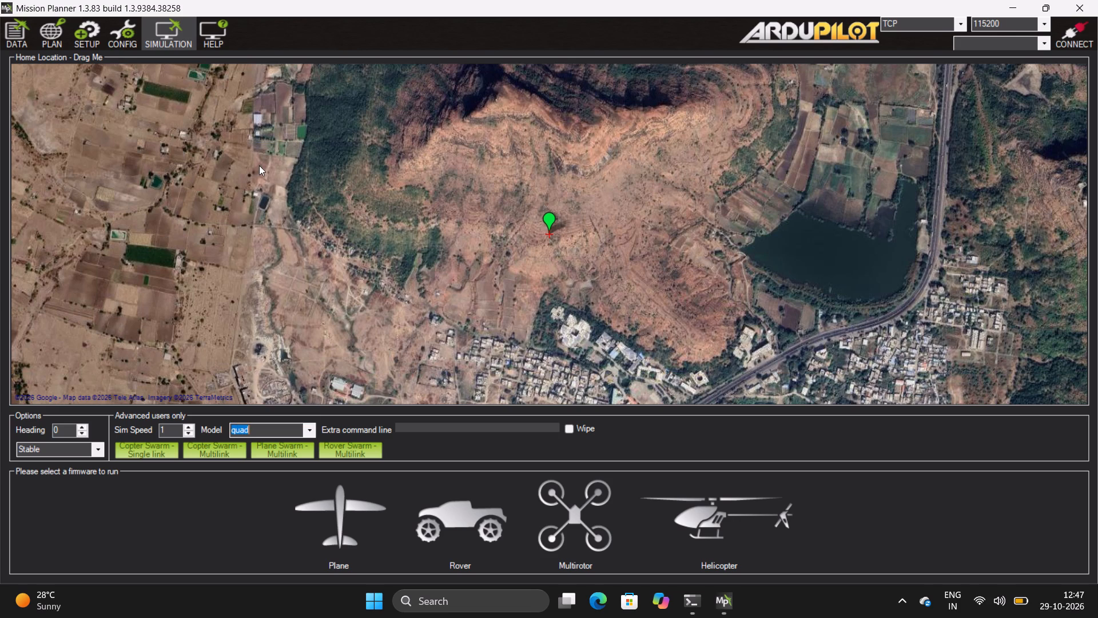
click(576, 528)
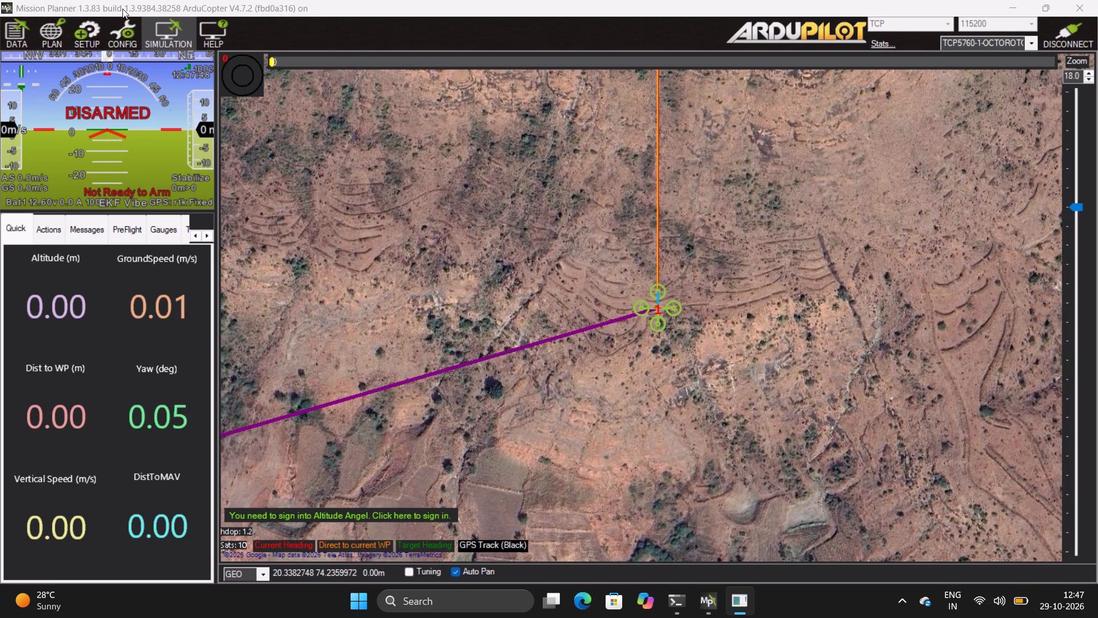
Plan three waypoints, about 339 m north of home, 343 m farther east, and 371 m back south.
click(45, 39)
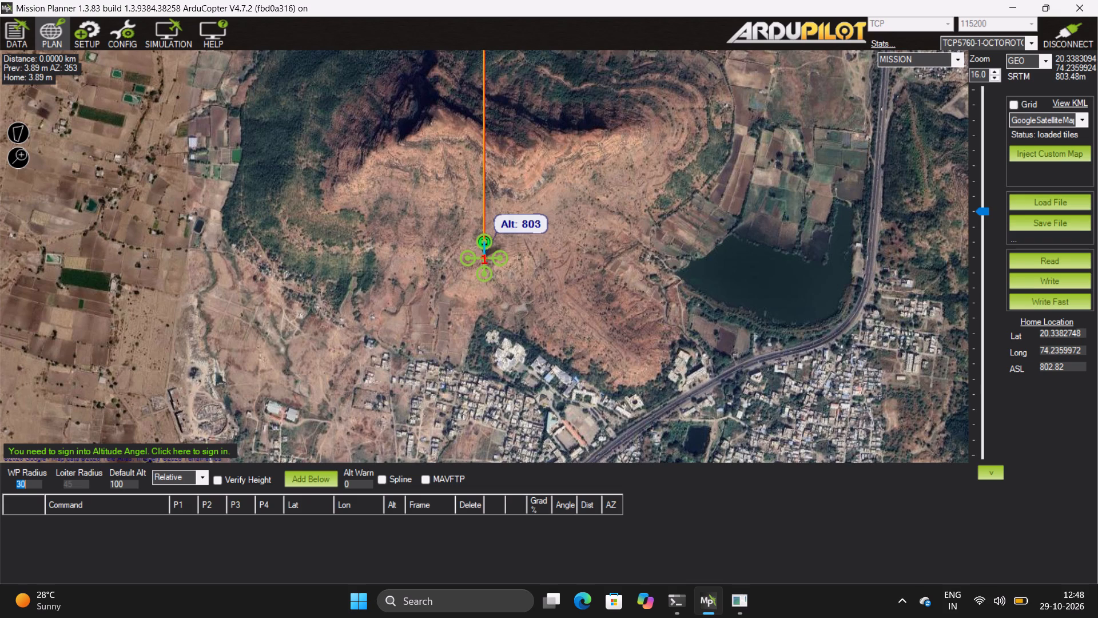
click(484, 256)
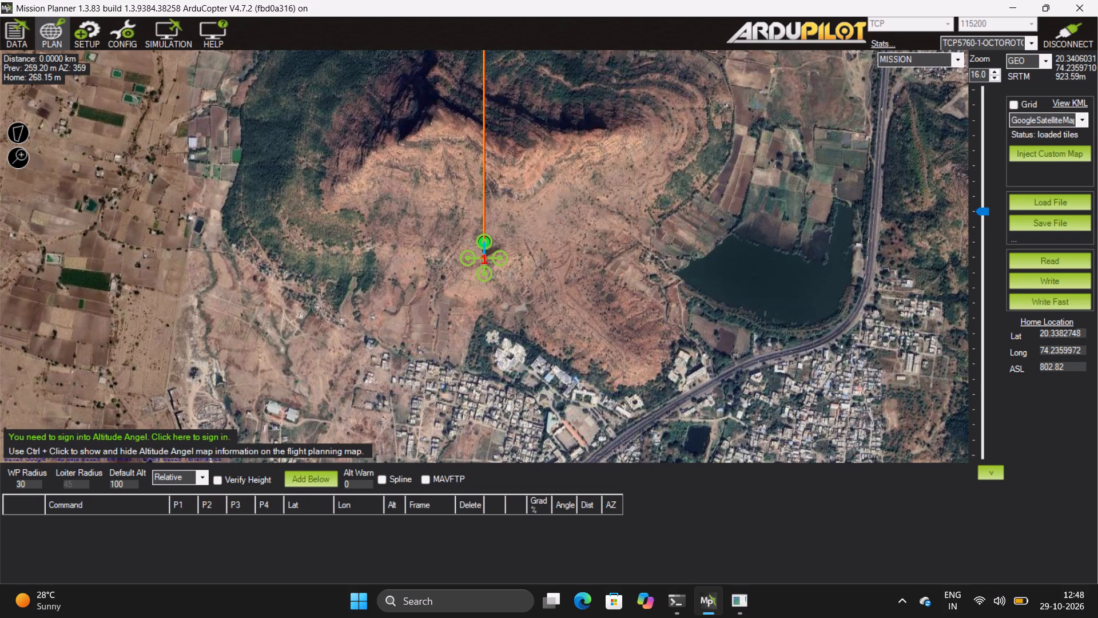
click(487, 154)
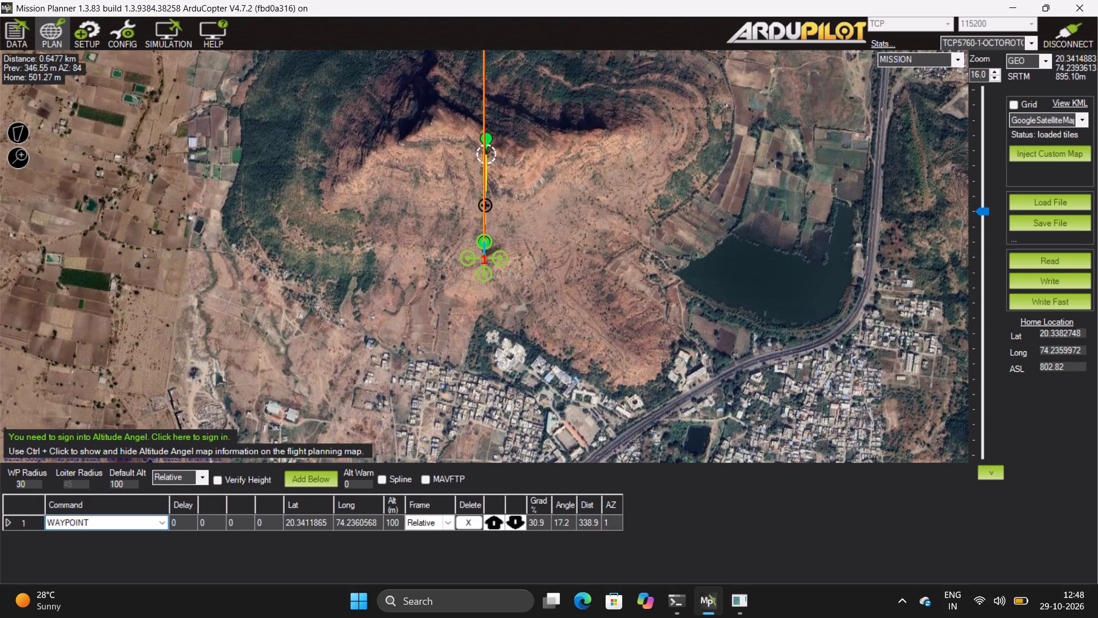
click(595, 146)
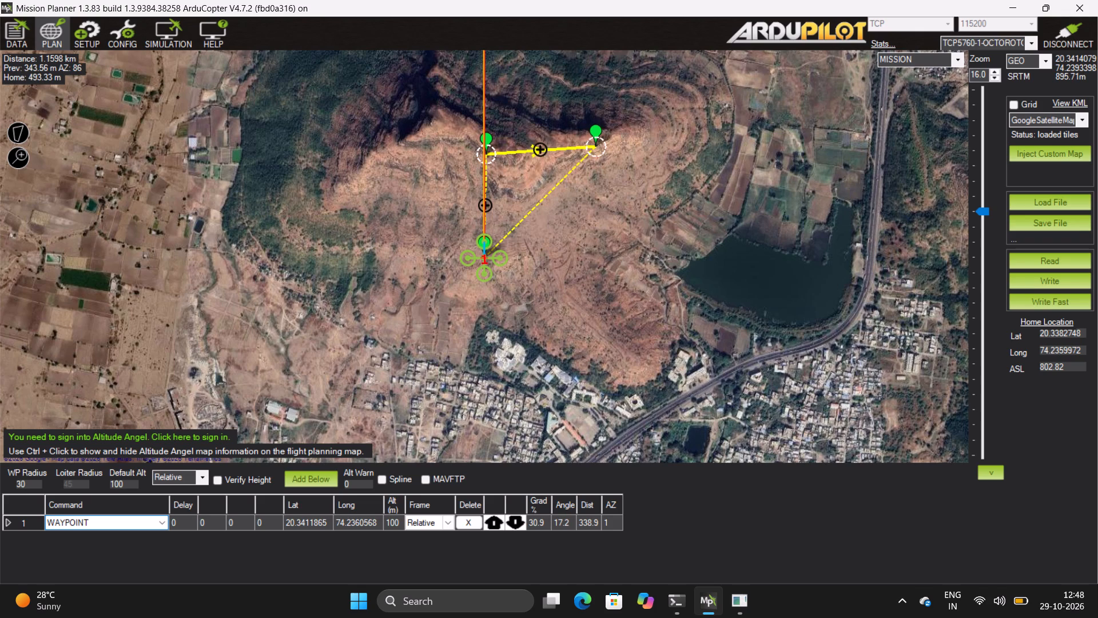
click(606, 264)
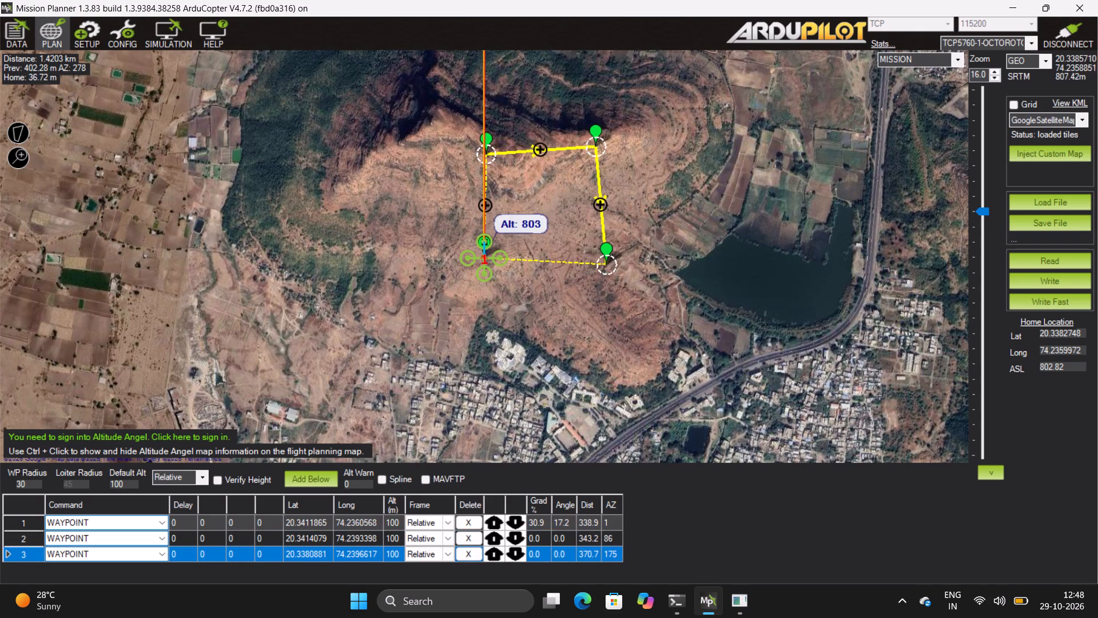
click(486, 257)
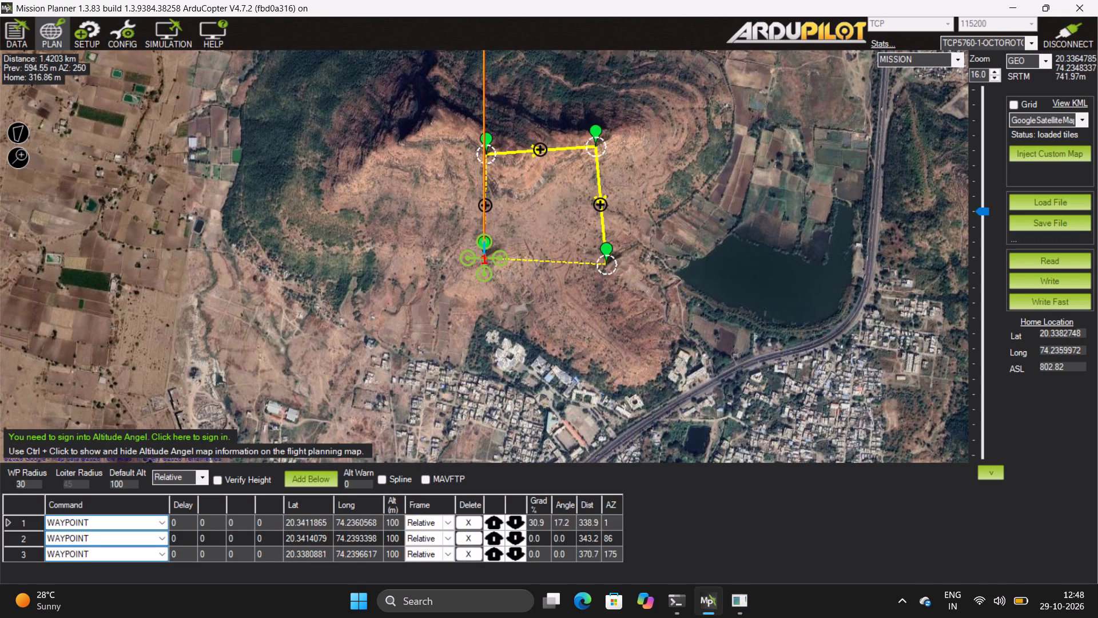
Change the command in mission row 1 from WAYPOINT to TAKEOFF.
click(158, 525)
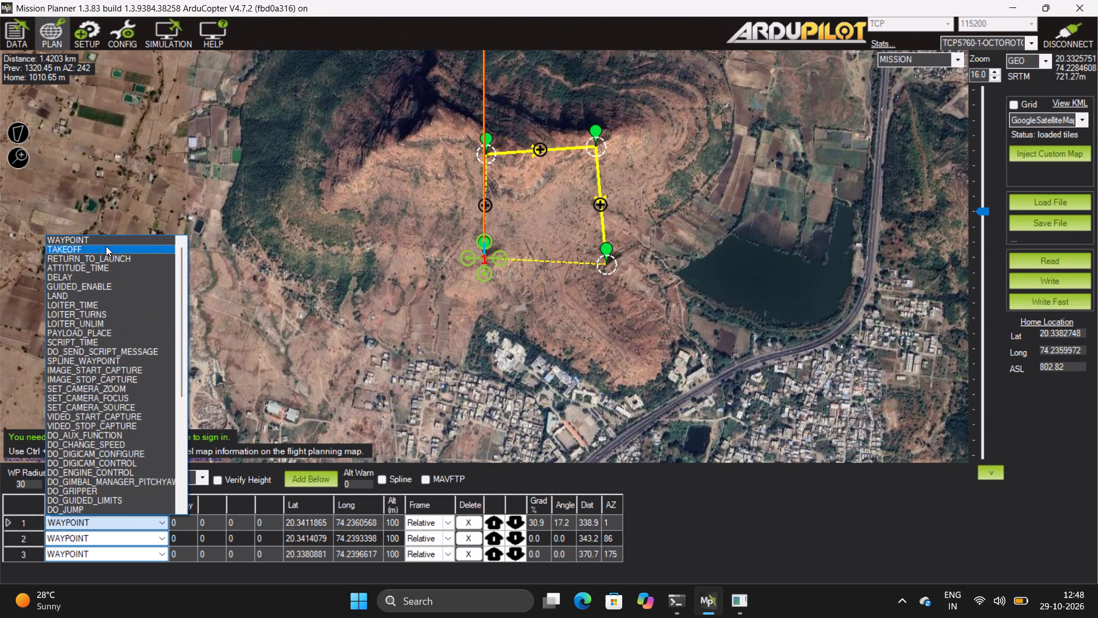
click(106, 246)
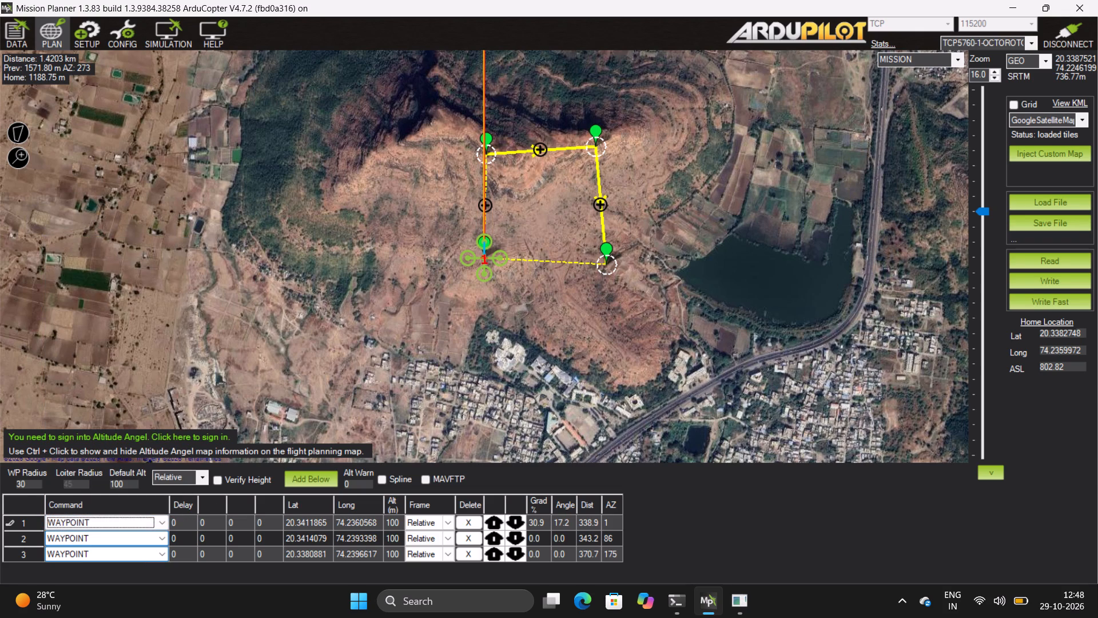
scroll(154, 552, down, 3)
click(162, 553)
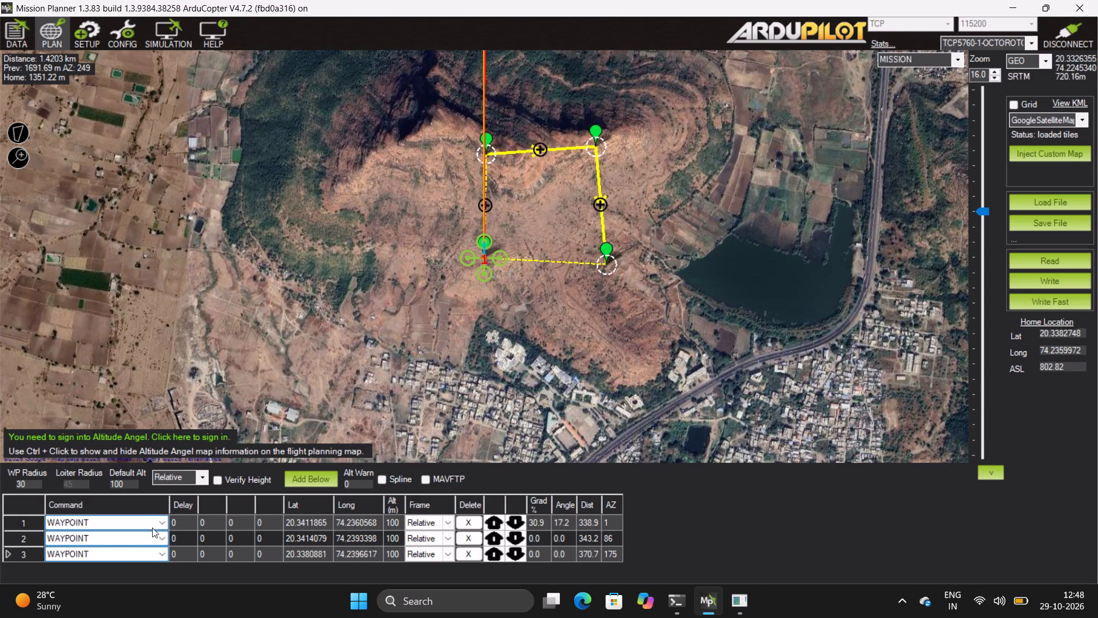
click(165, 528)
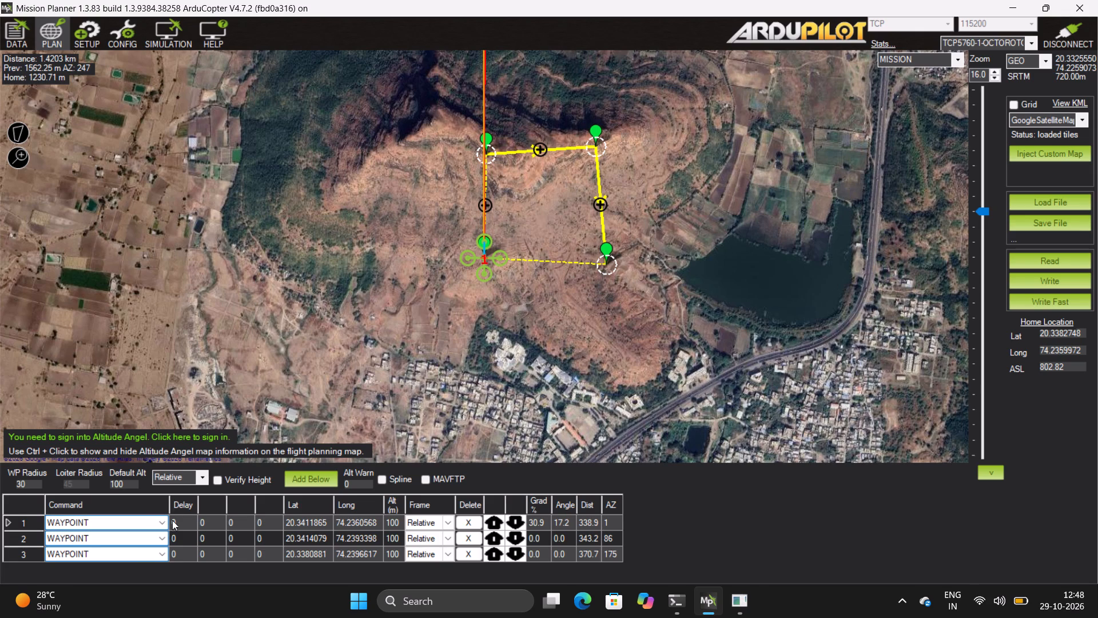
click(161, 521)
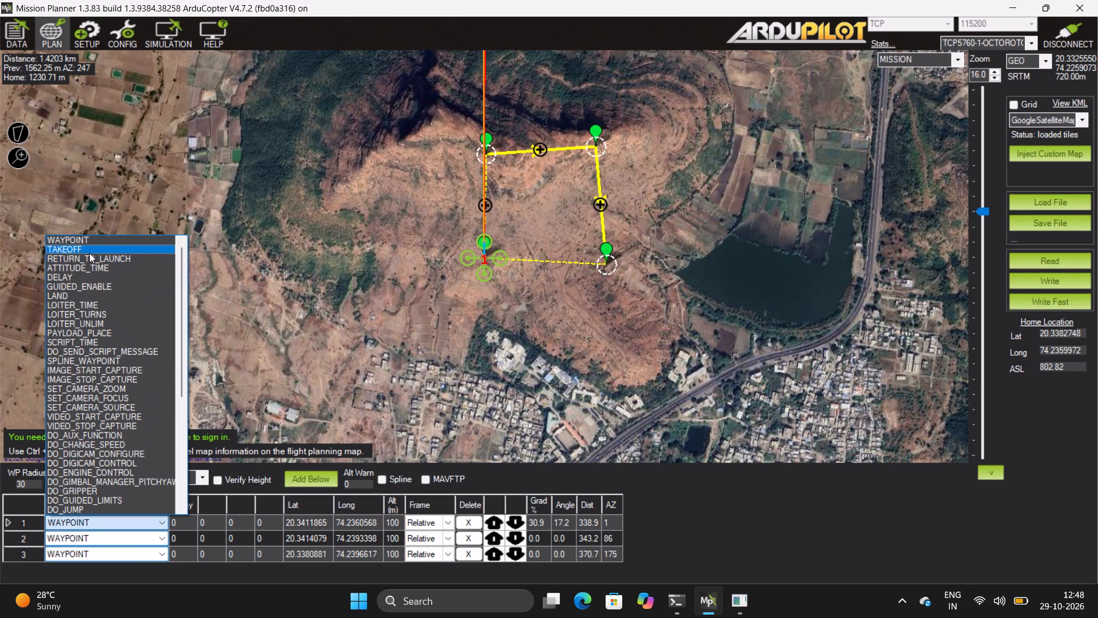
click(89, 253)
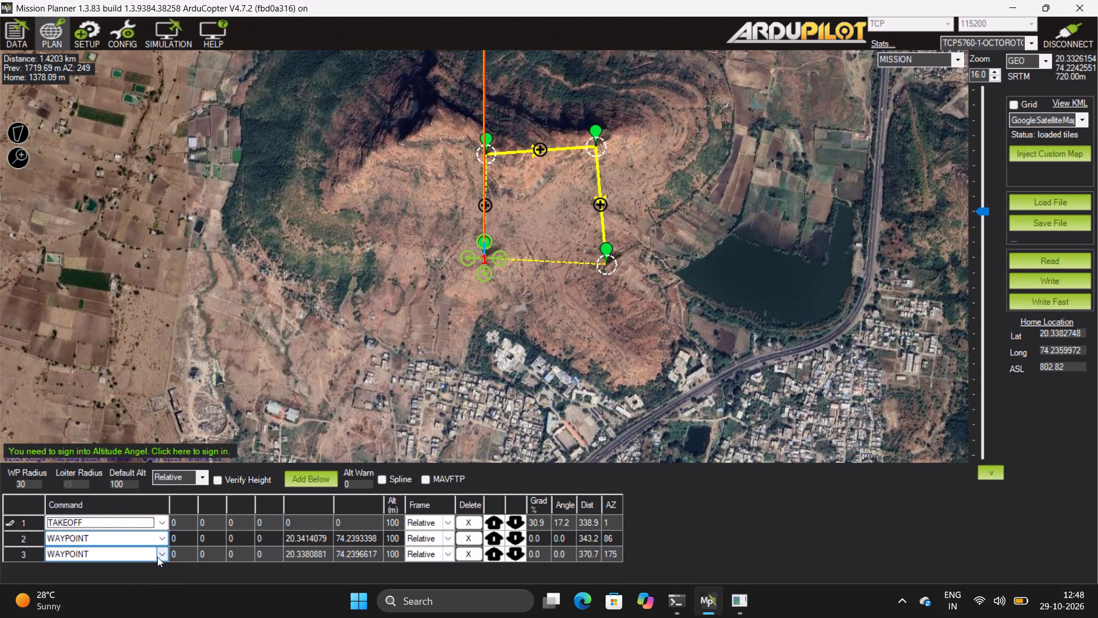
Change the command in mission row 3 from WAYPOINT to RETURN_TO_LAUNCH.
click(158, 551)
click(158, 551)
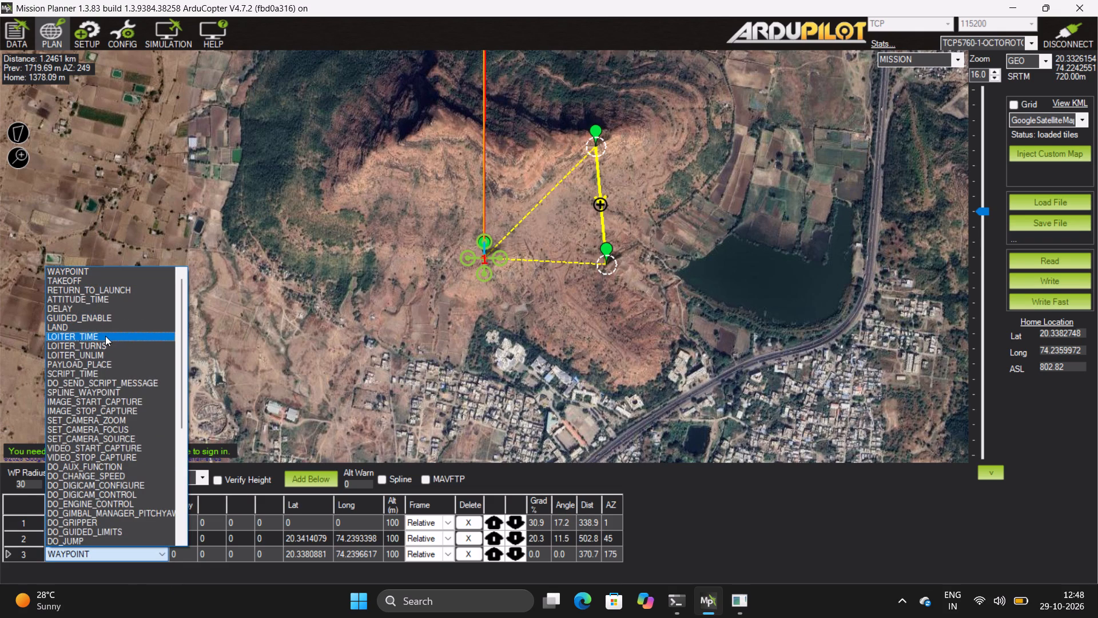
click(72, 292)
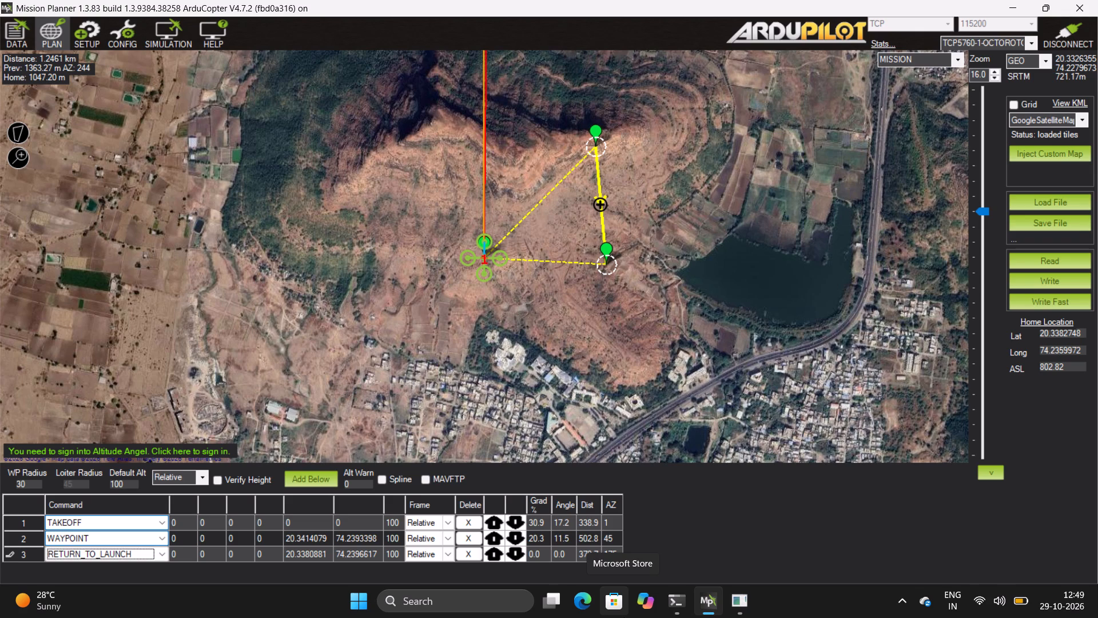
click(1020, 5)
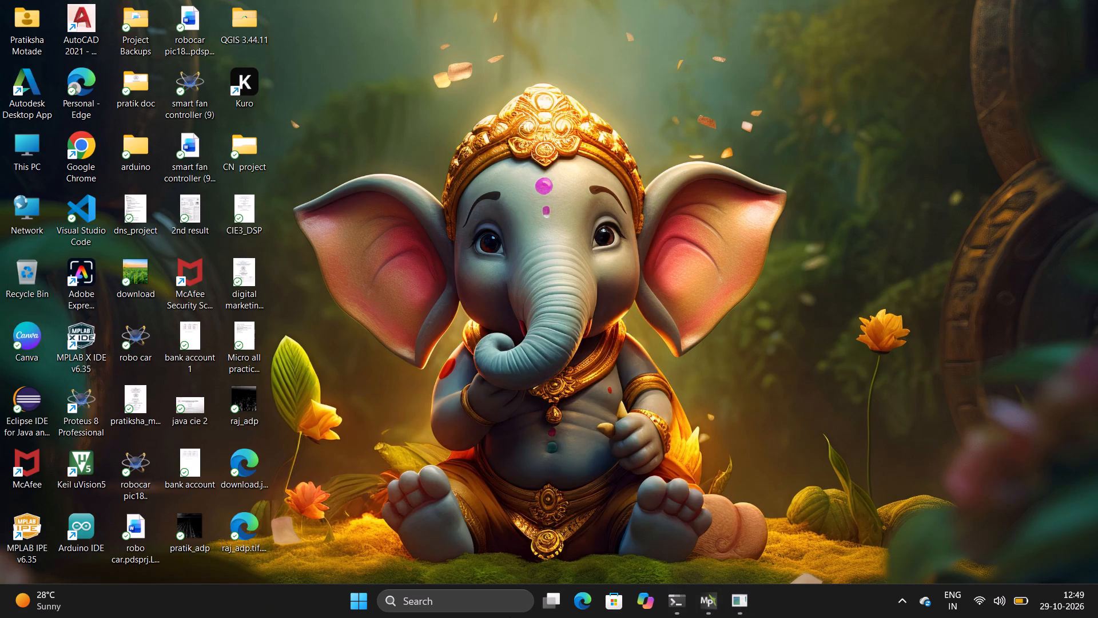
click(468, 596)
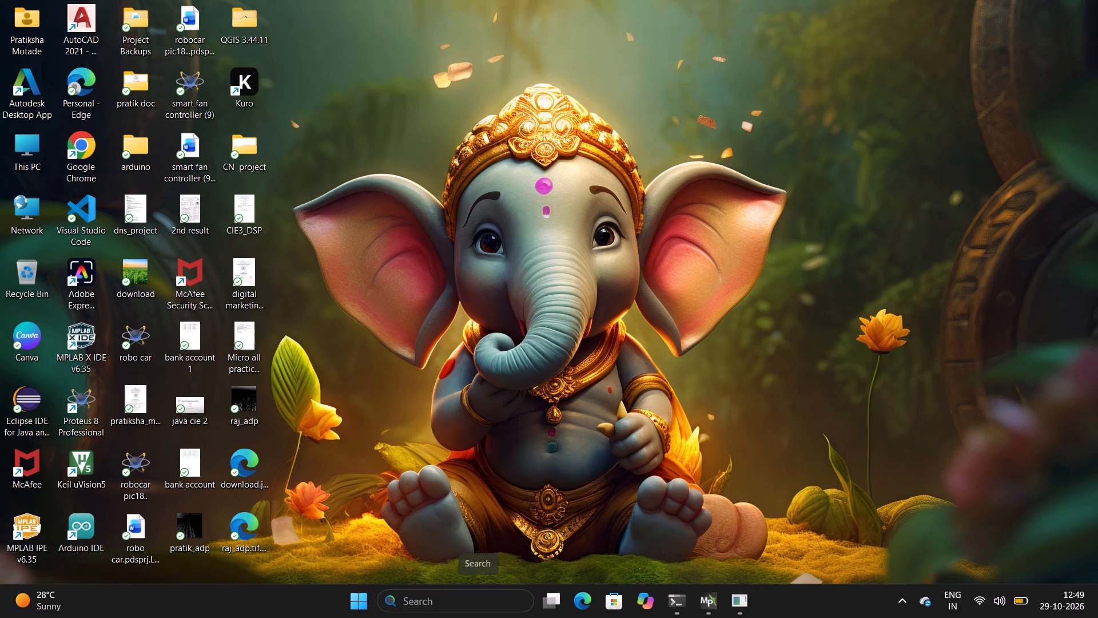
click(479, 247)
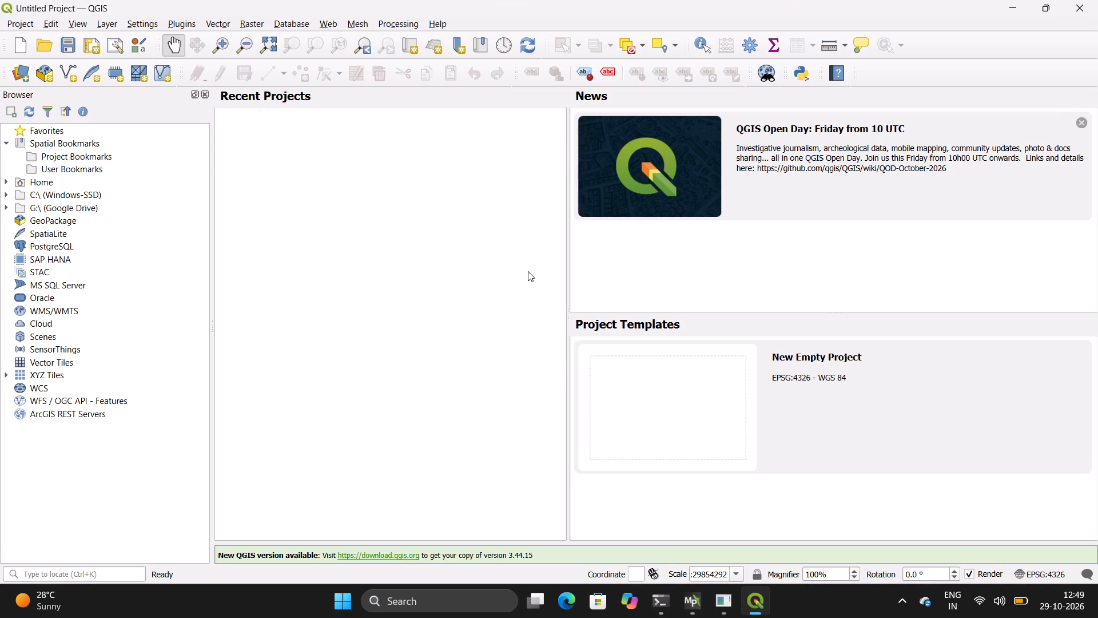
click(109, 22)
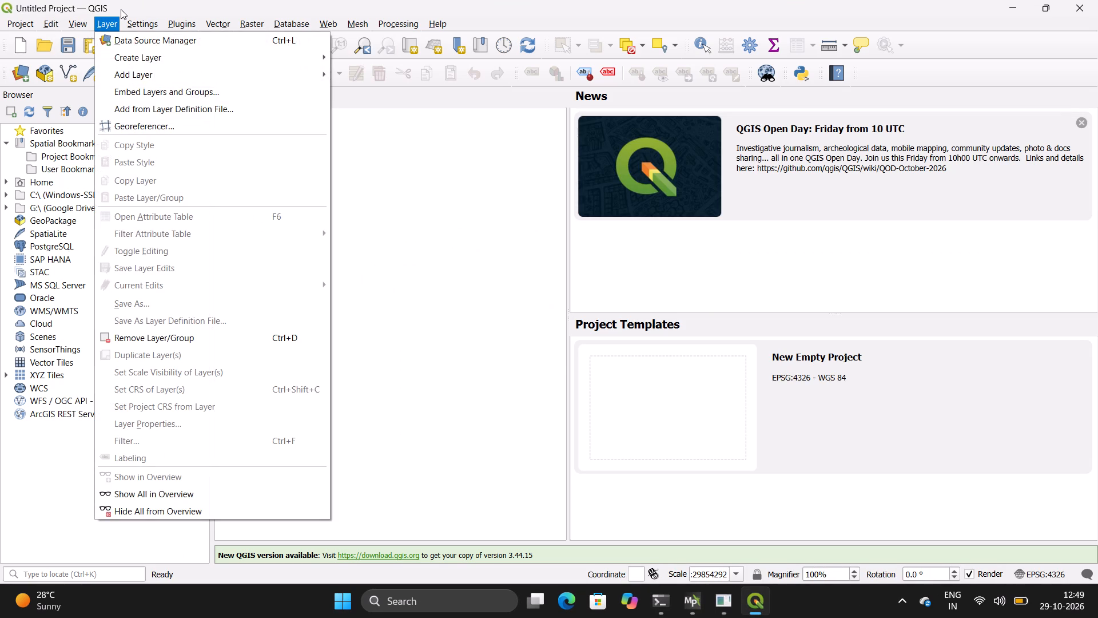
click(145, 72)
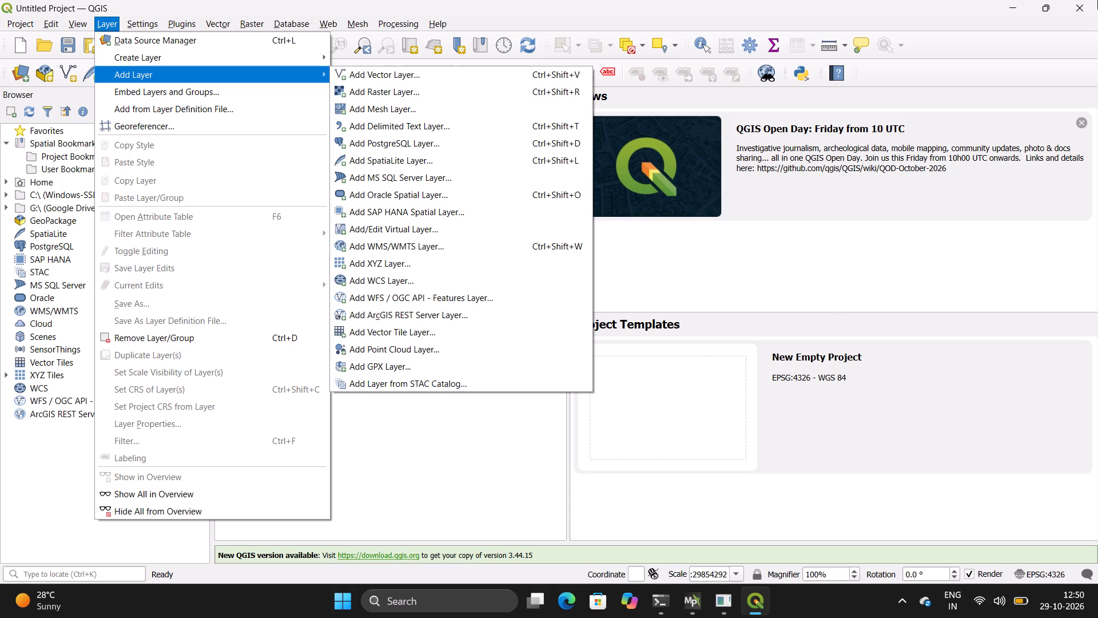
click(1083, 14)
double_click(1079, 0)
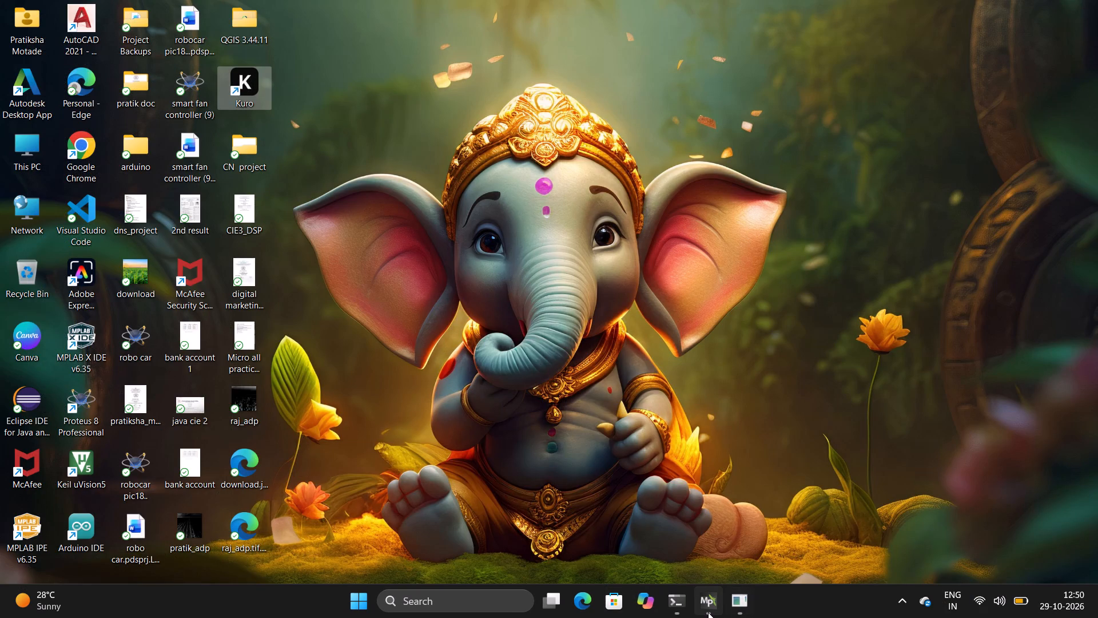
Close the minimized Mission Planner window.
right_click(707, 612)
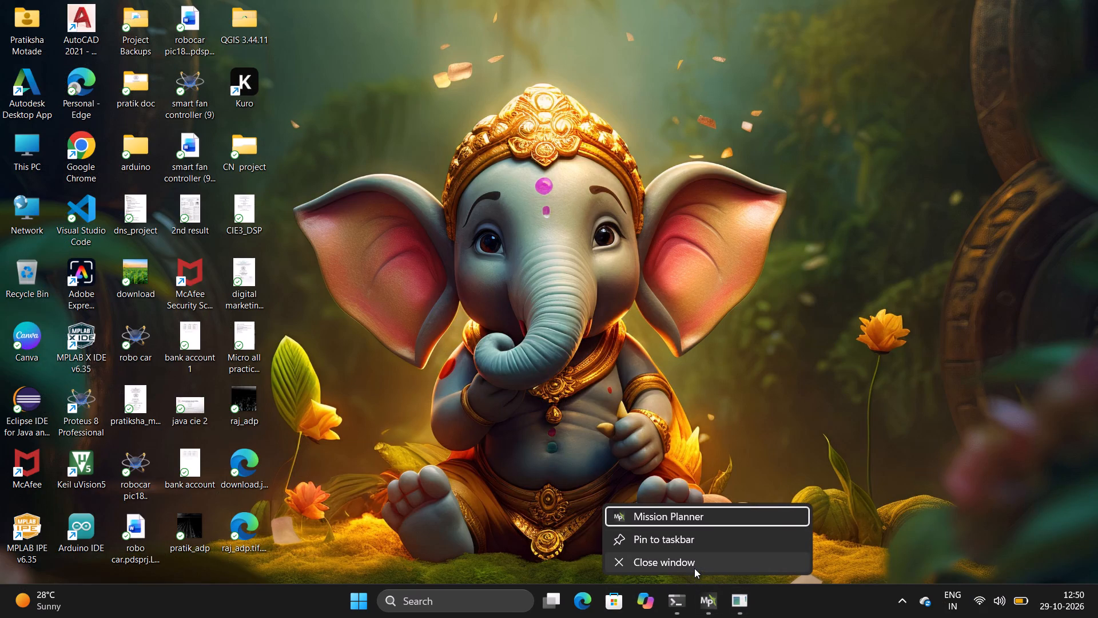
click(694, 567)
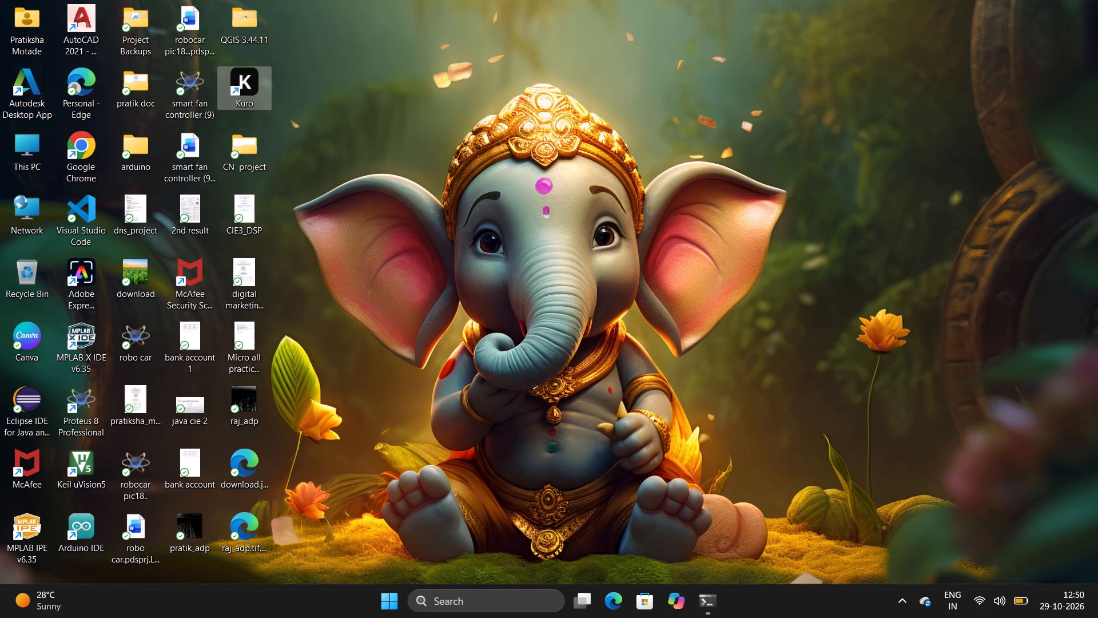
Launch QGIS Desktop 3.44.11 and dismiss the AutoPlay notification for the connected device.
click(518, 605)
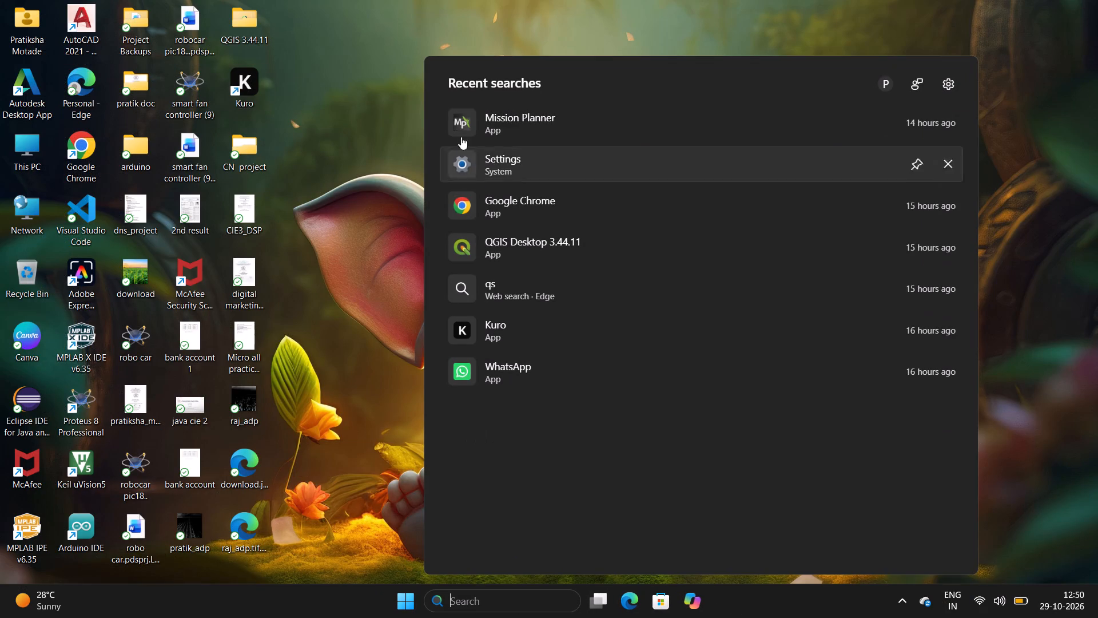
click(530, 242)
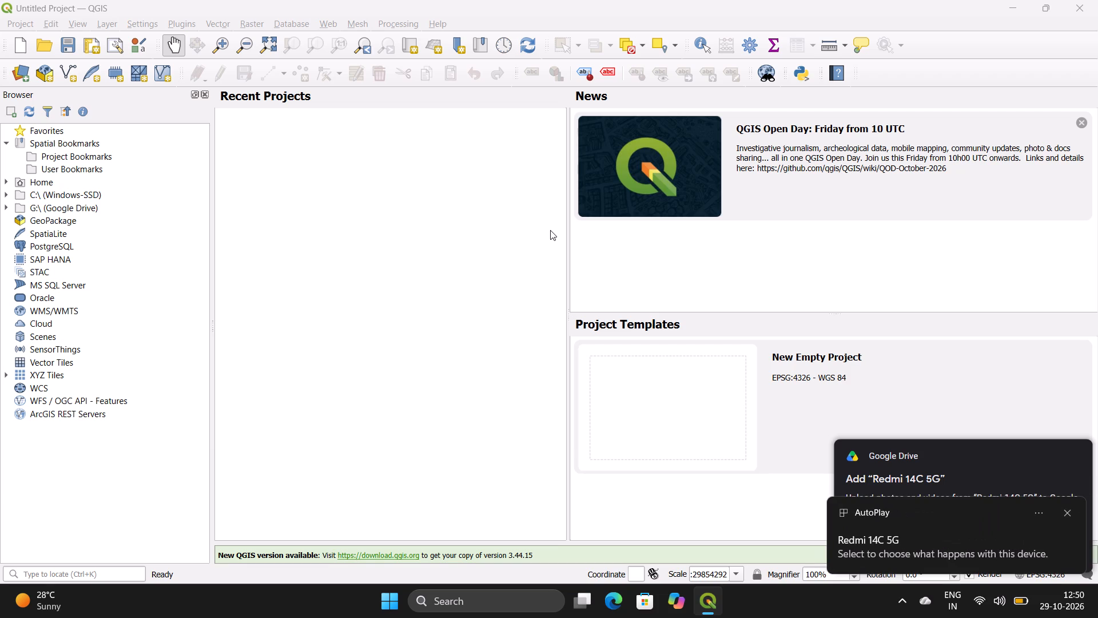
click(1073, 517)
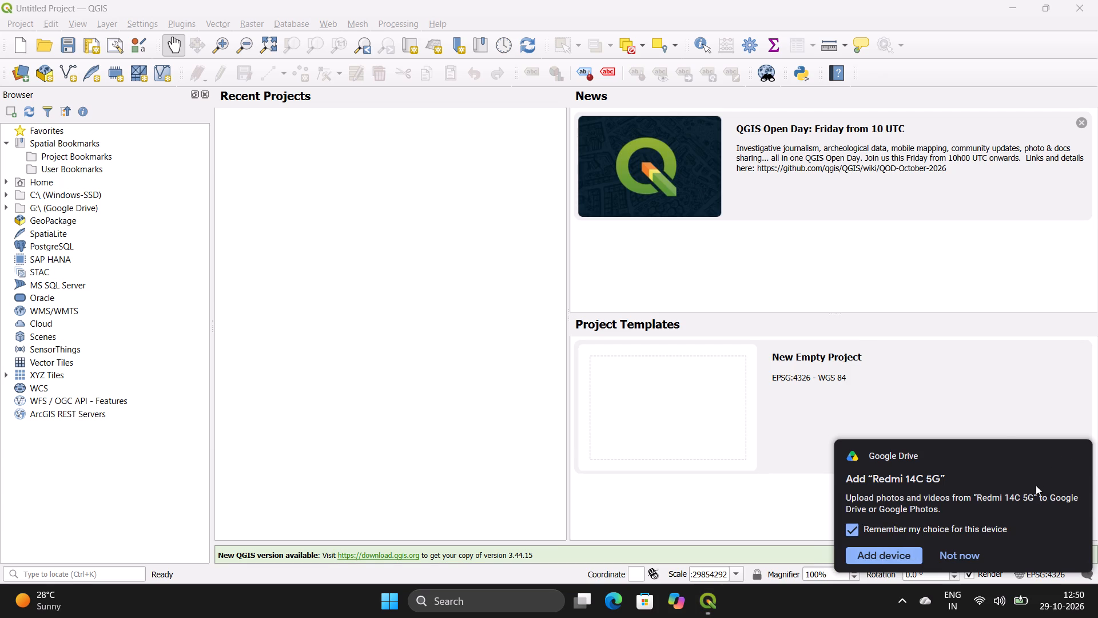